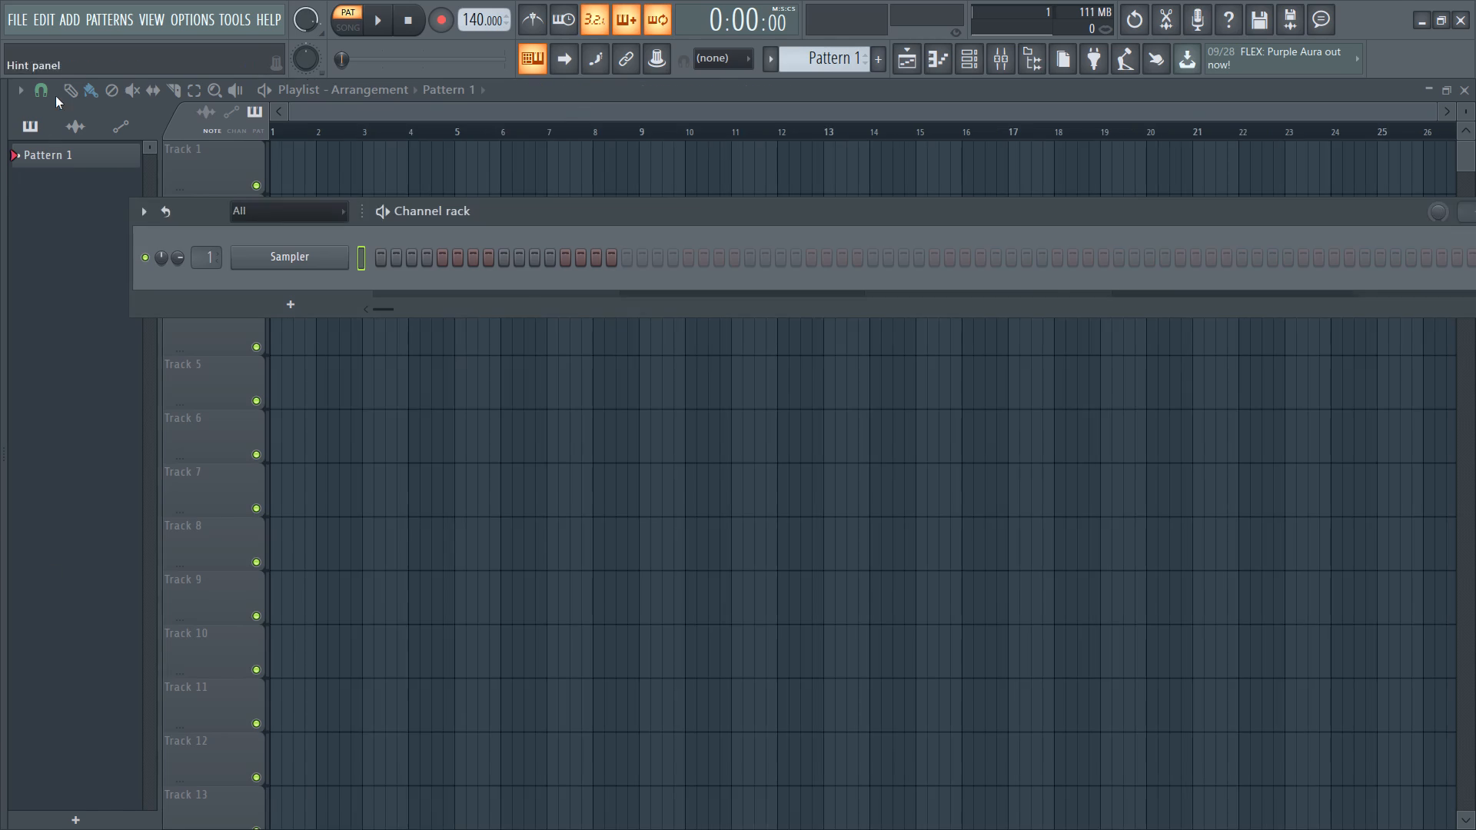
Look through the sample pack folders under GABU PACKS, including the Cymatics Trap and Clark Samples Isolated Lofi Hip Hop packs.
{"action": "left_click", "coordinate": [138, 111]}
{"action": "scroll", "coordinate": [120, 297], "scroll_direction": "up", "scroll_amount": 3}
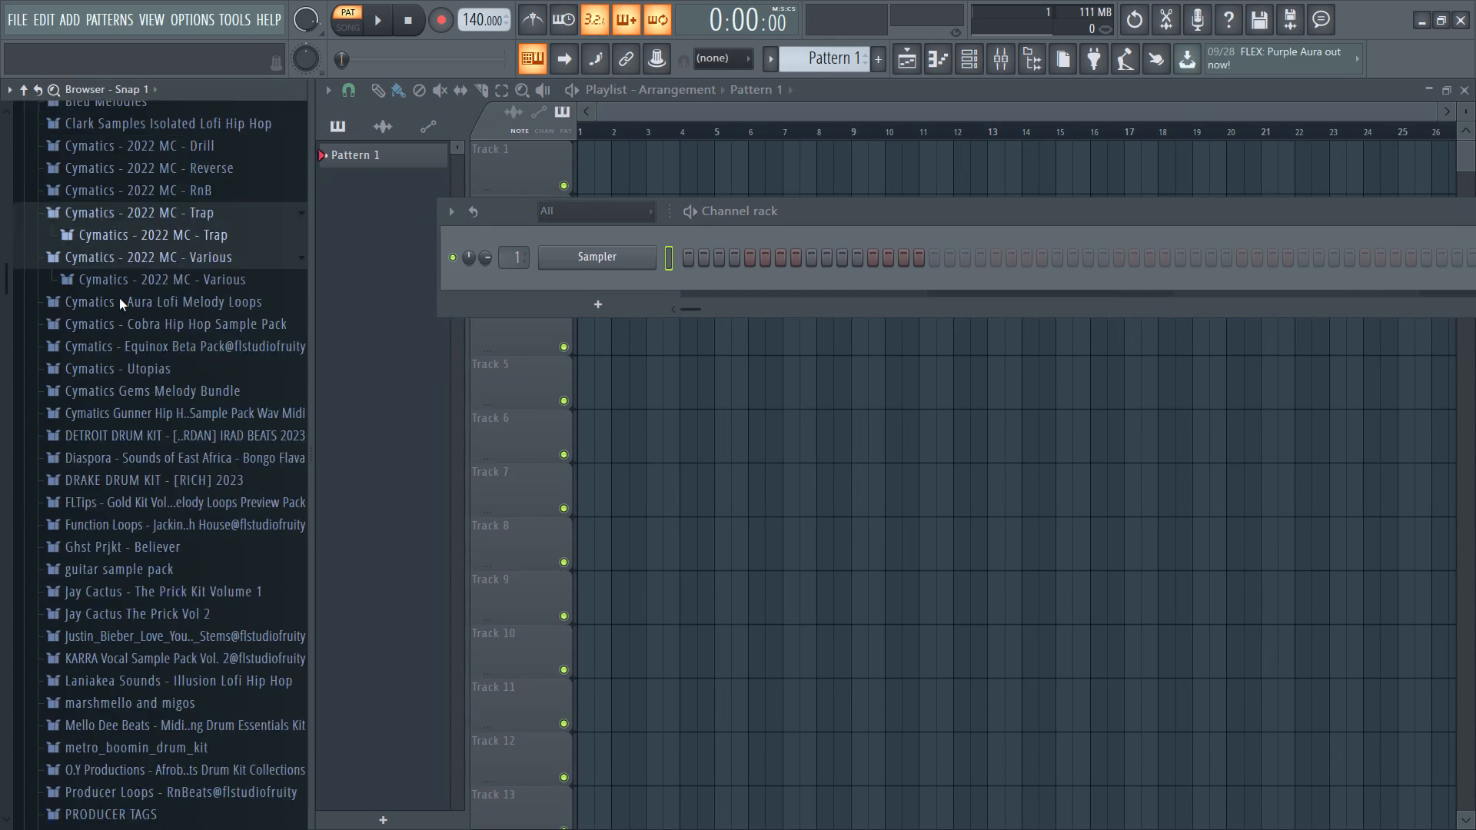
{"action": "left_click", "coordinate": [163, 462]}
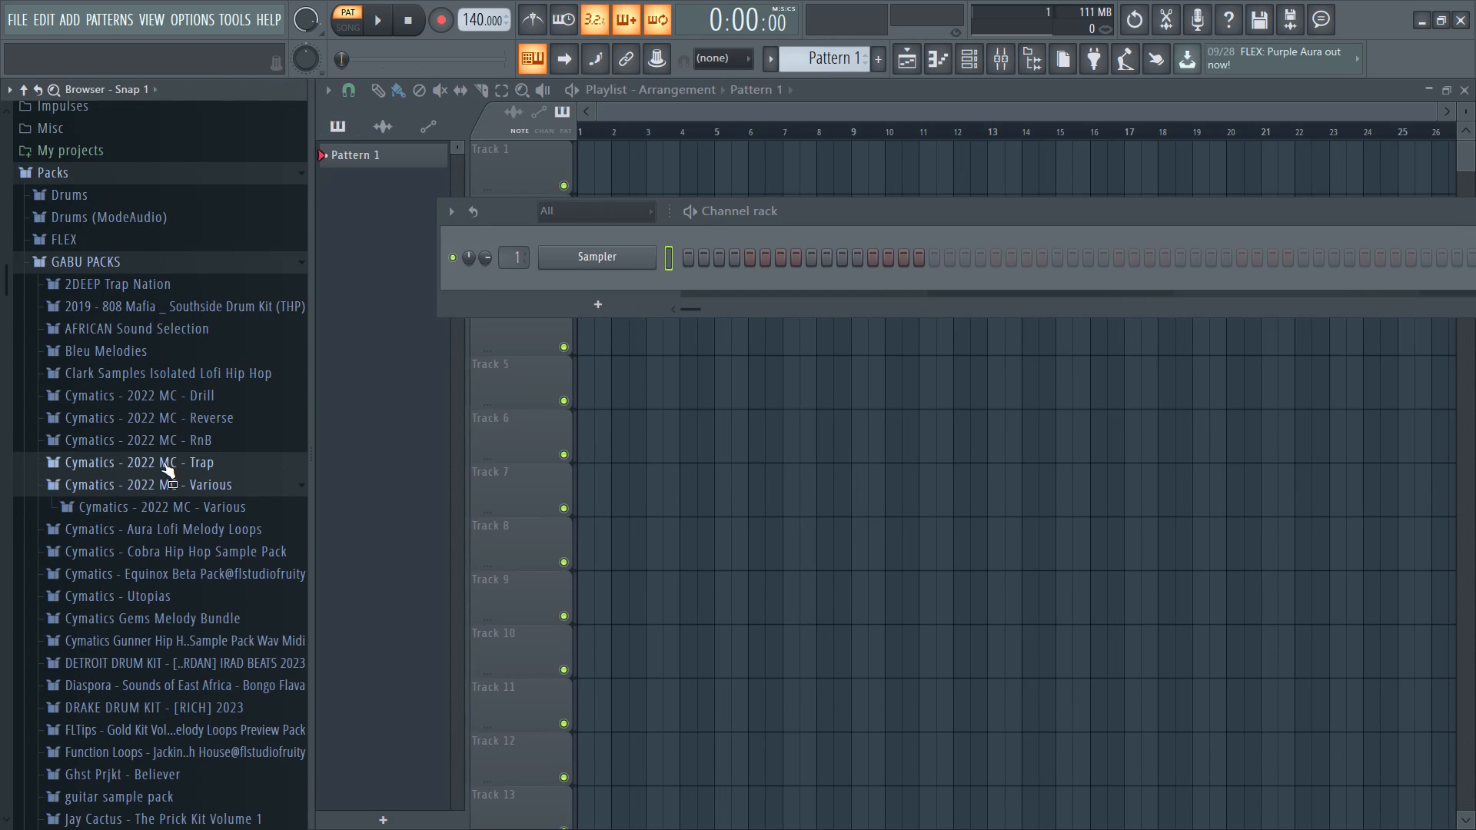
{"action": "left_click", "coordinate": [172, 380]}
{"action": "left_click", "coordinate": [171, 378]}
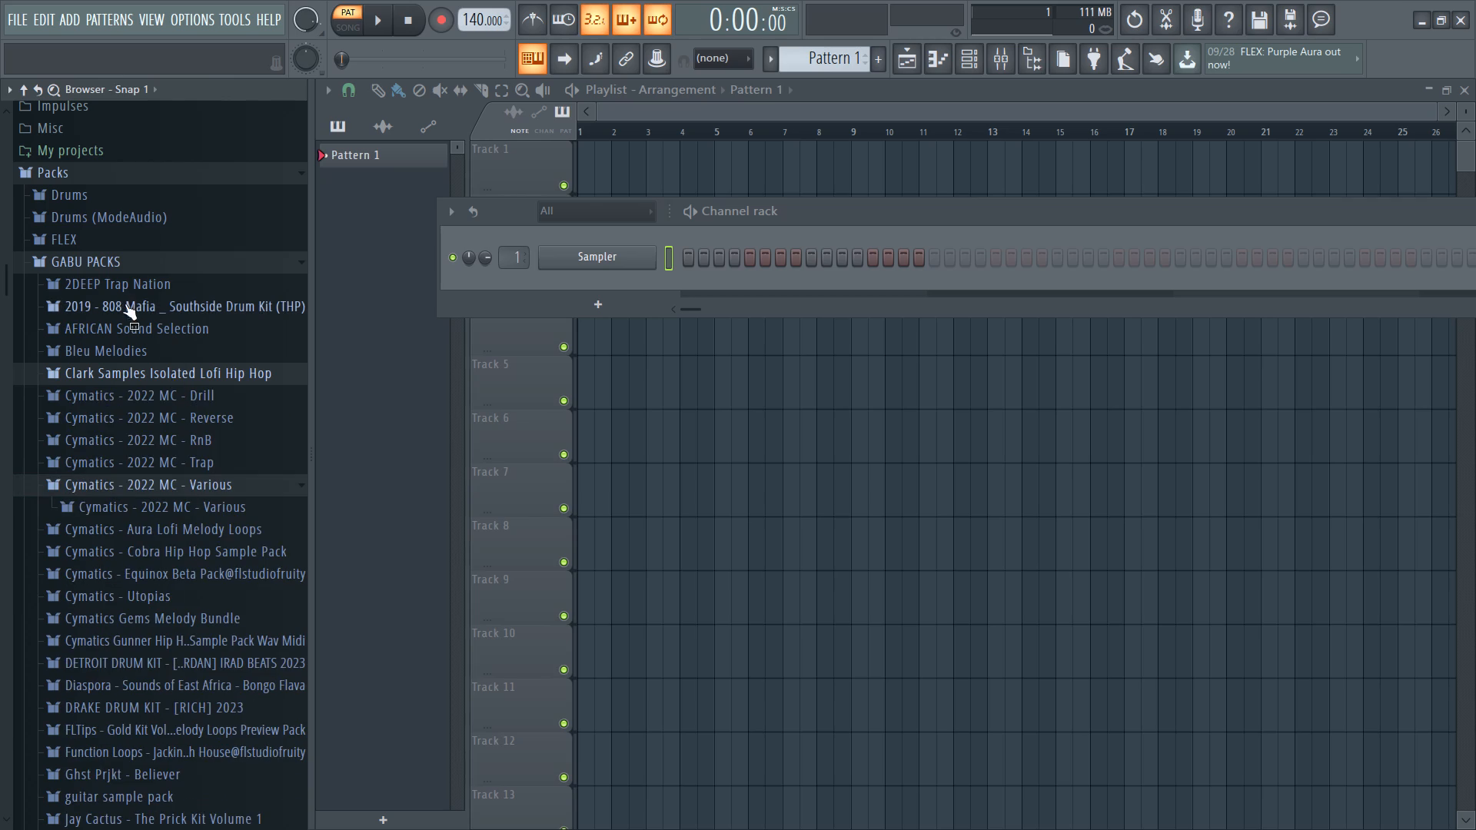
{"action": "left_click", "coordinate": [123, 263]}
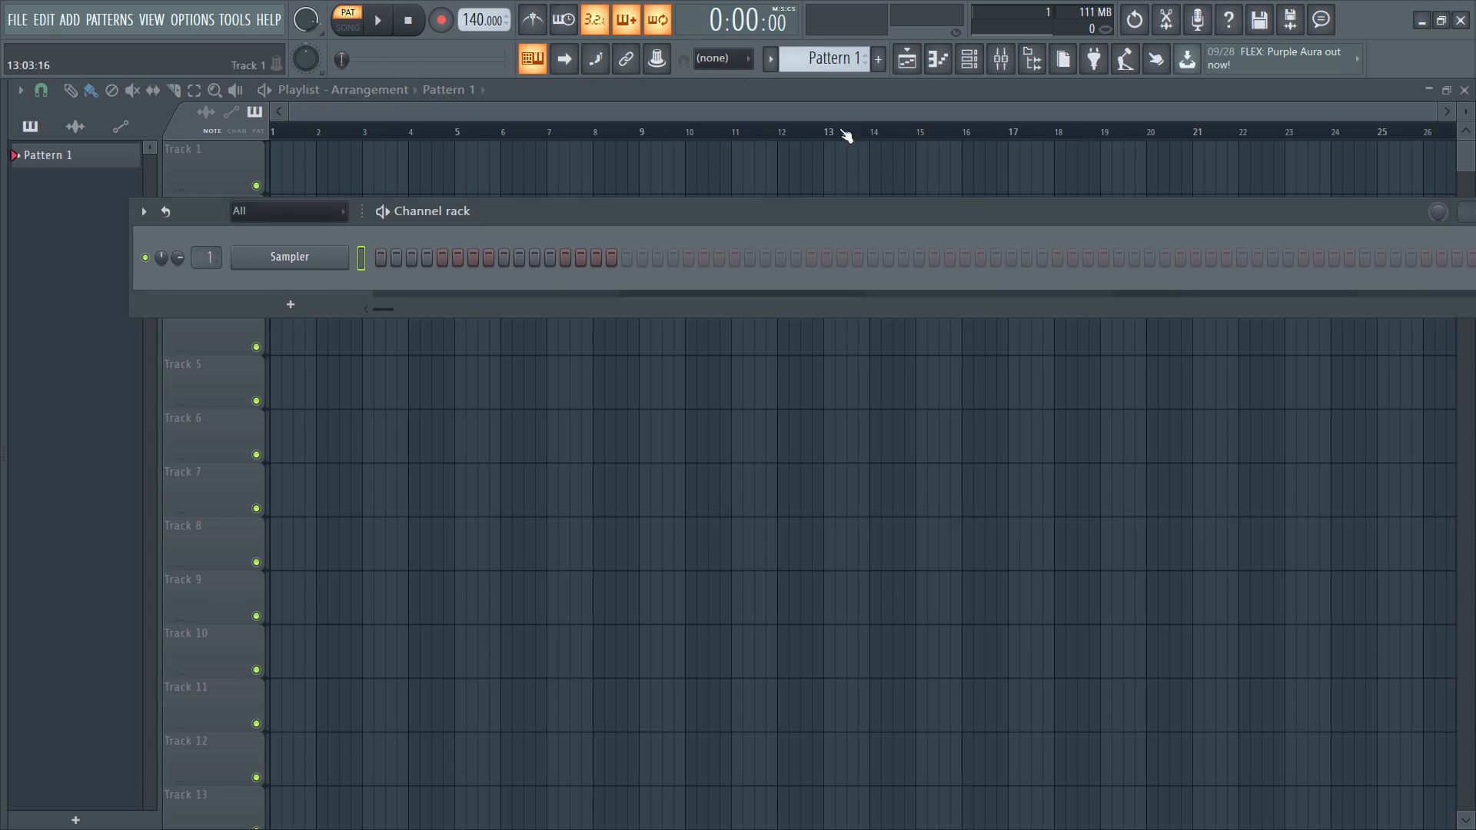
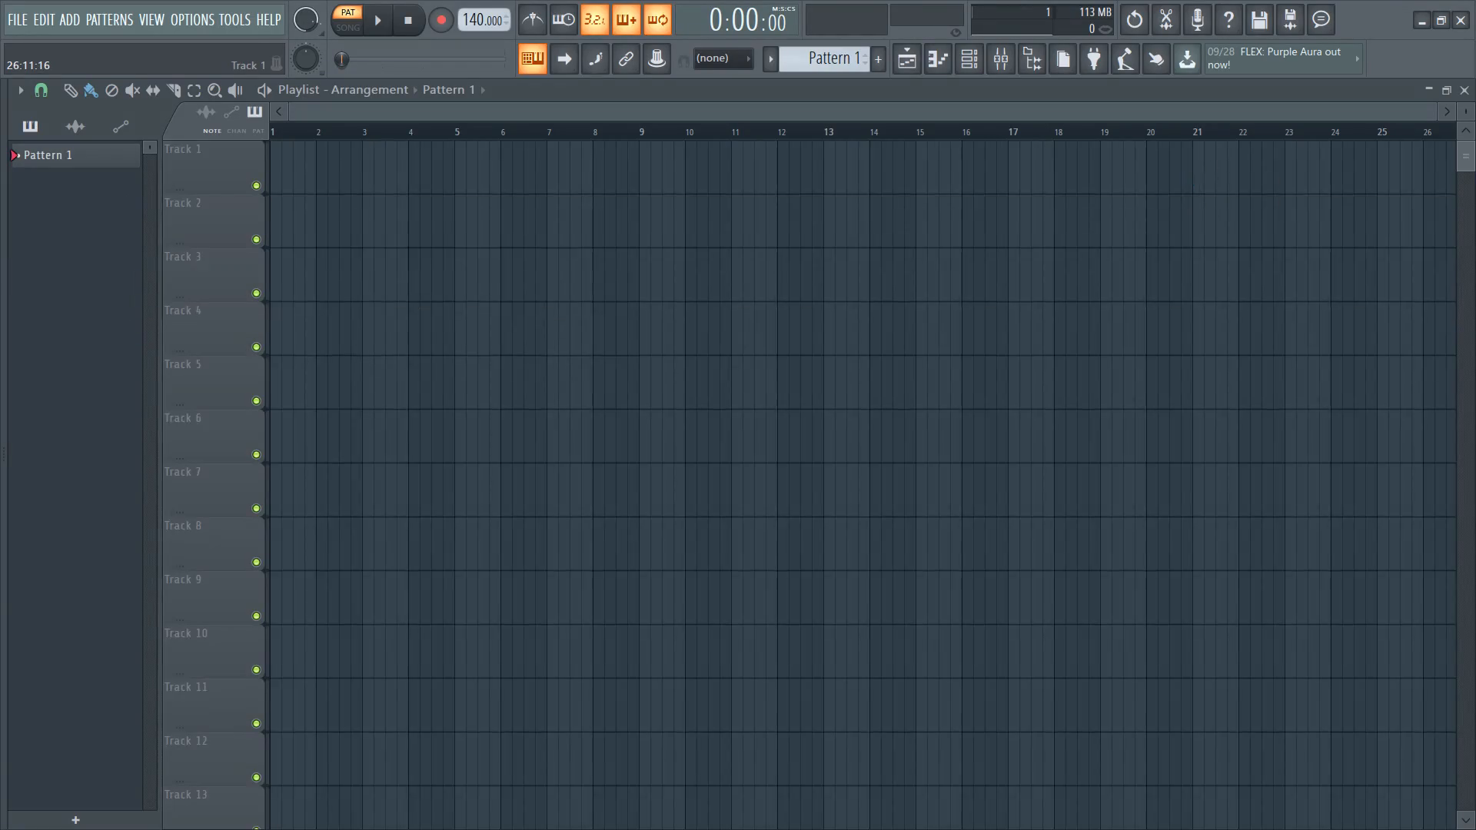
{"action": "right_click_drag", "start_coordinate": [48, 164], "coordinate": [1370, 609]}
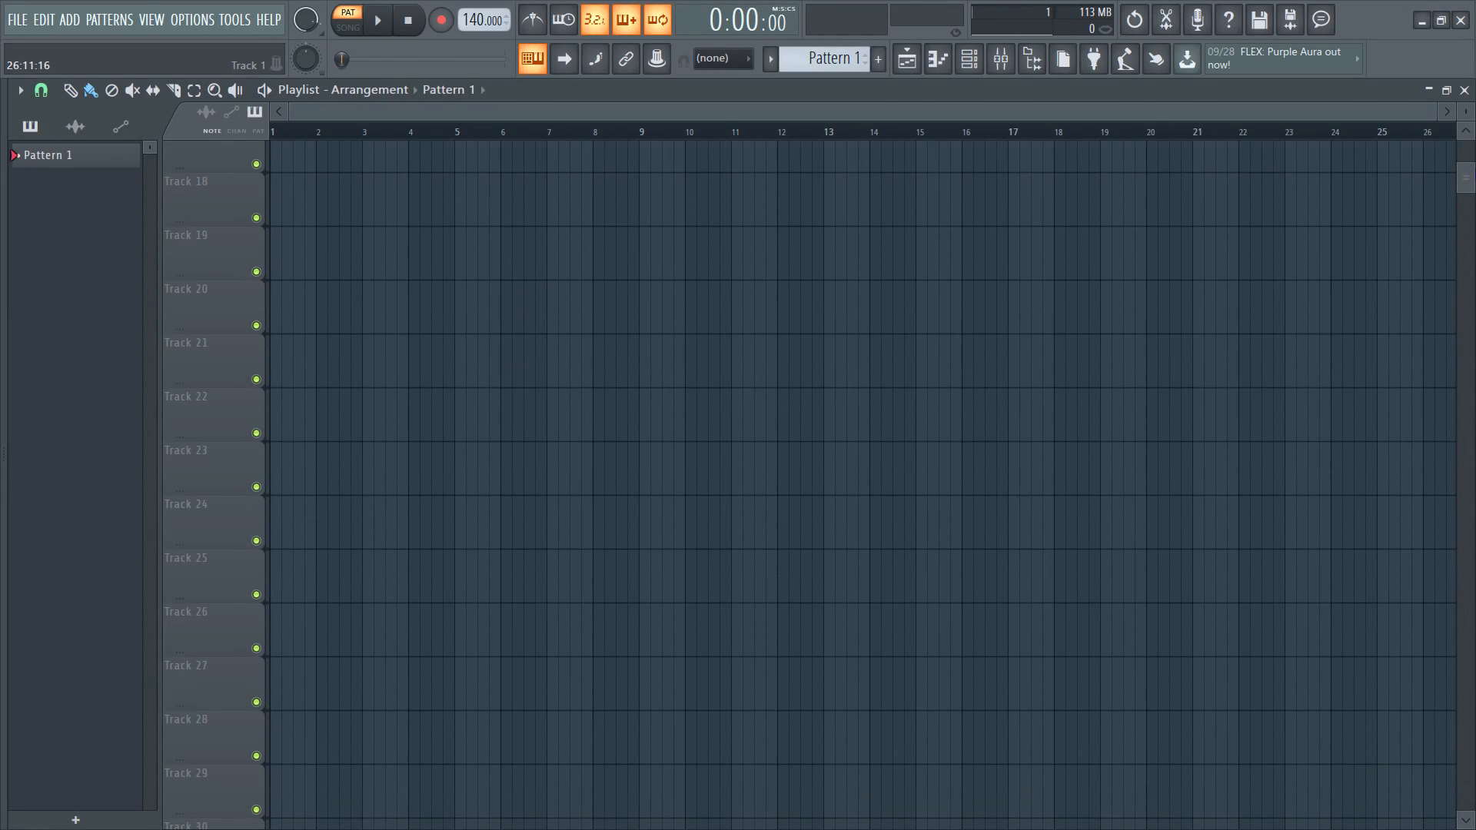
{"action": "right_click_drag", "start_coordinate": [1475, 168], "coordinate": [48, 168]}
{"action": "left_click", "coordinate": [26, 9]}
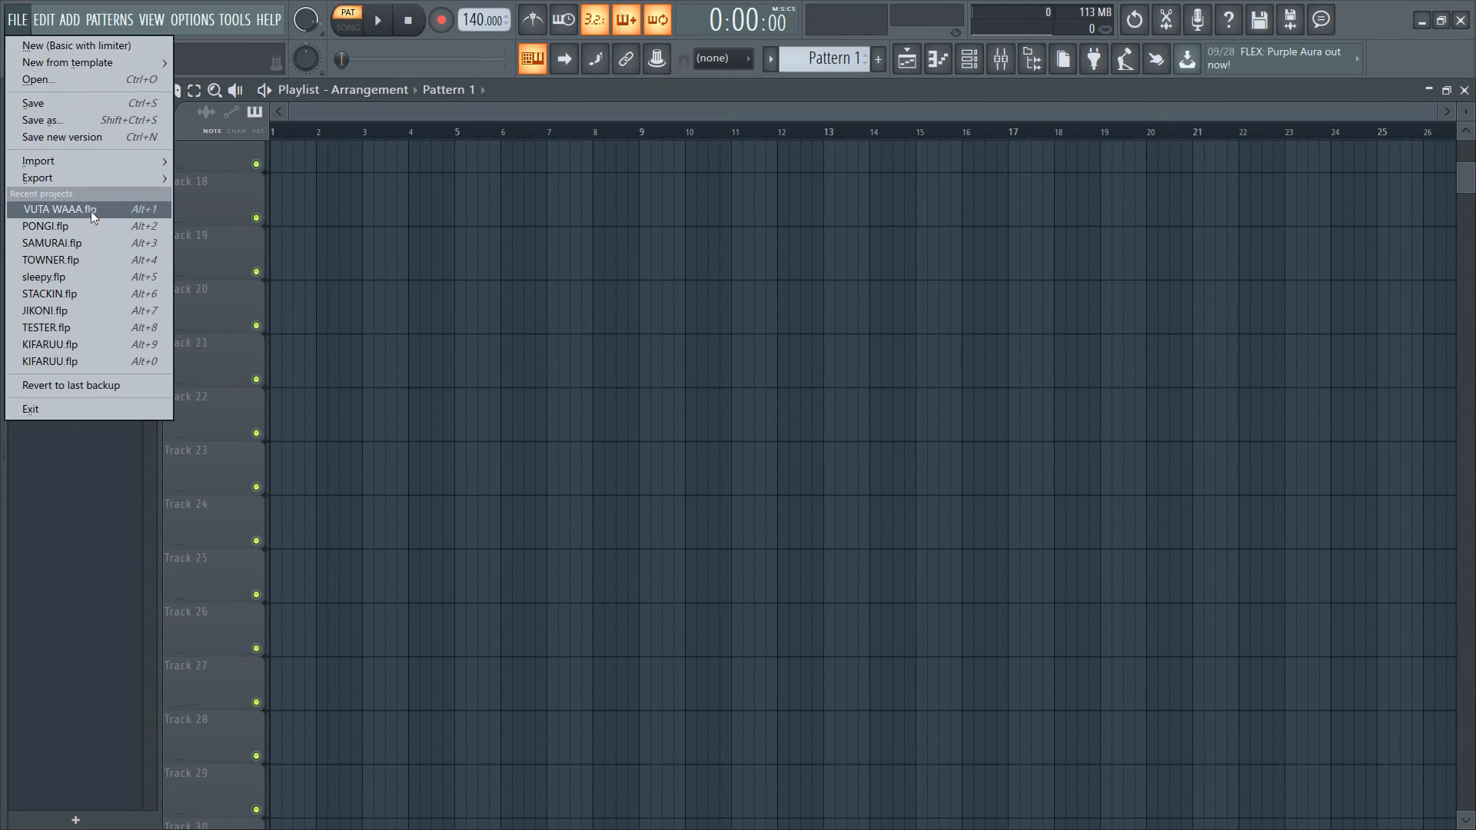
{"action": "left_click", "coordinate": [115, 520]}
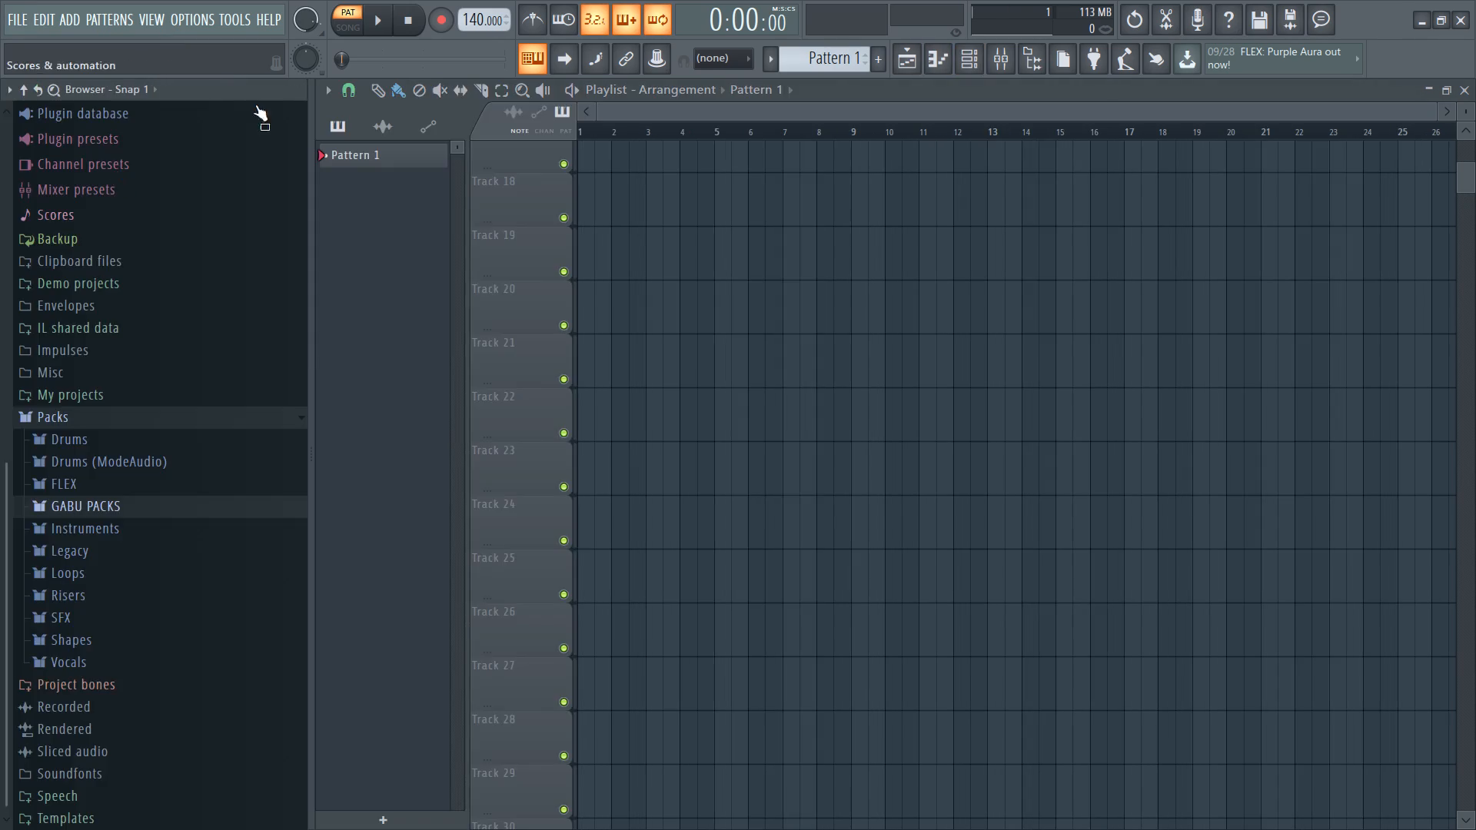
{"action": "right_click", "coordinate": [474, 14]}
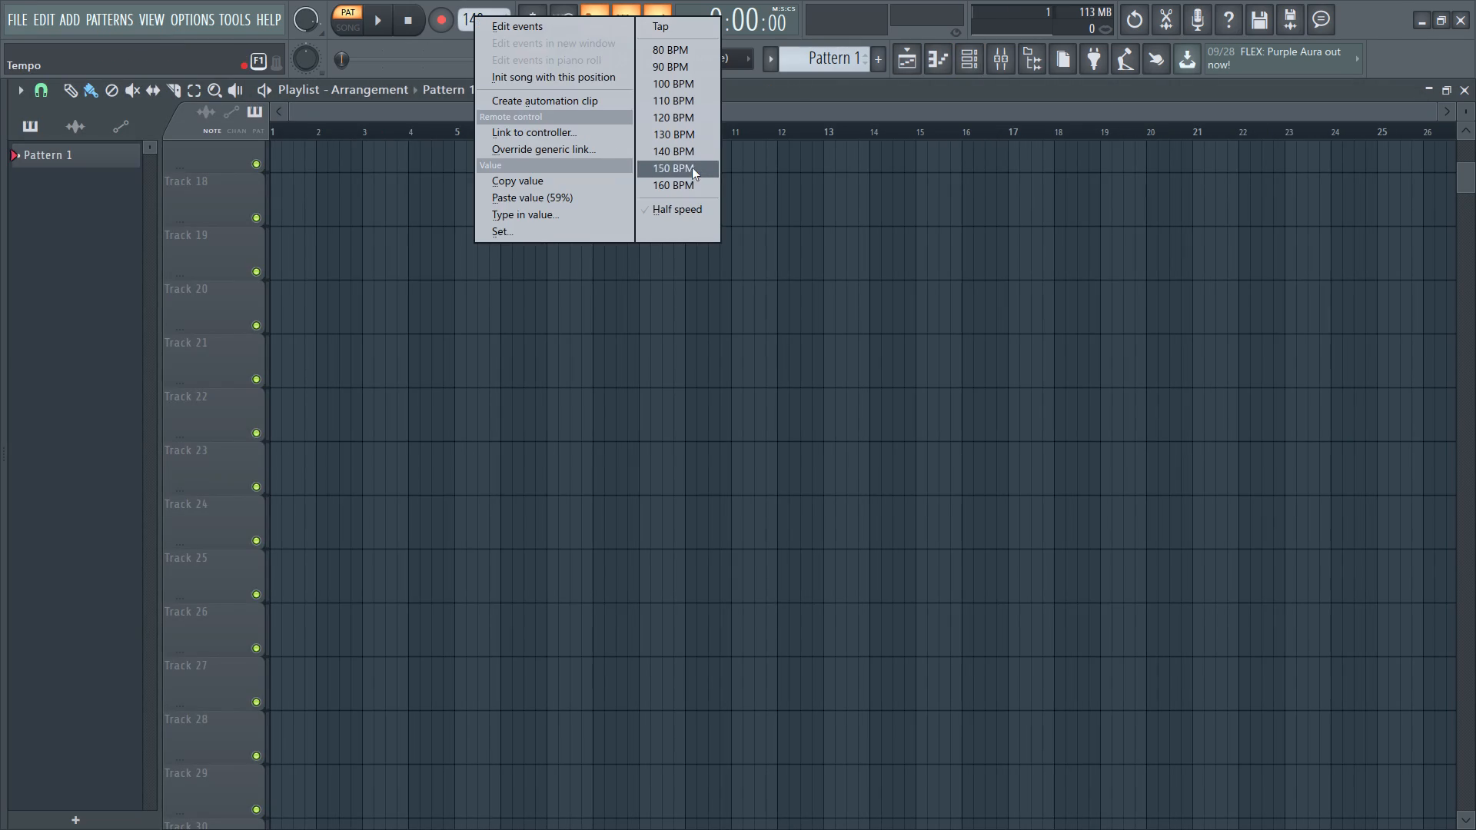
Switch to song mode and start playback with the metronome turned on.
{"action": "left_click", "coordinate": [350, 17]}
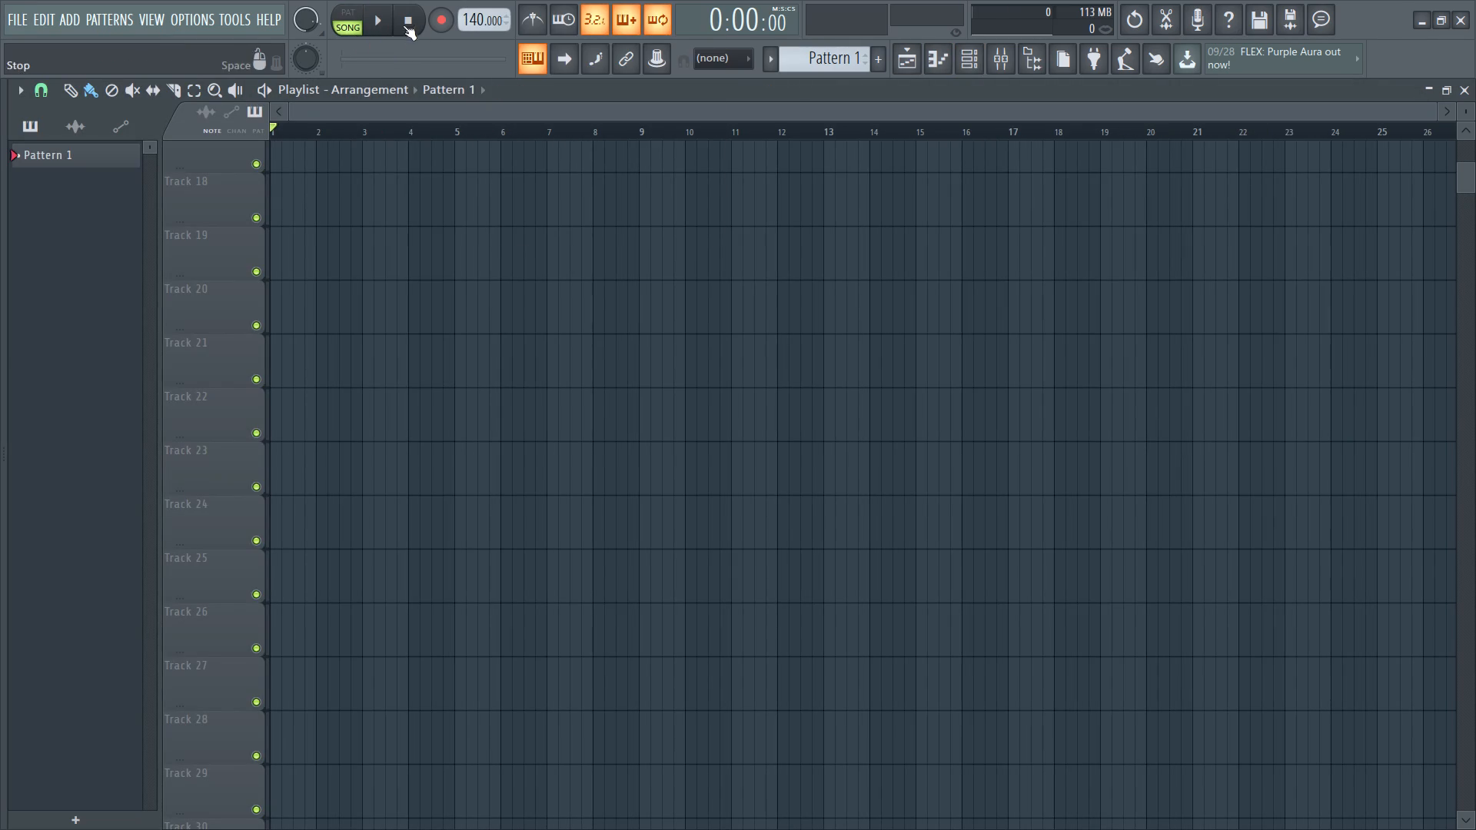
{"action": "left_click", "coordinate": [376, 30]}
{"action": "left_click", "coordinate": [543, 26]}
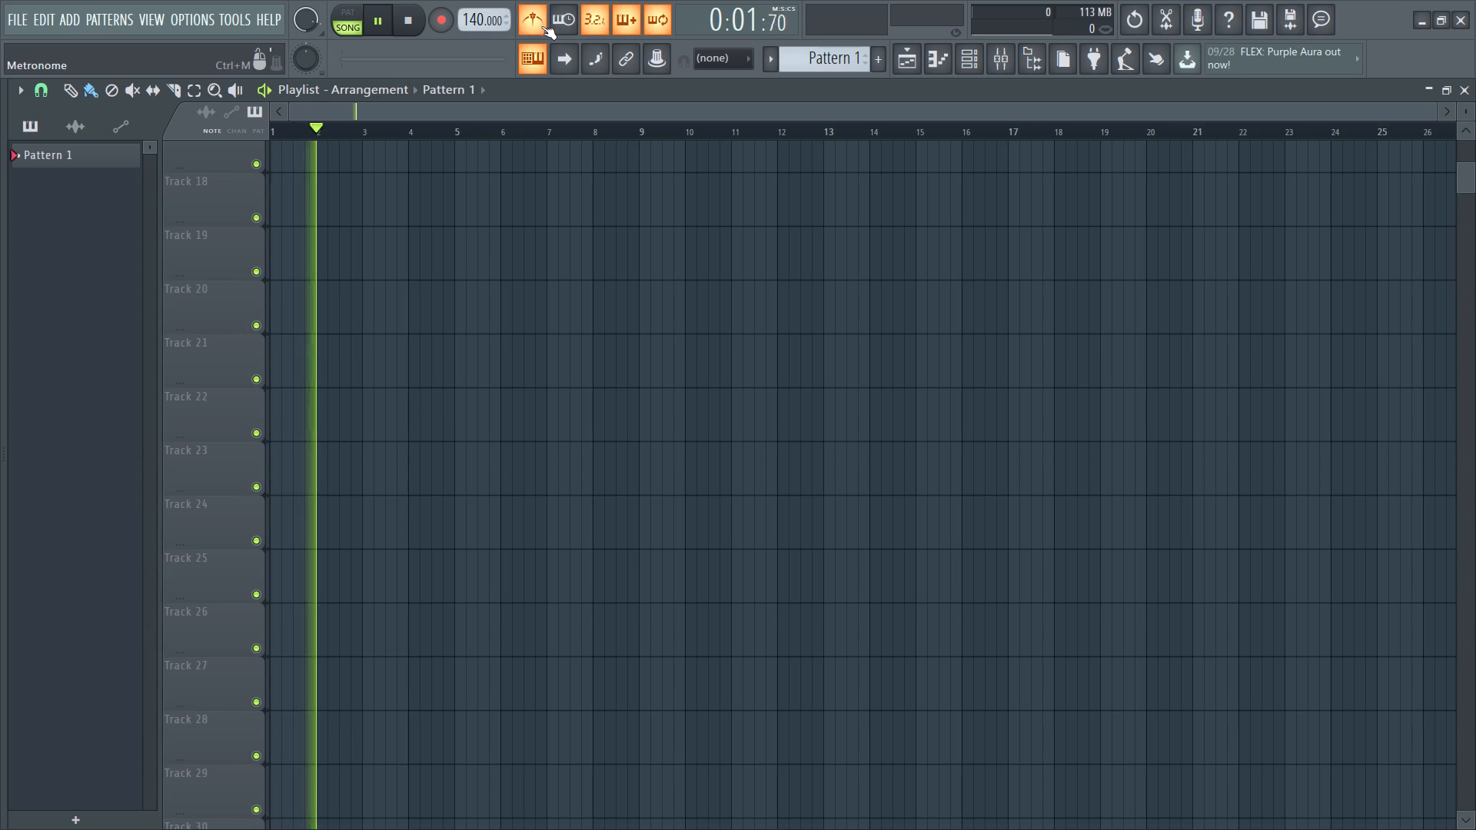
Set the project tempo to 132 BPM.
{"action": "right_click_drag", "start_coordinate": [476, 24], "coordinate": [476, 32]}
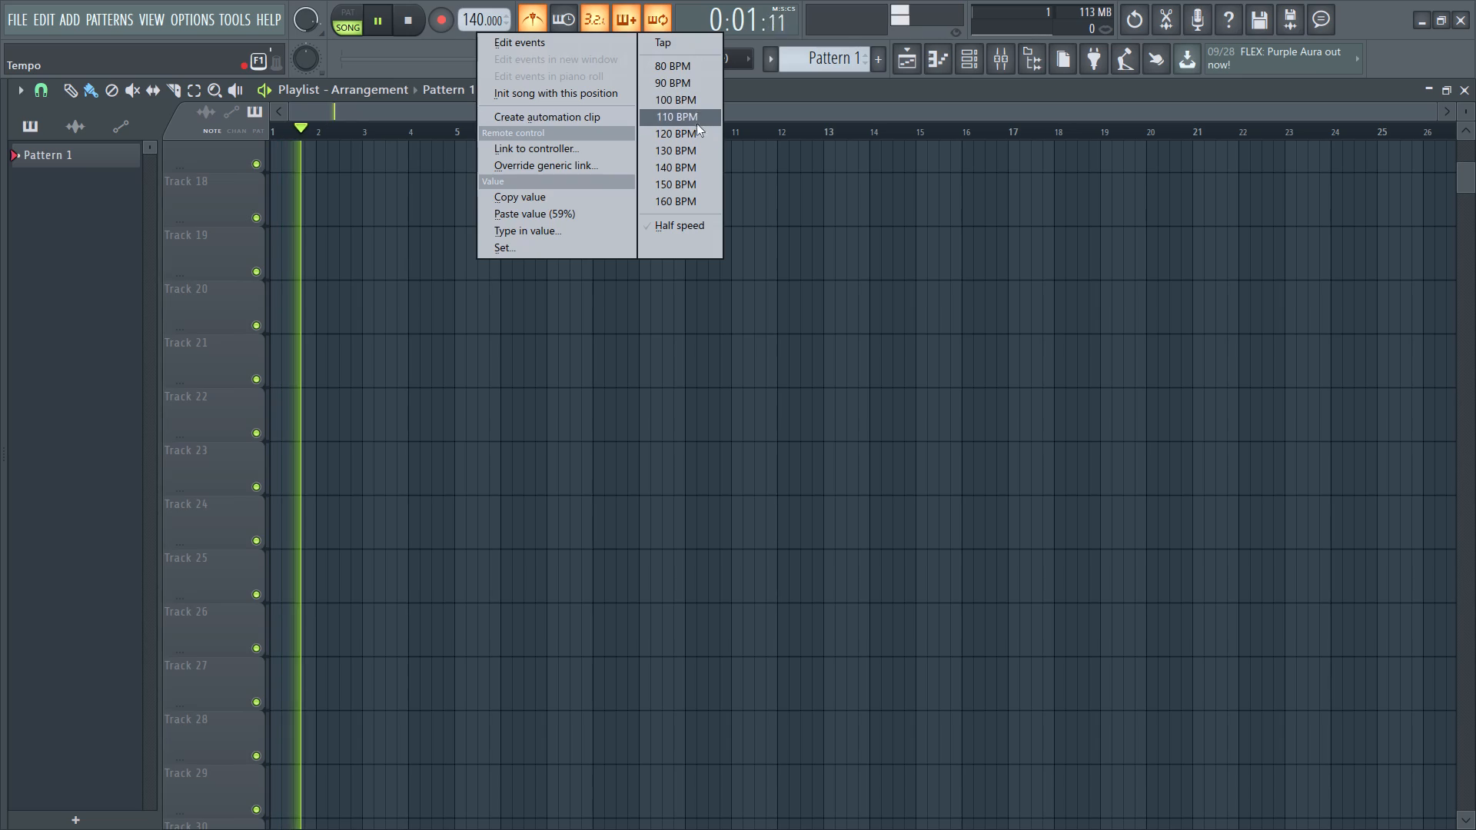
{"action": "left_click", "coordinate": [696, 134]}
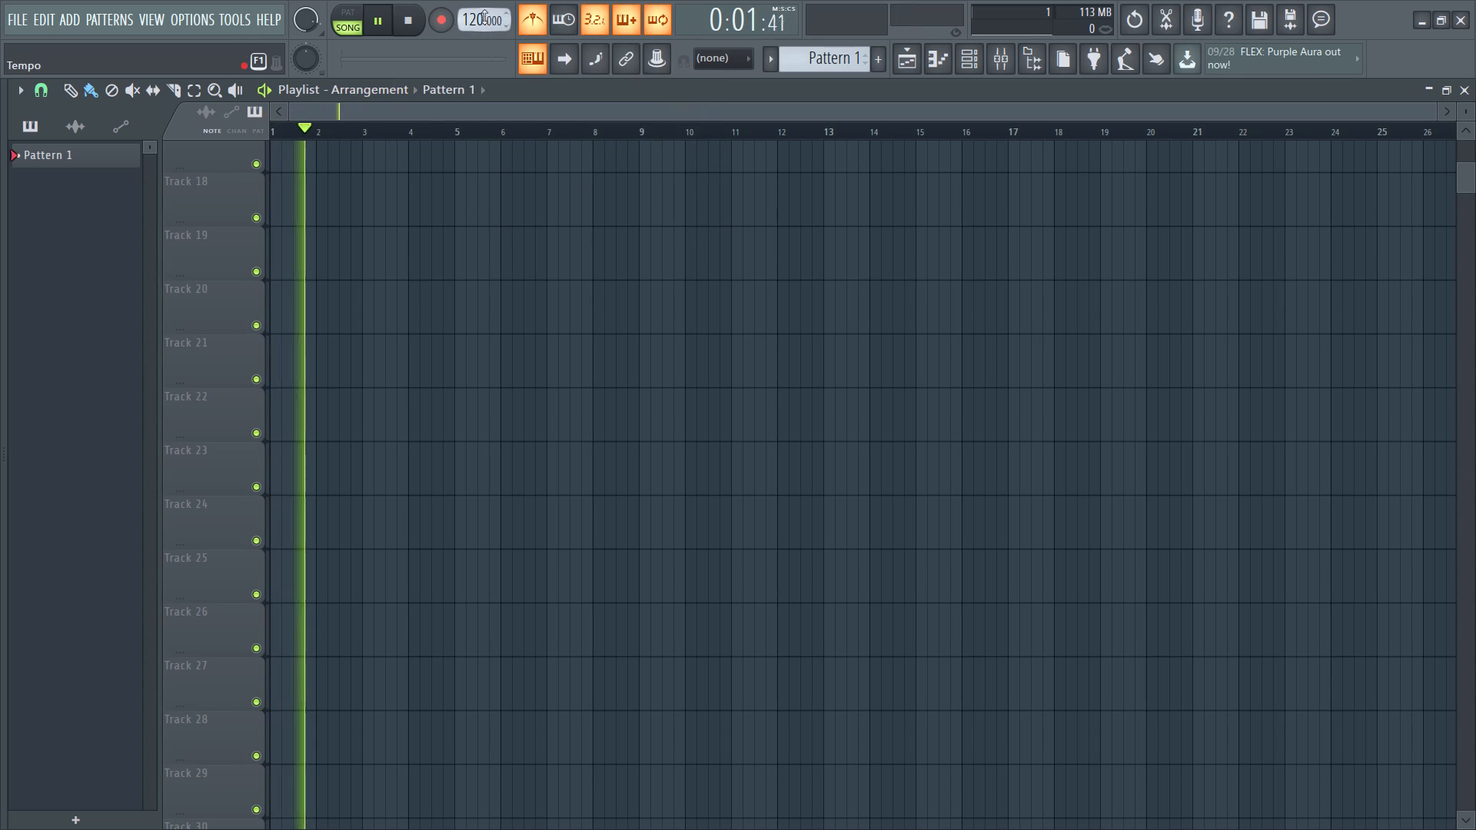
{"action": "scroll", "coordinate": [477, 25], "scroll_direction": "up", "scroll_amount": 4}
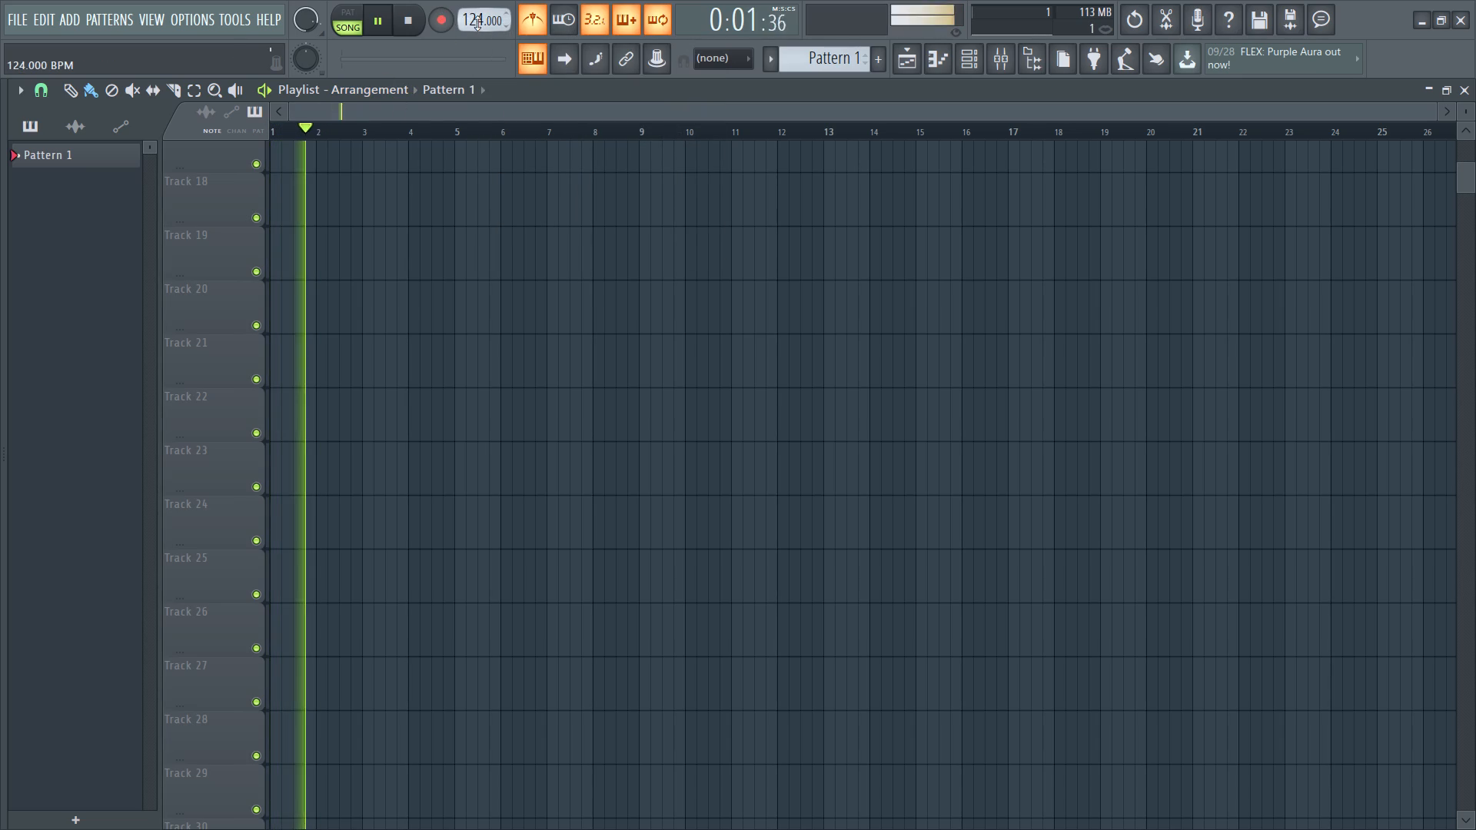
{"action": "scroll", "coordinate": [477, 22], "scroll_direction": "up", "scroll_amount": 2}
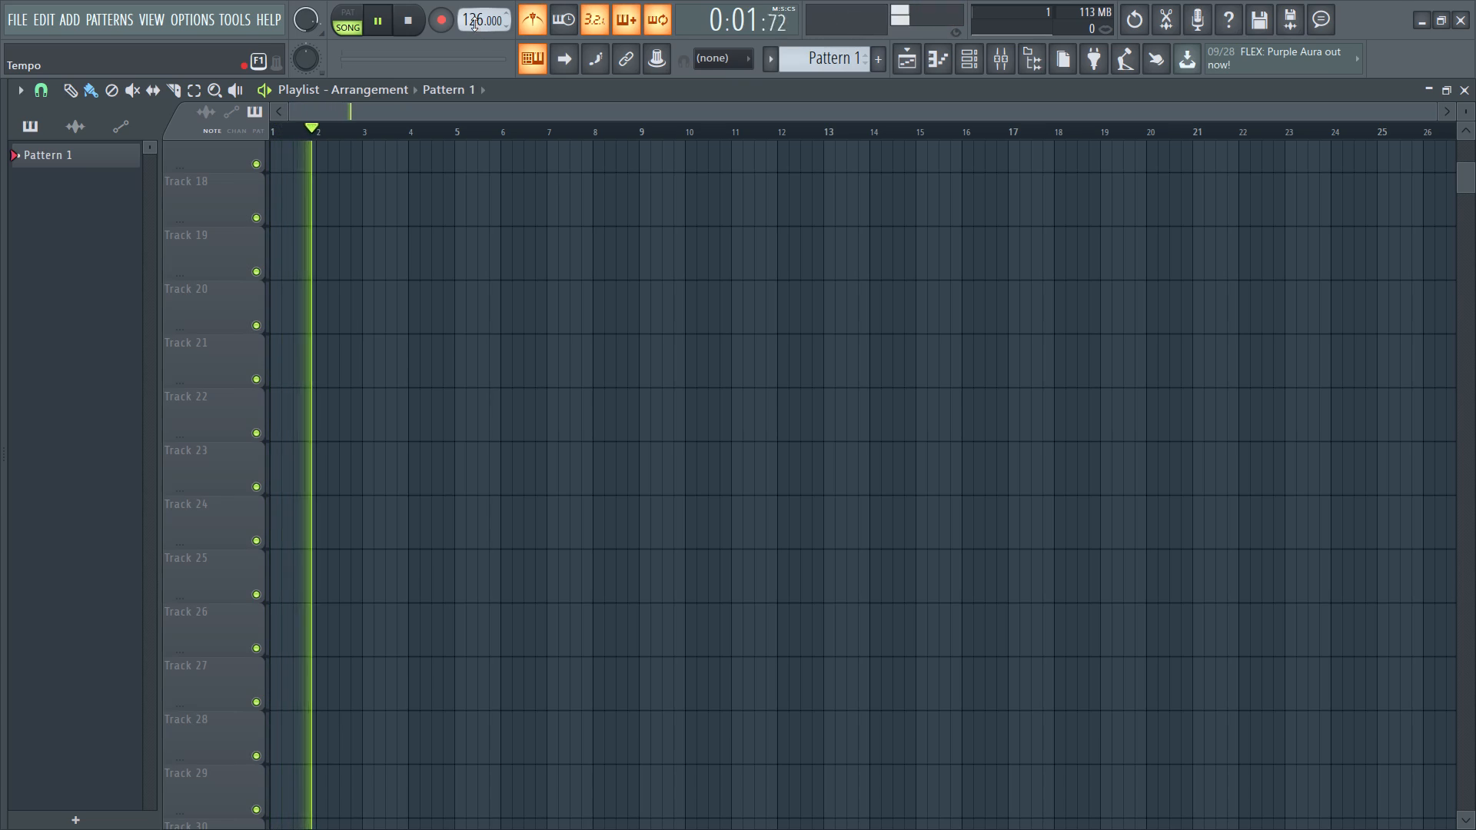
{"action": "scroll", "coordinate": [473, 23], "scroll_direction": "down", "scroll_amount": 1}
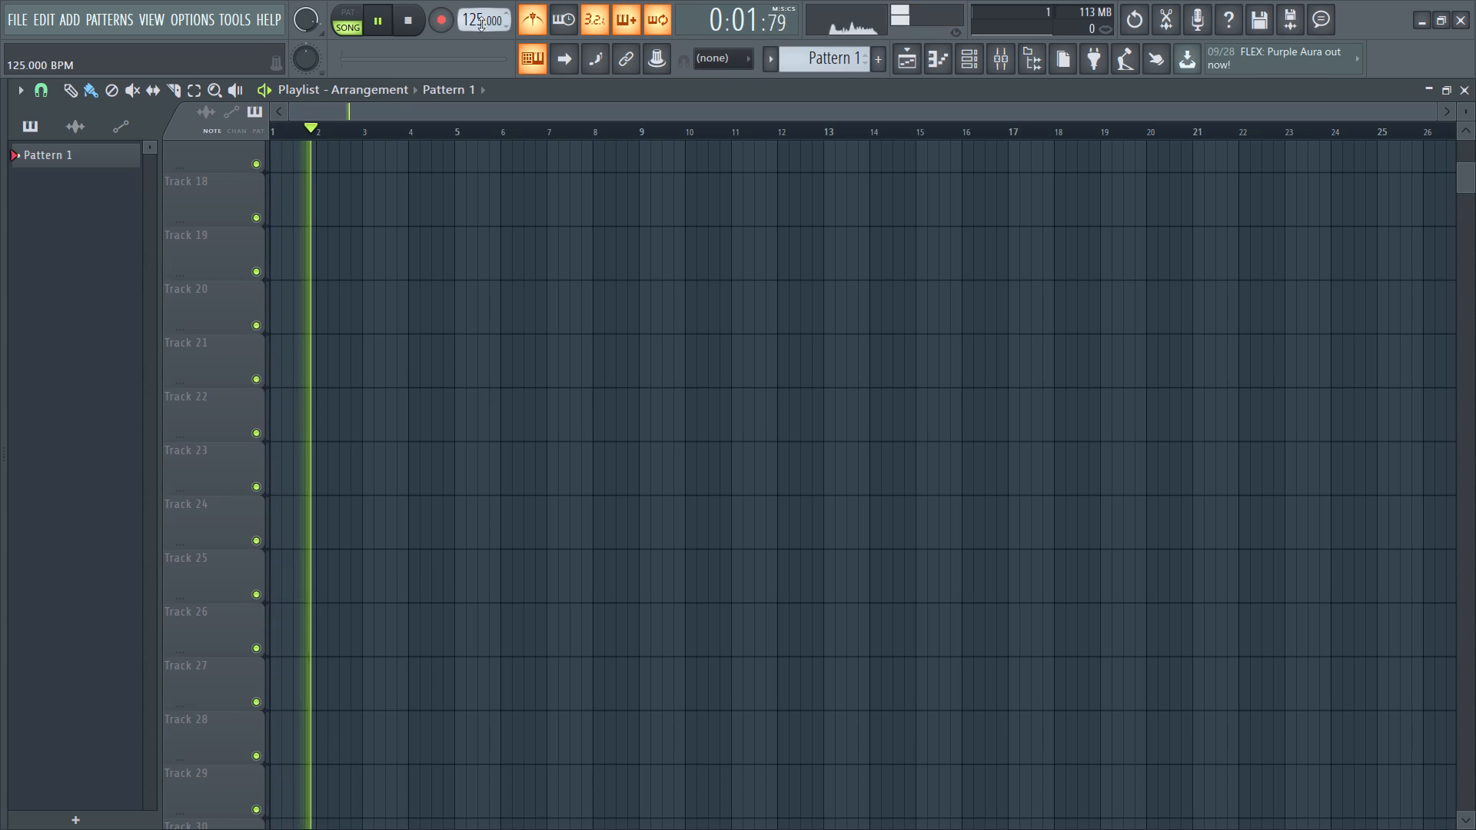
{"action": "scroll", "coordinate": [481, 24], "scroll_direction": "up", "scroll_amount": 3}
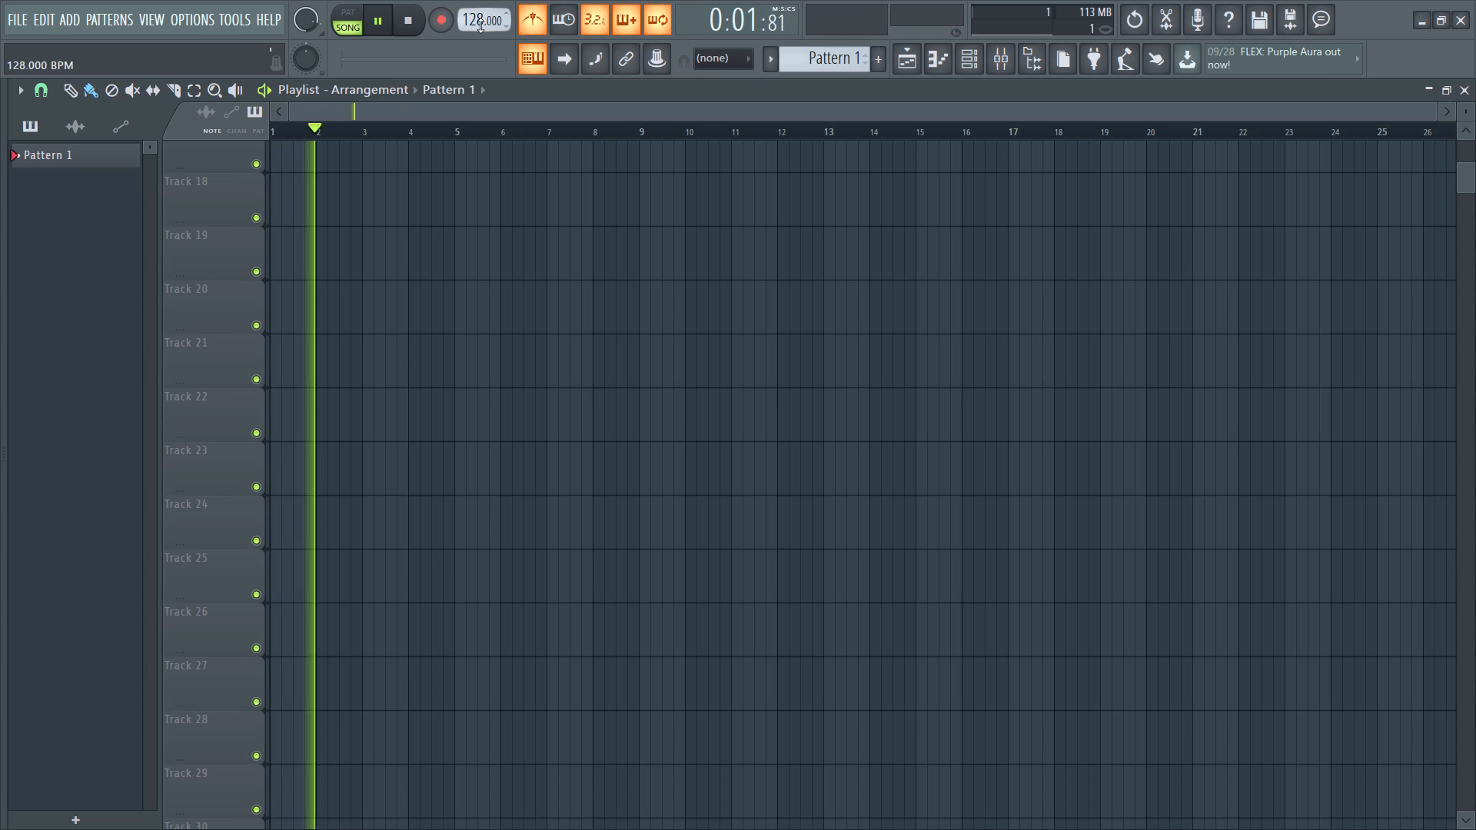
{"action": "scroll", "coordinate": [480, 25], "scroll_direction": "up", "scroll_amount": 3}
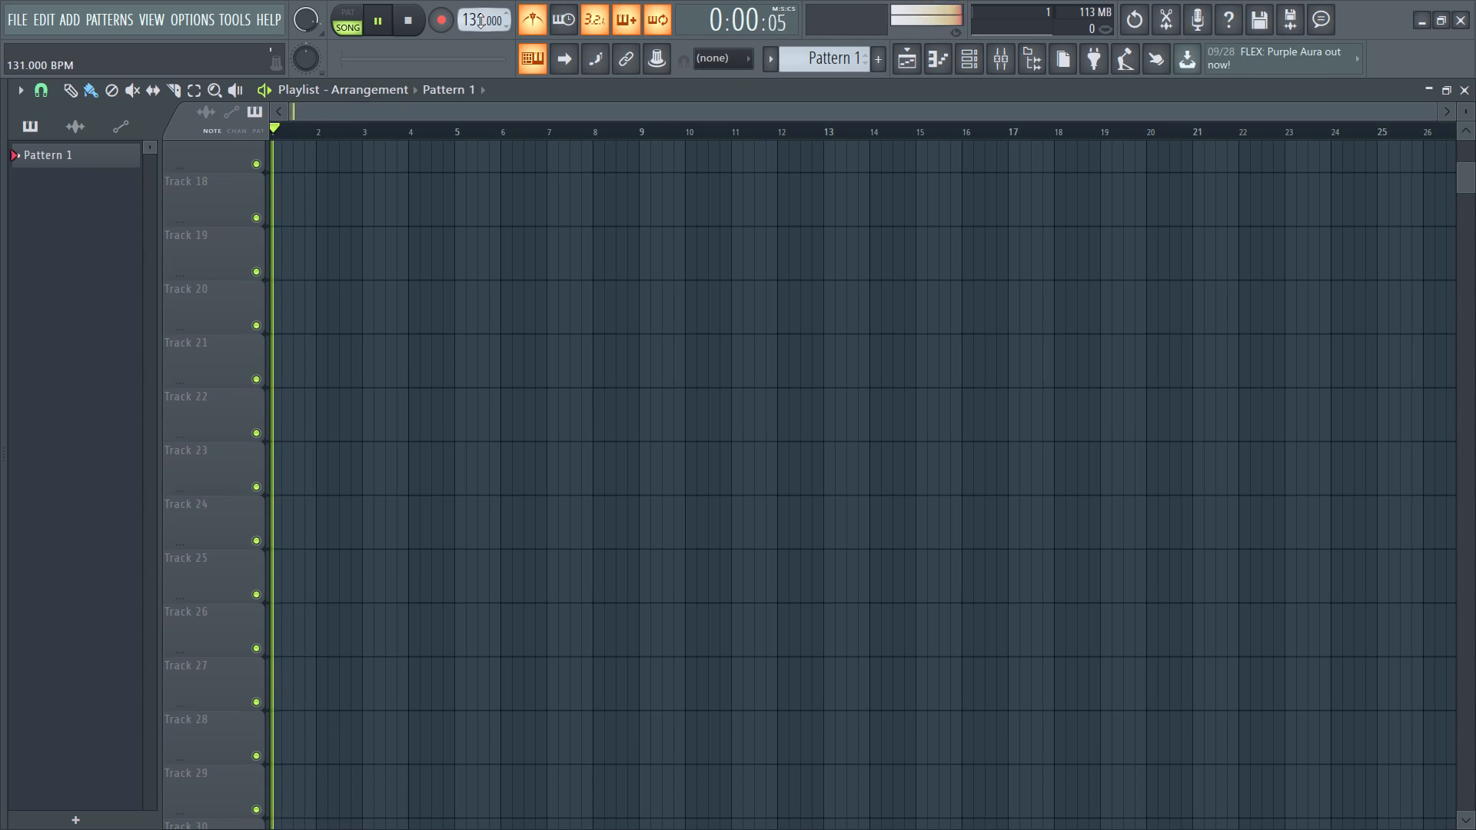
{"action": "scroll", "coordinate": [480, 21], "scroll_direction": "up", "scroll_amount": 1}
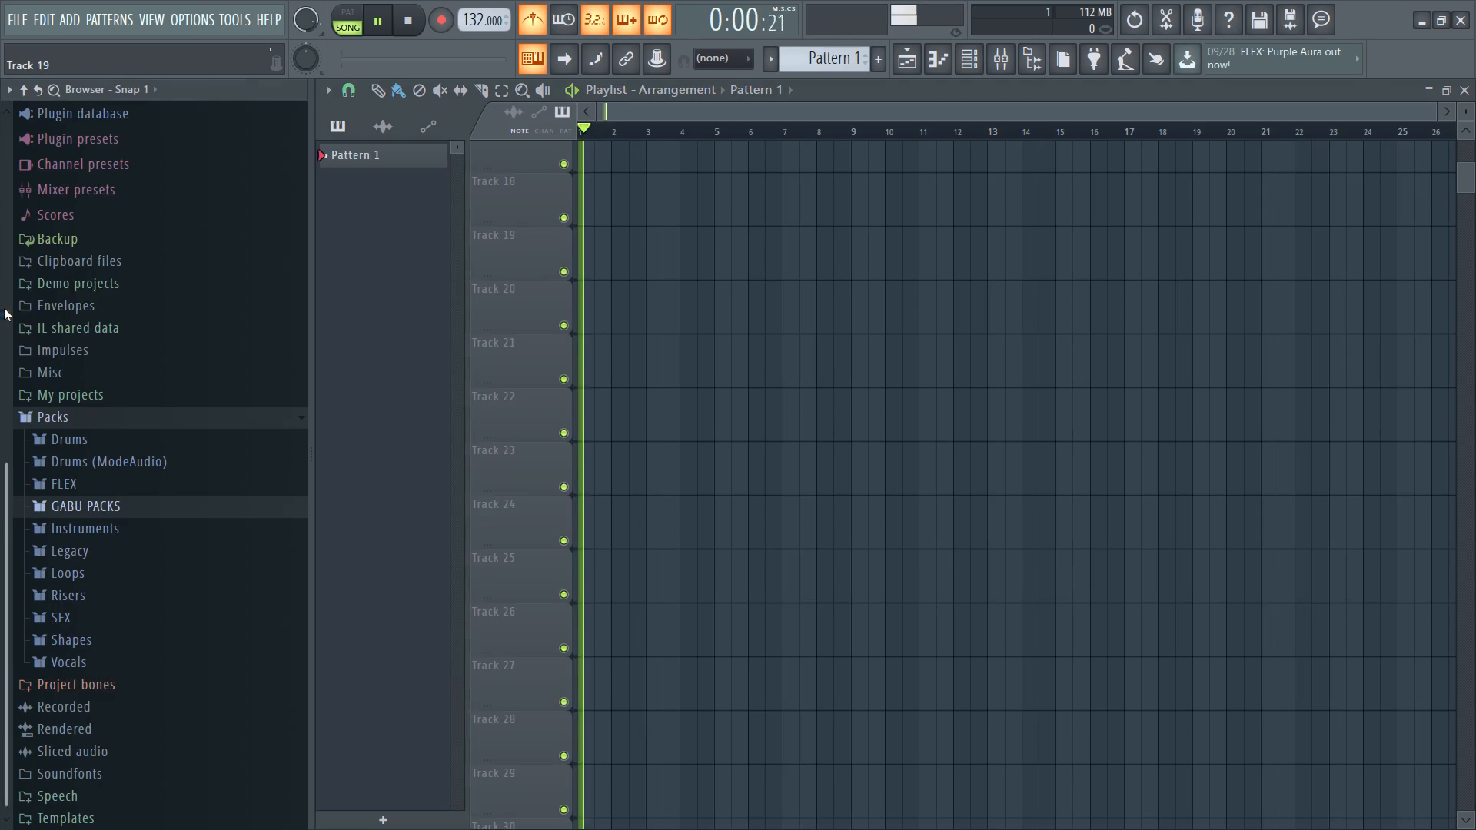
Open the 808 Mafia 808's folder of the 2019 808 Mafia Southside Drum Kit under GABU PACKS.
{"action": "left_click", "coordinate": [71, 506]}
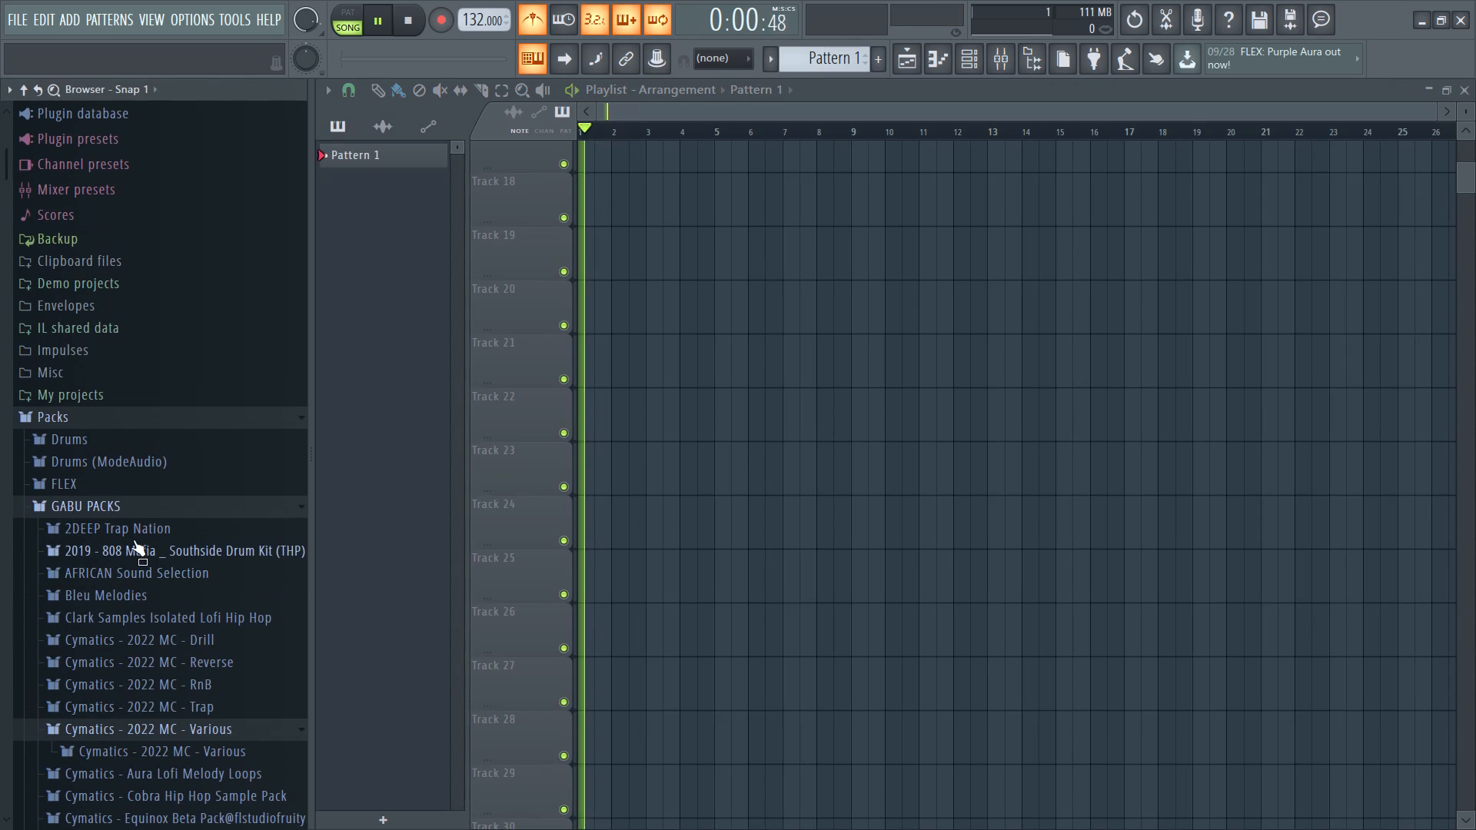
{"action": "left_click", "coordinate": [135, 559]}
{"action": "left_click", "coordinate": [142, 596]}
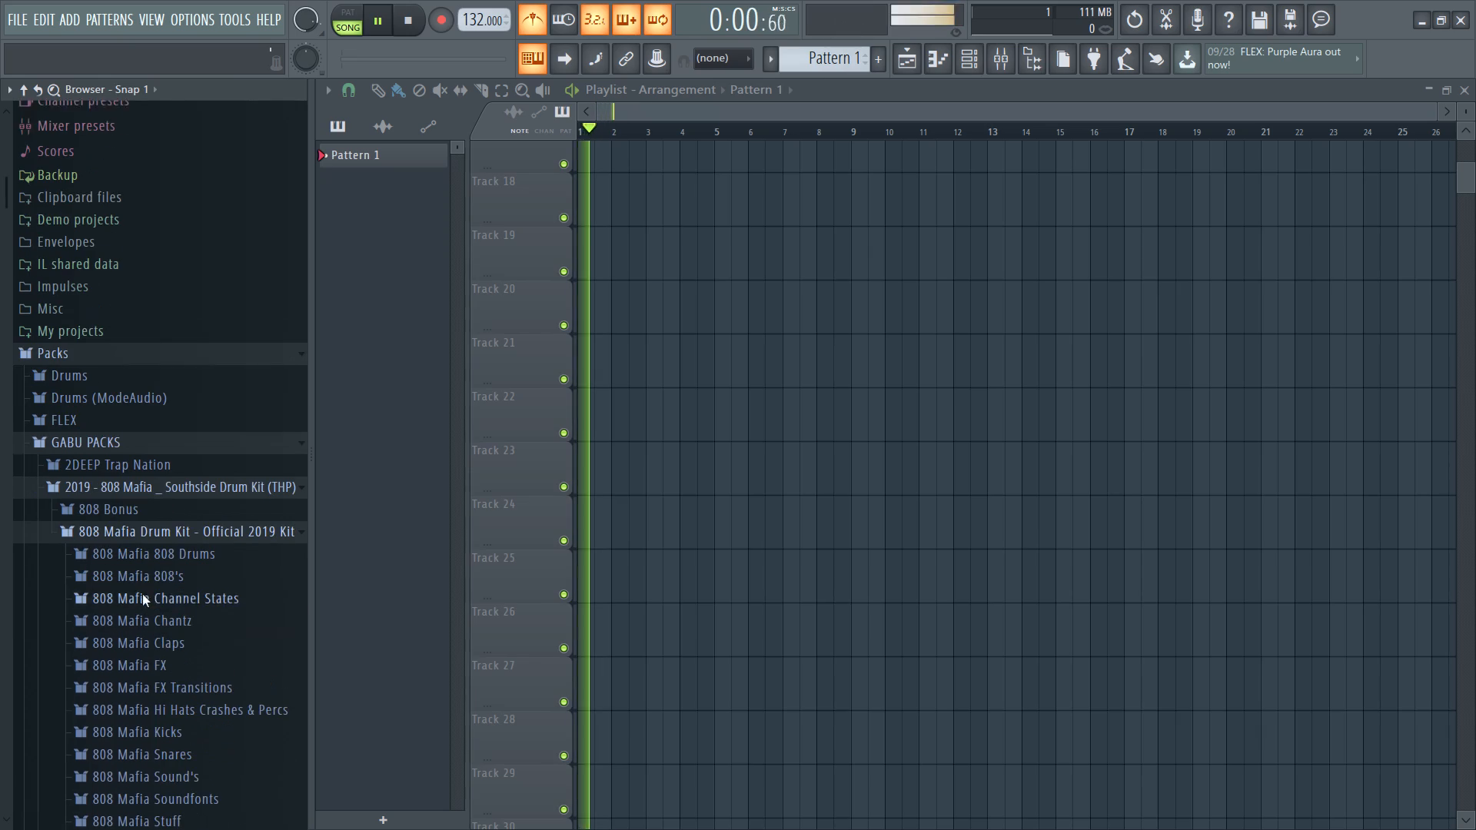
{"action": "left_click", "coordinate": [190, 549]}
Audition and compare the samples 808 (9) through 808 (12) in the 808 Mafia 808's folder against the metronome.
{"action": "left_click", "coordinate": [178, 574]}
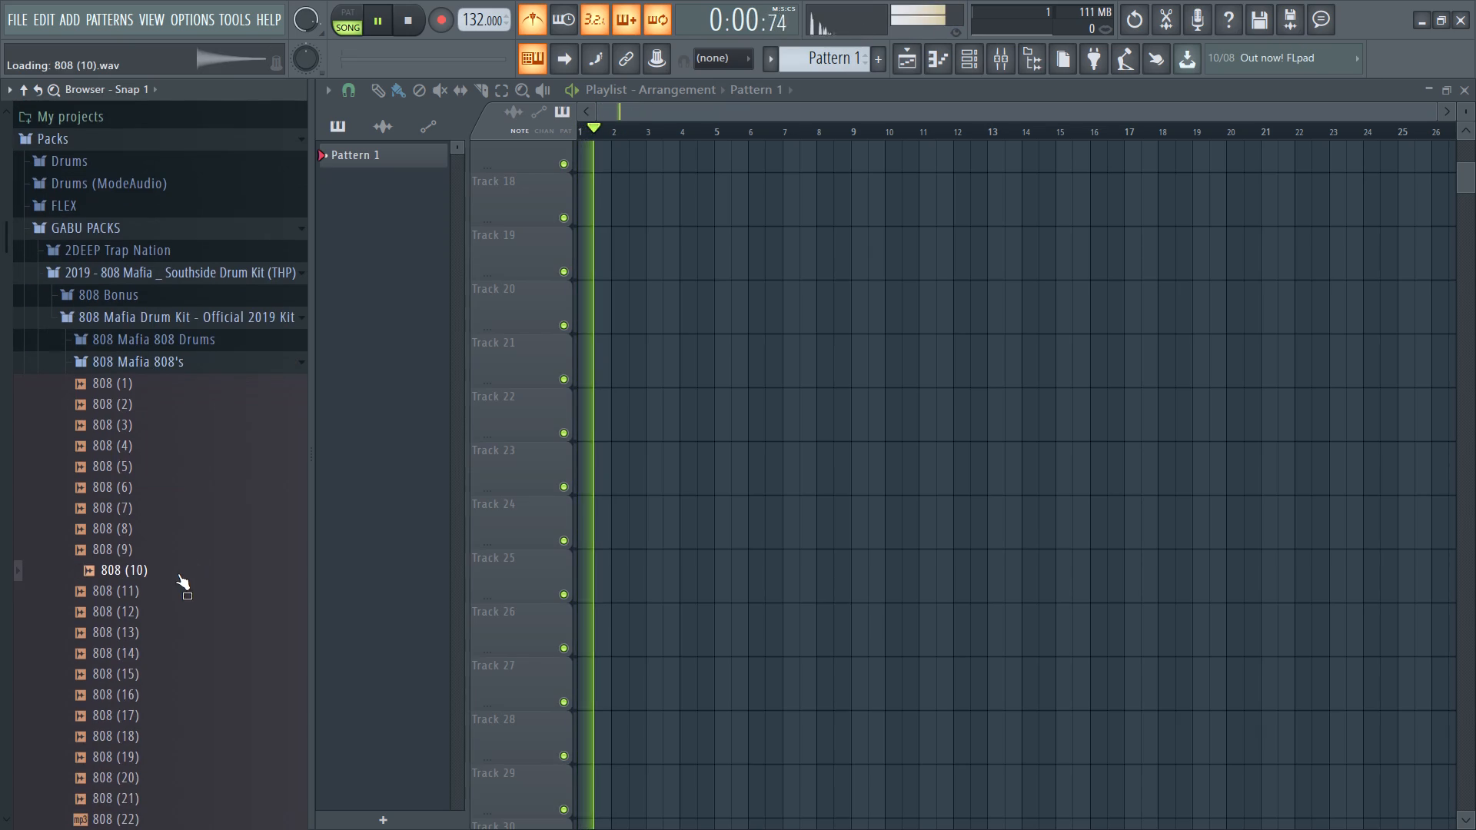
{"action": "left_click", "coordinate": [157, 542]}
{"action": "left_click", "coordinate": [157, 540]}
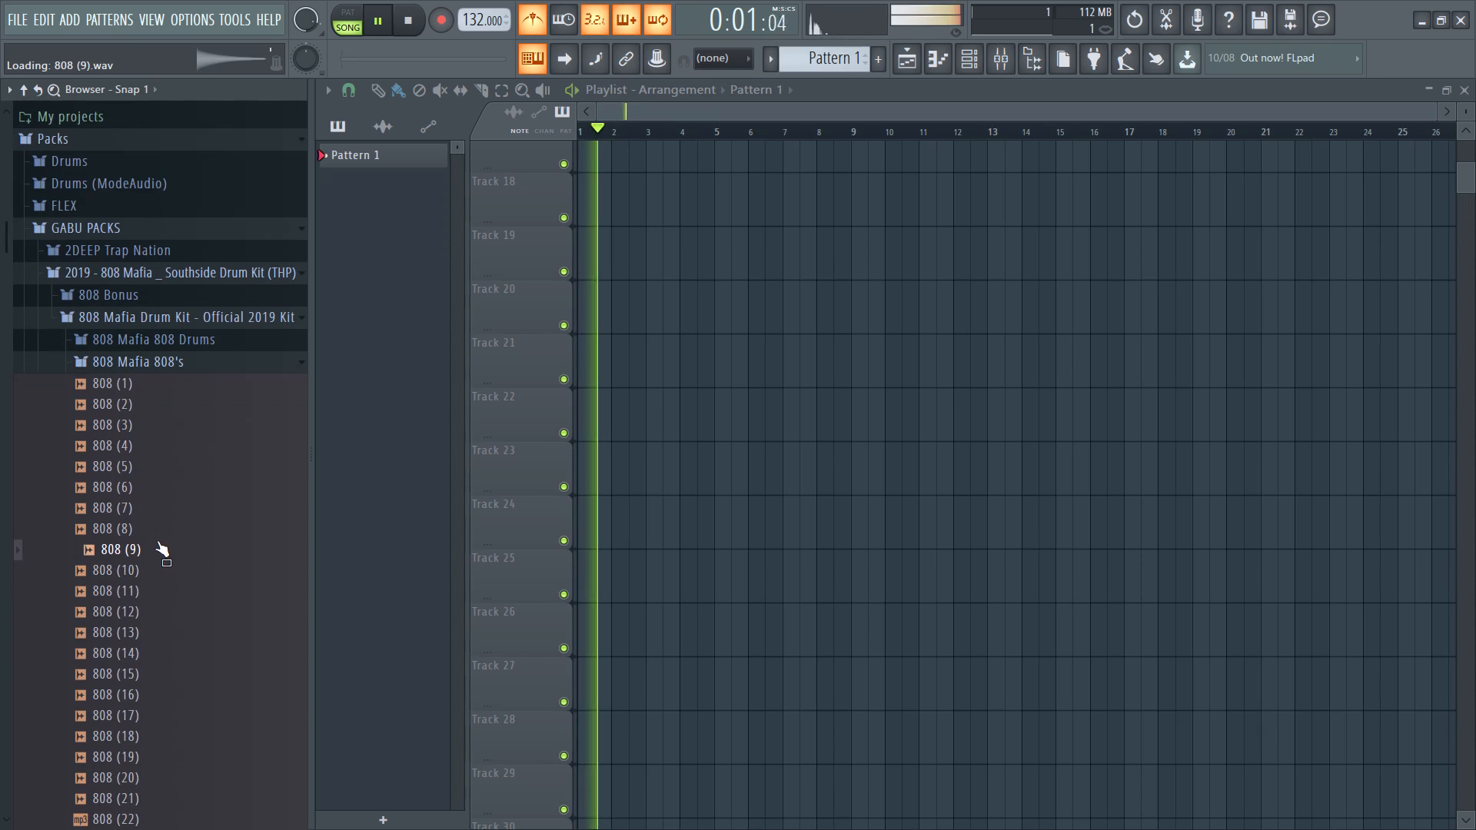
{"action": "left_click", "coordinate": [145, 571]}
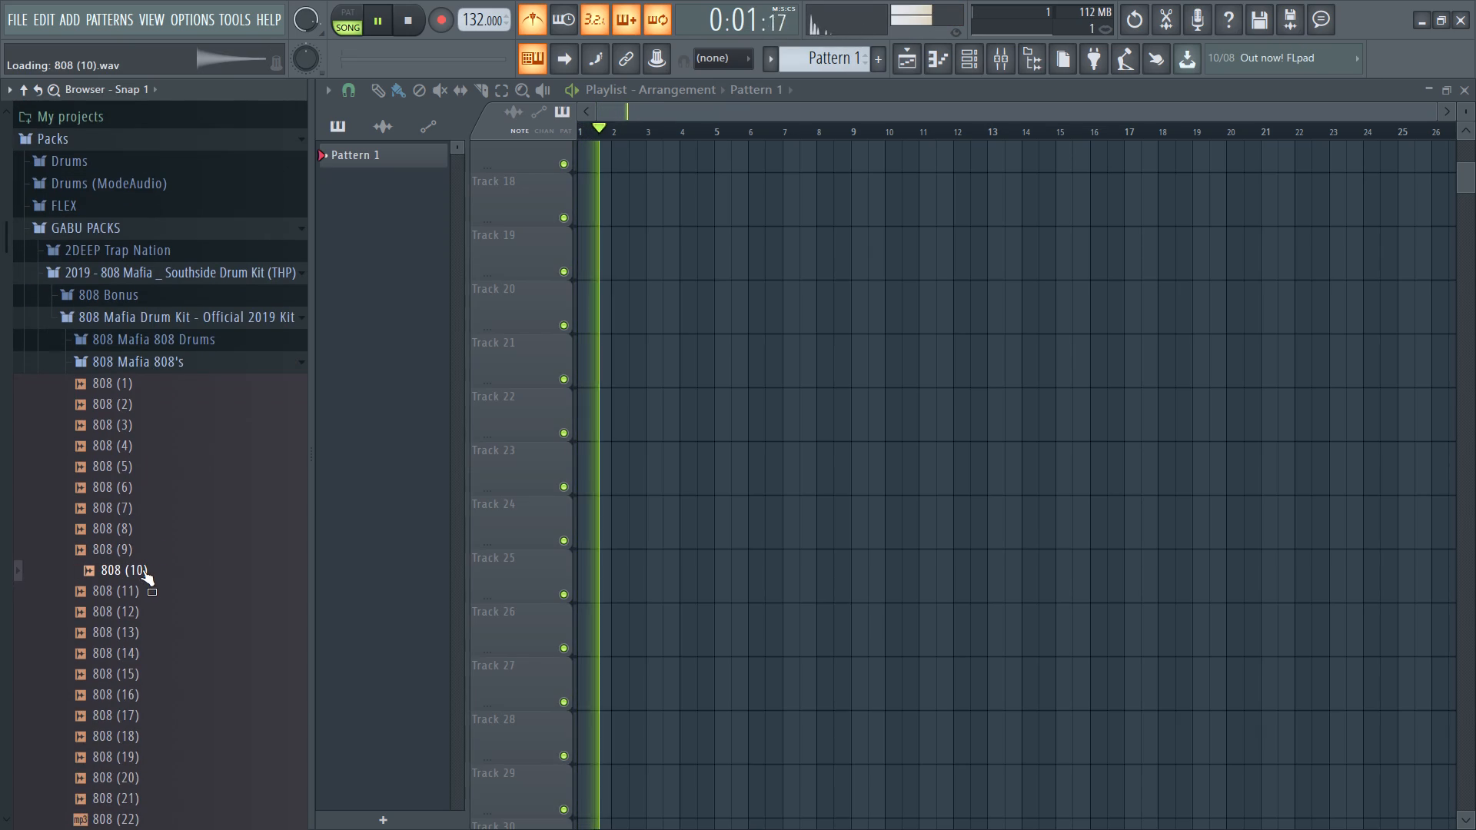
{"action": "left_click", "coordinate": [142, 569]}
{"action": "left_click", "coordinate": [141, 553]}
{"action": "left_click", "coordinate": [168, 579]}
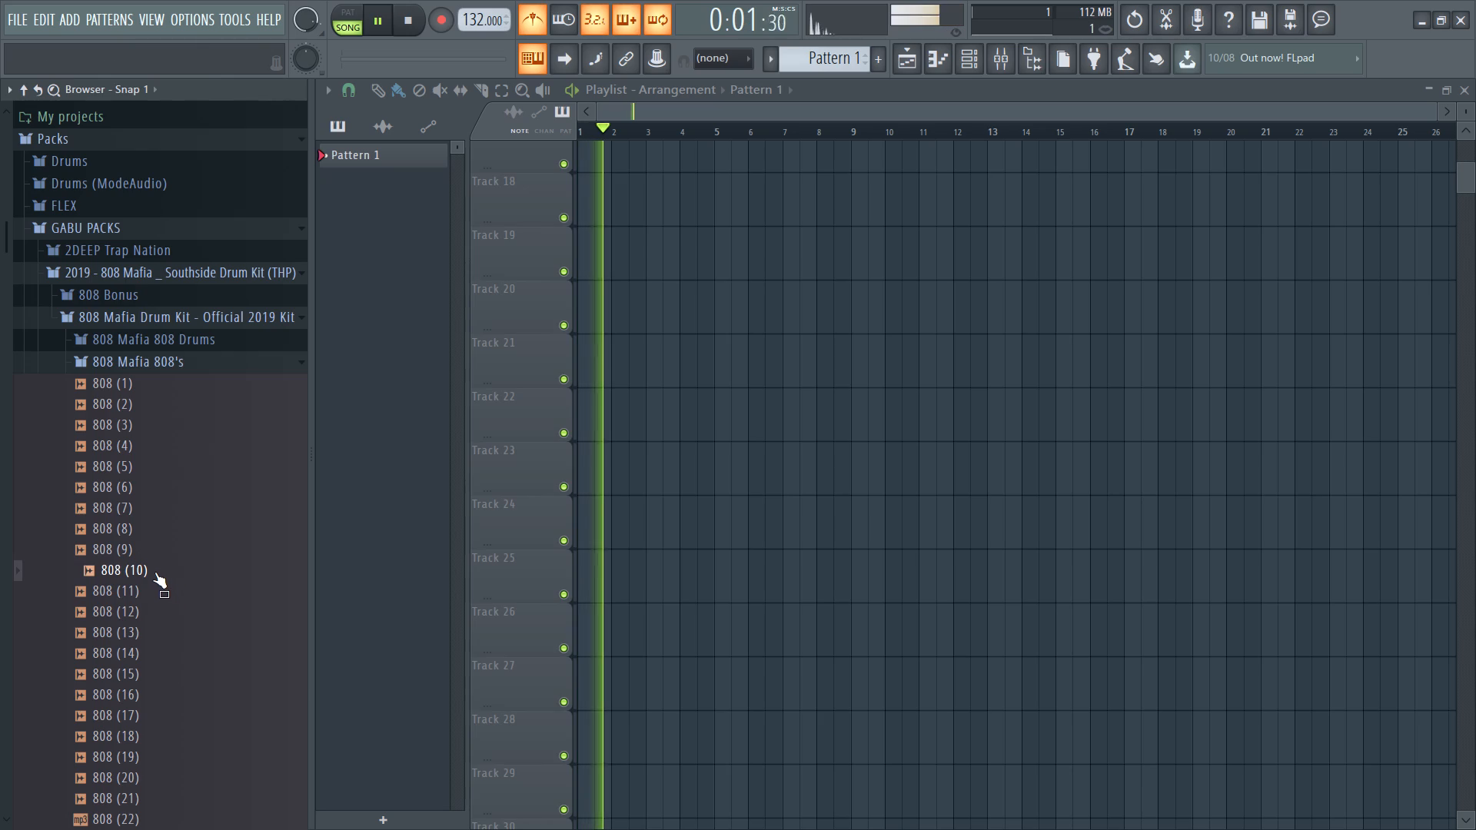
{"action": "left_click", "coordinate": [153, 572]}
{"action": "left_click", "coordinate": [152, 572]}
{"action": "left_click", "coordinate": [143, 557]}
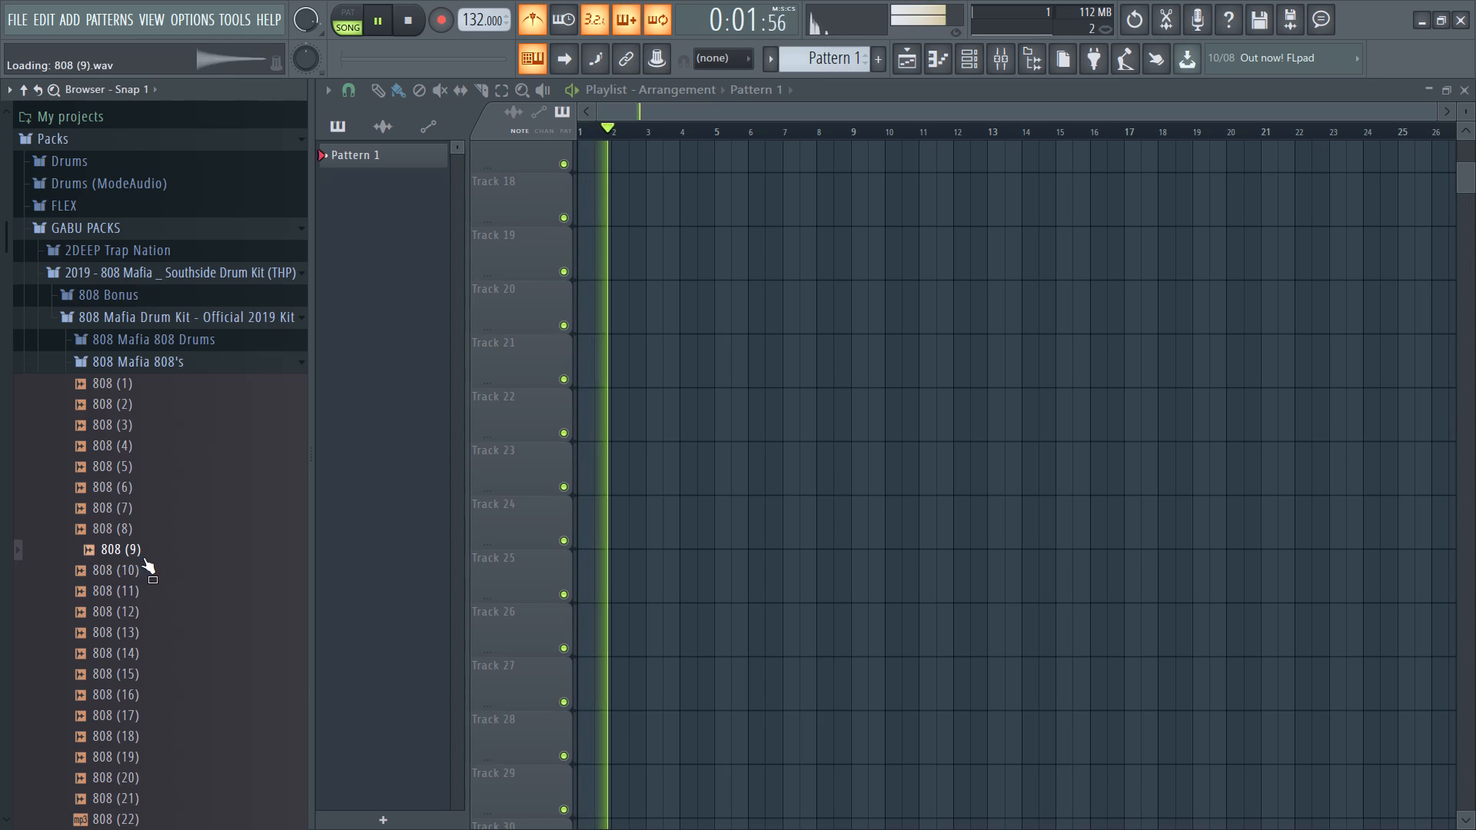
{"action": "left_click", "coordinate": [146, 579]}
{"action": "left_click", "coordinate": [146, 601]}
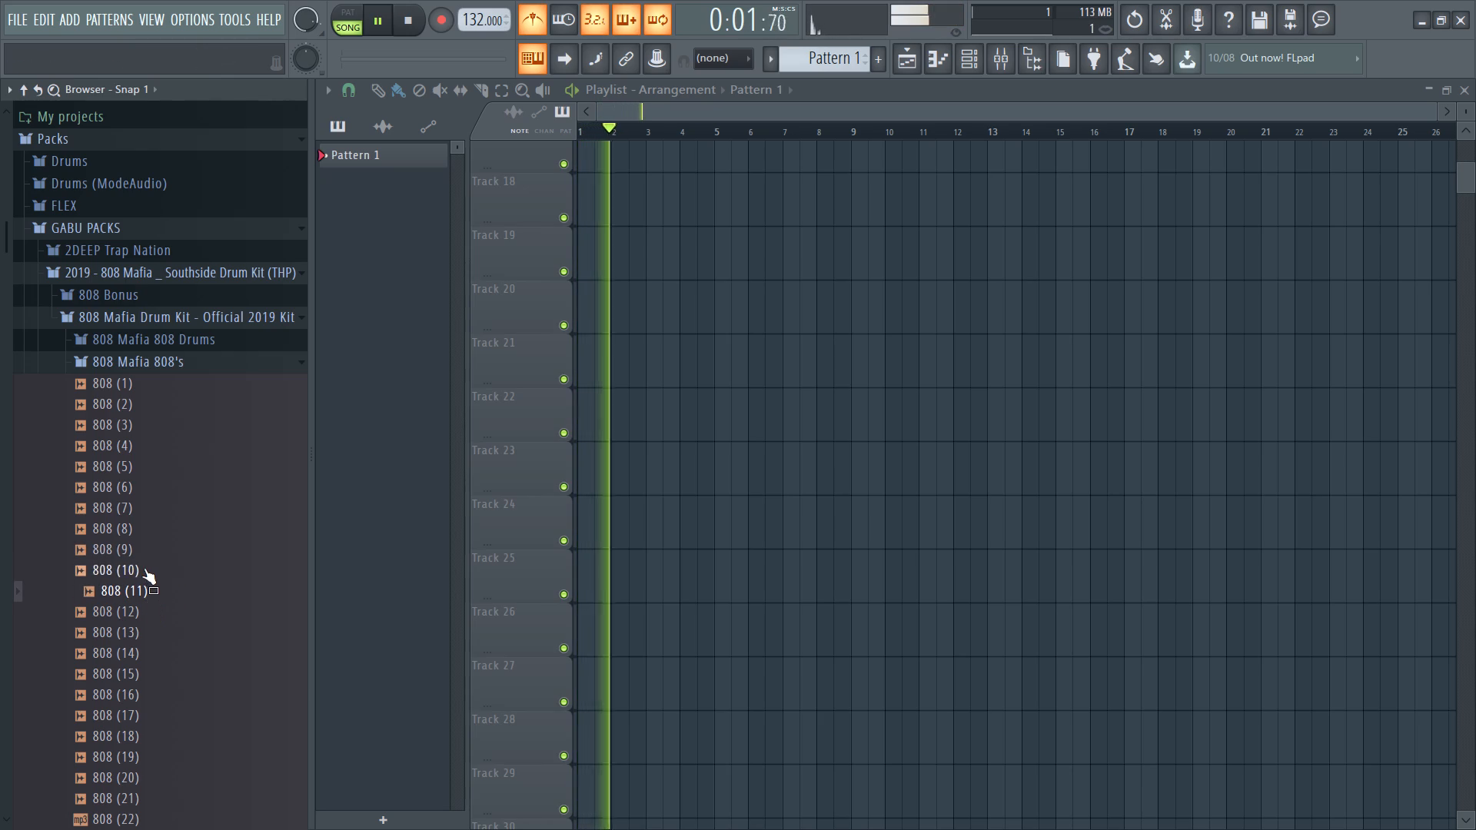
{"action": "left_click", "coordinate": [144, 568]}
{"action": "left_click", "coordinate": [143, 568]}
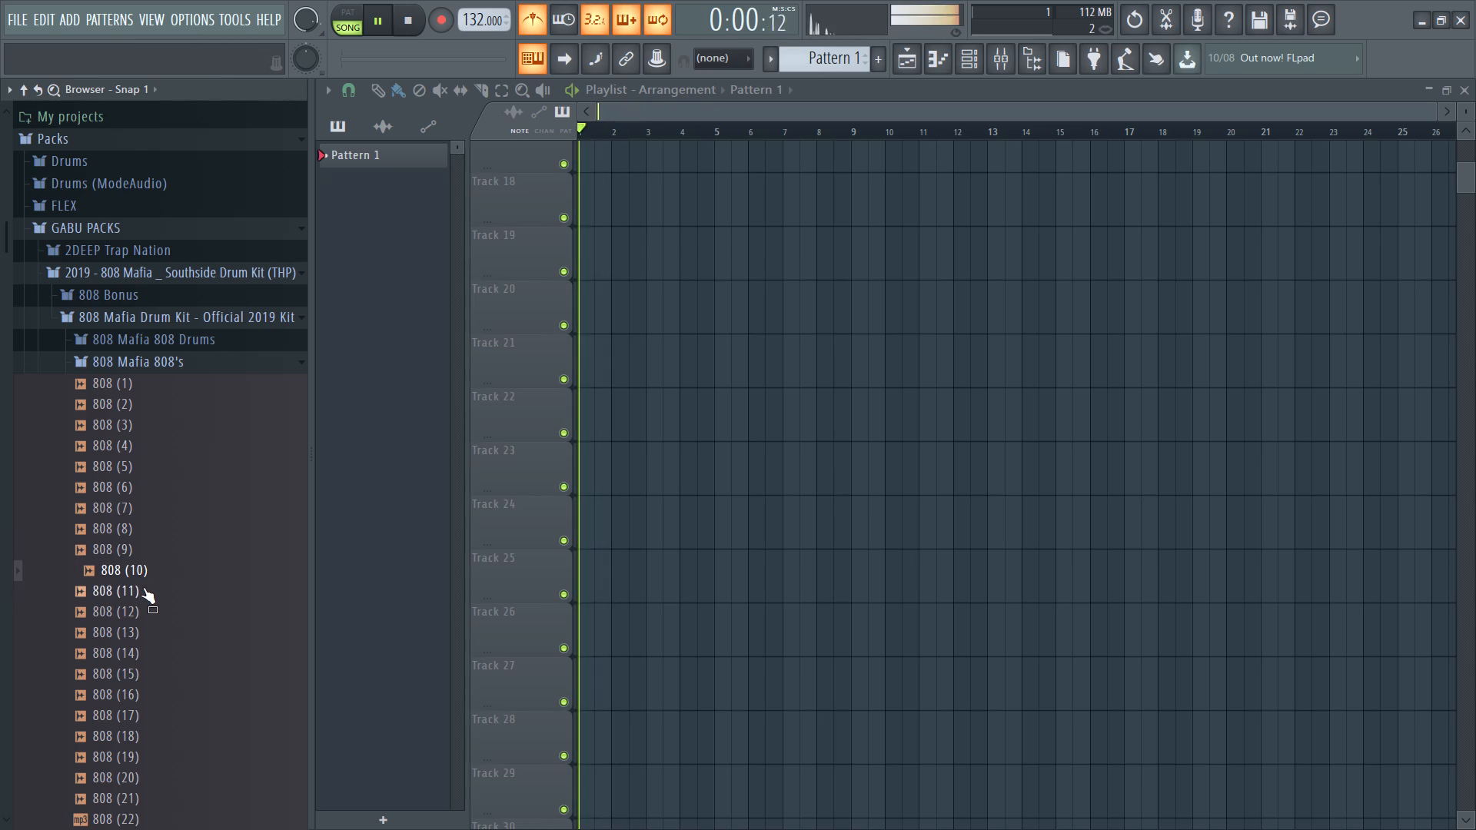
{"action": "left_click", "coordinate": [143, 592]}
{"action": "left_click", "coordinate": [145, 576]}
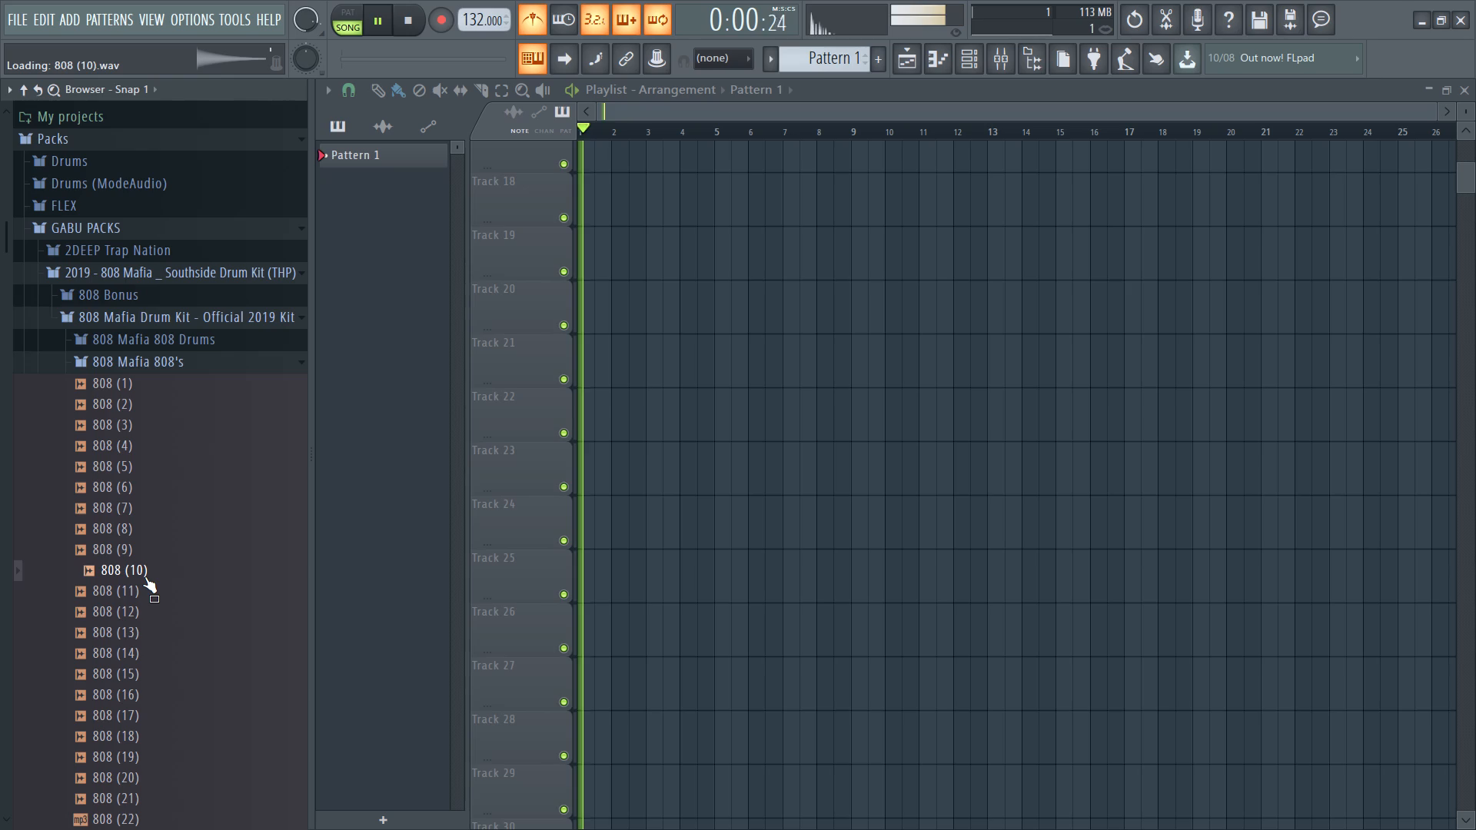
{"action": "right_click", "coordinate": [145, 576]}
{"action": "left_click", "coordinate": [131, 576]}
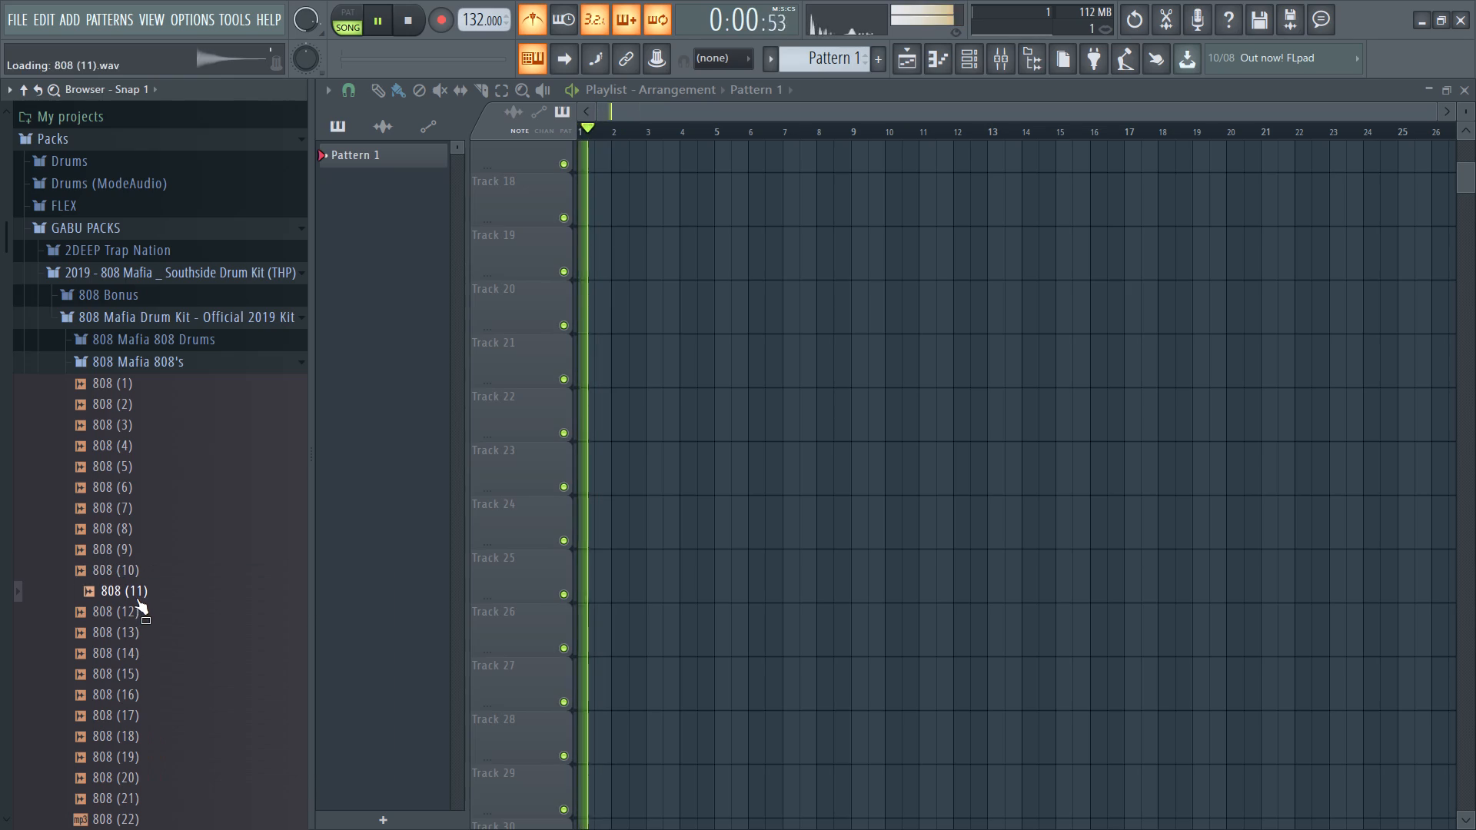
{"action": "left_click", "coordinate": [136, 598]}
{"action": "left_click", "coordinate": [140, 612]}
{"action": "left_click", "coordinate": [141, 574]}
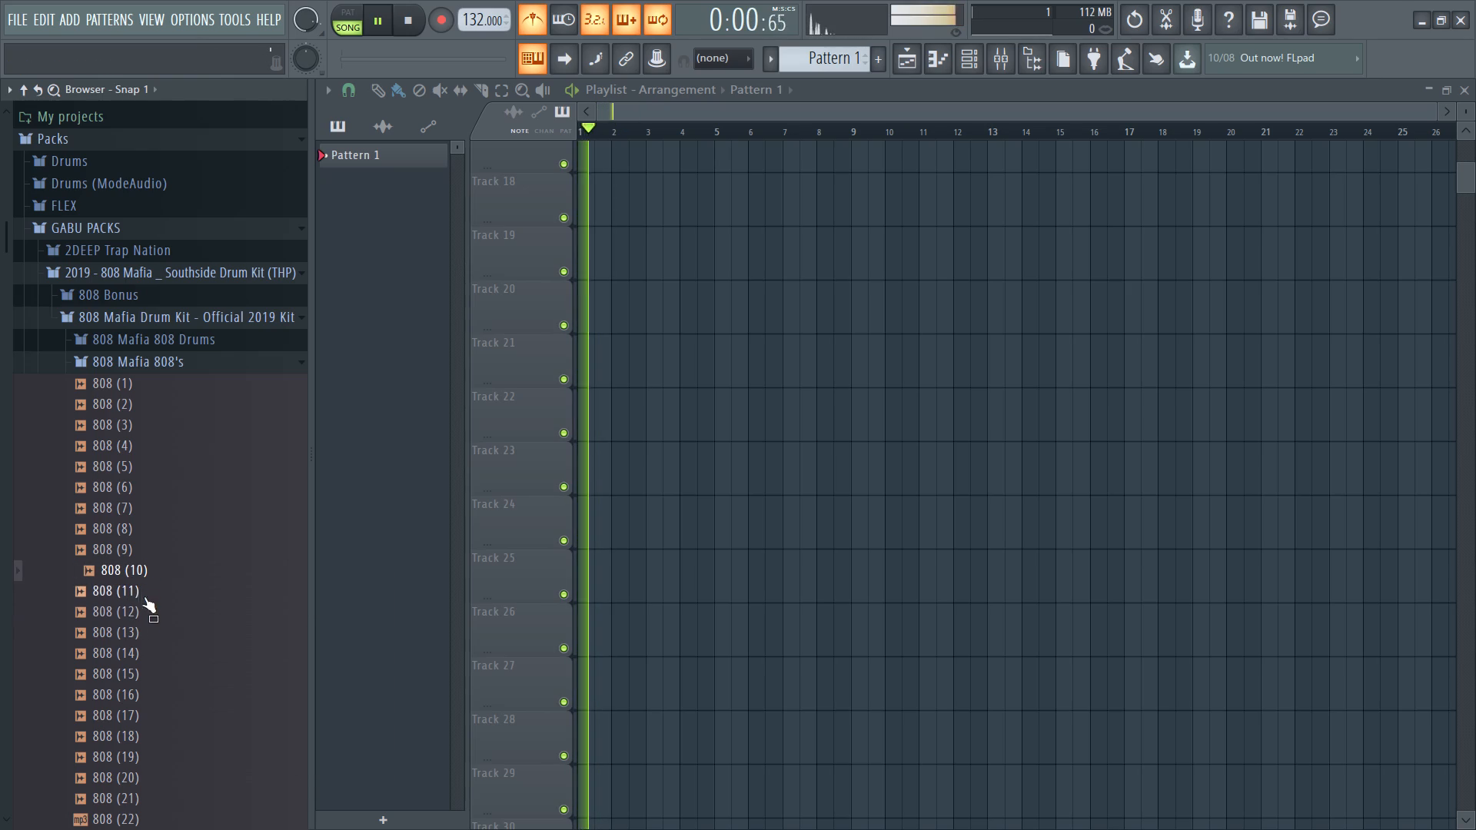
{"action": "left_click", "coordinate": [144, 575]}
{"action": "left_click", "coordinate": [140, 599]}
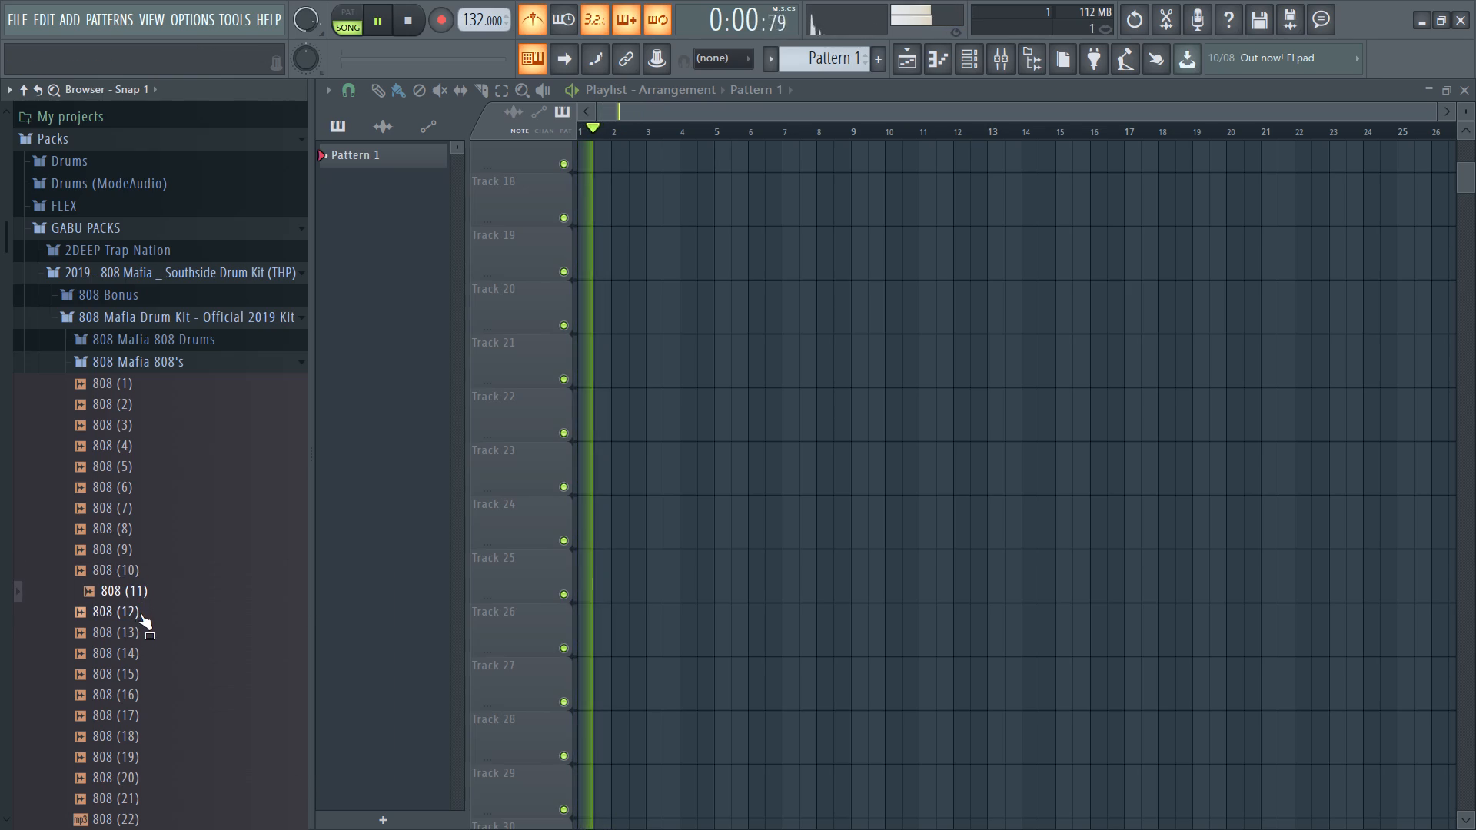
{"action": "left_click", "coordinate": [140, 614]}
Load the samples 808 (10), 808 (11) and 808 (12) each into its own new sampler channel.
{"action": "left_click", "coordinate": [139, 568]}
{"action": "right_click", "coordinate": [139, 568]}
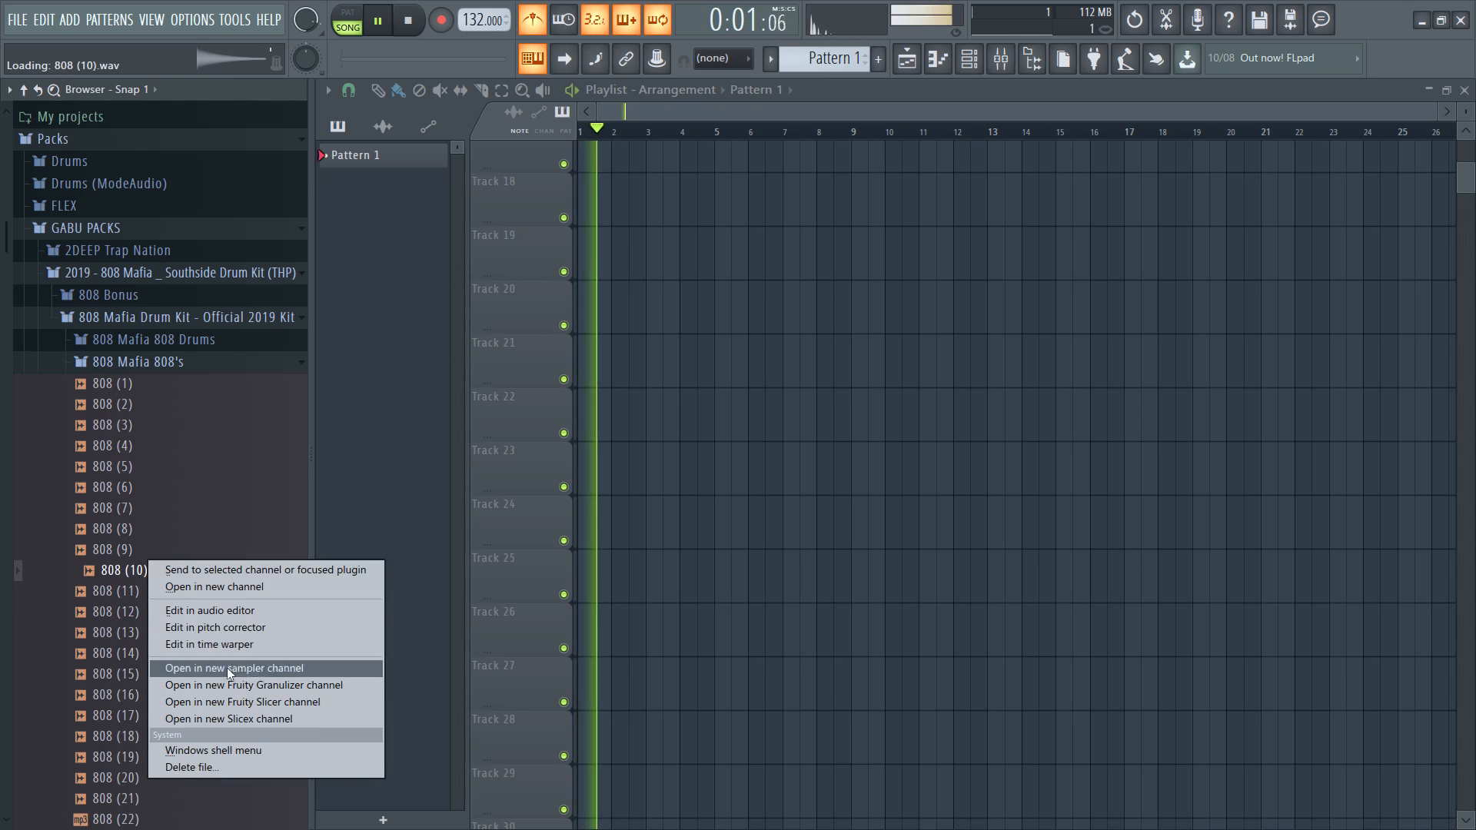
{"action": "left_click", "coordinate": [241, 670]}
{"action": "right_click", "coordinate": [150, 597]}
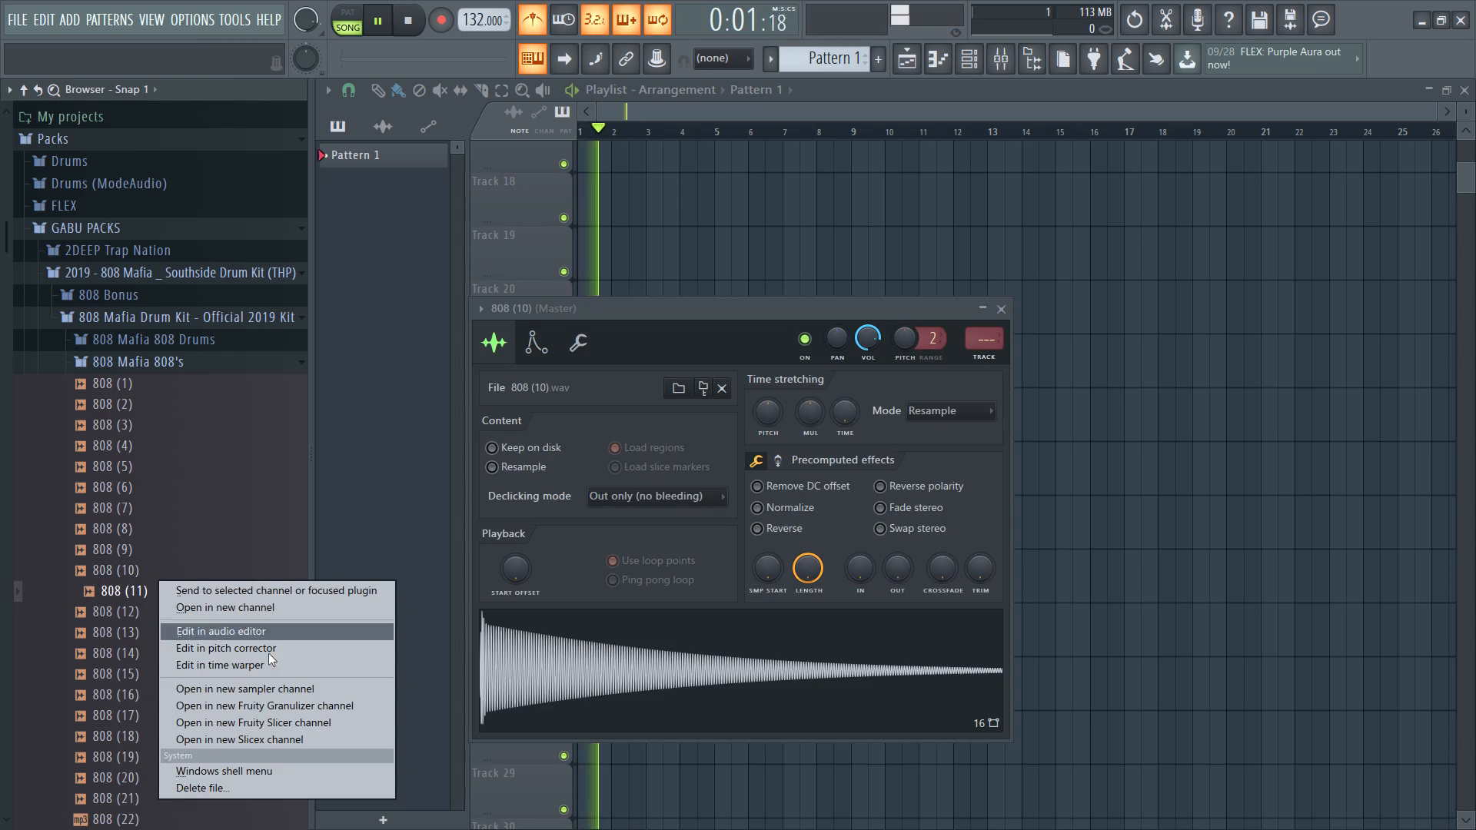
{"action": "left_click", "coordinate": [283, 692]}
{"action": "right_click", "coordinate": [158, 617]}
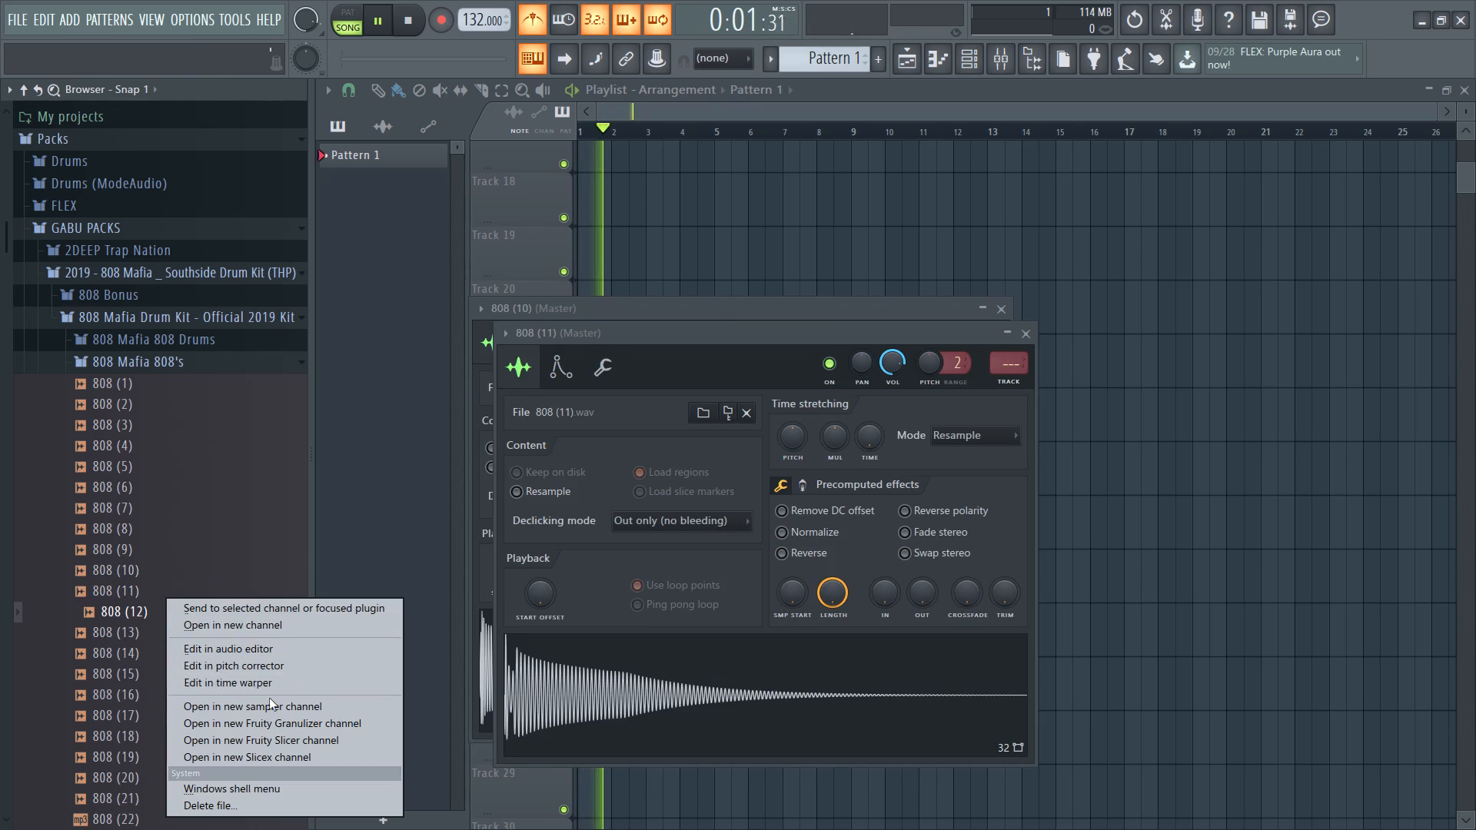
{"action": "left_click", "coordinate": [271, 702]}
Activate the first step of the 808 (10) channel in the channel rack for Pattern 1.
{"action": "left_click", "coordinate": [983, 64]}
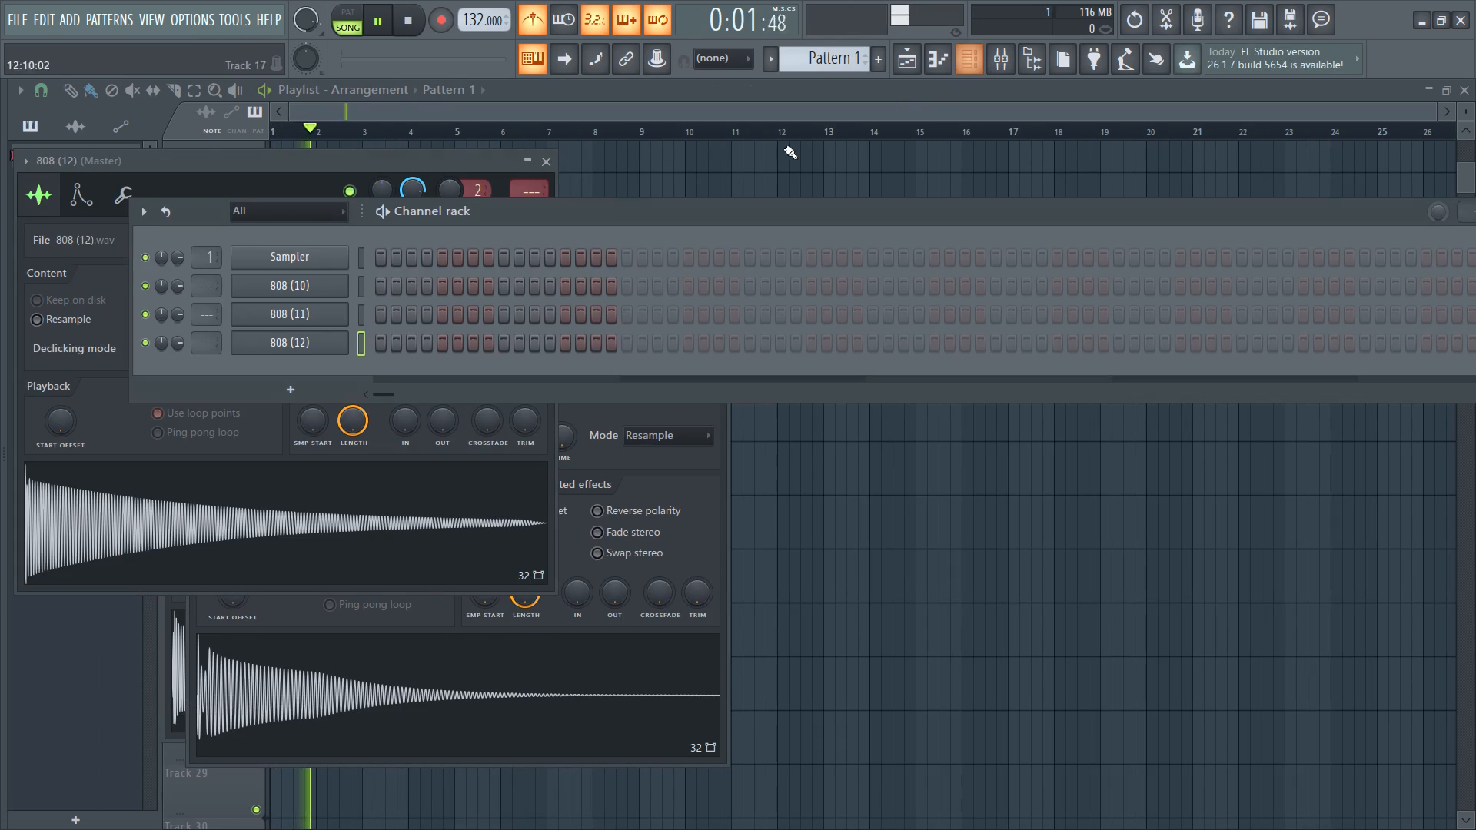
{"action": "left_click", "coordinate": [382, 287]}
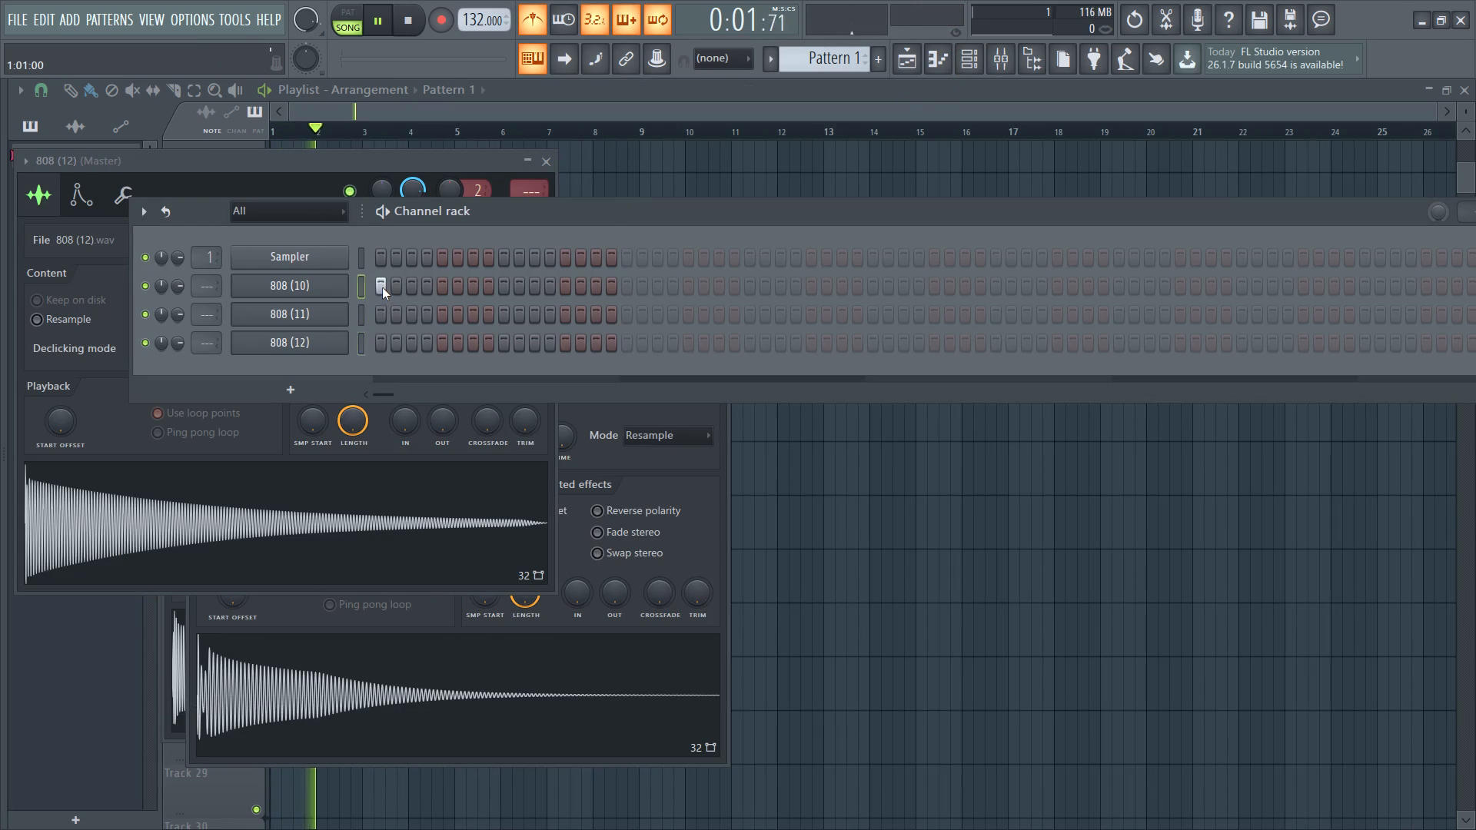
Place a Pattern 1 clip at bar 1 on Track 18 of the playlist.
{"action": "left_click", "coordinate": [861, 154]}
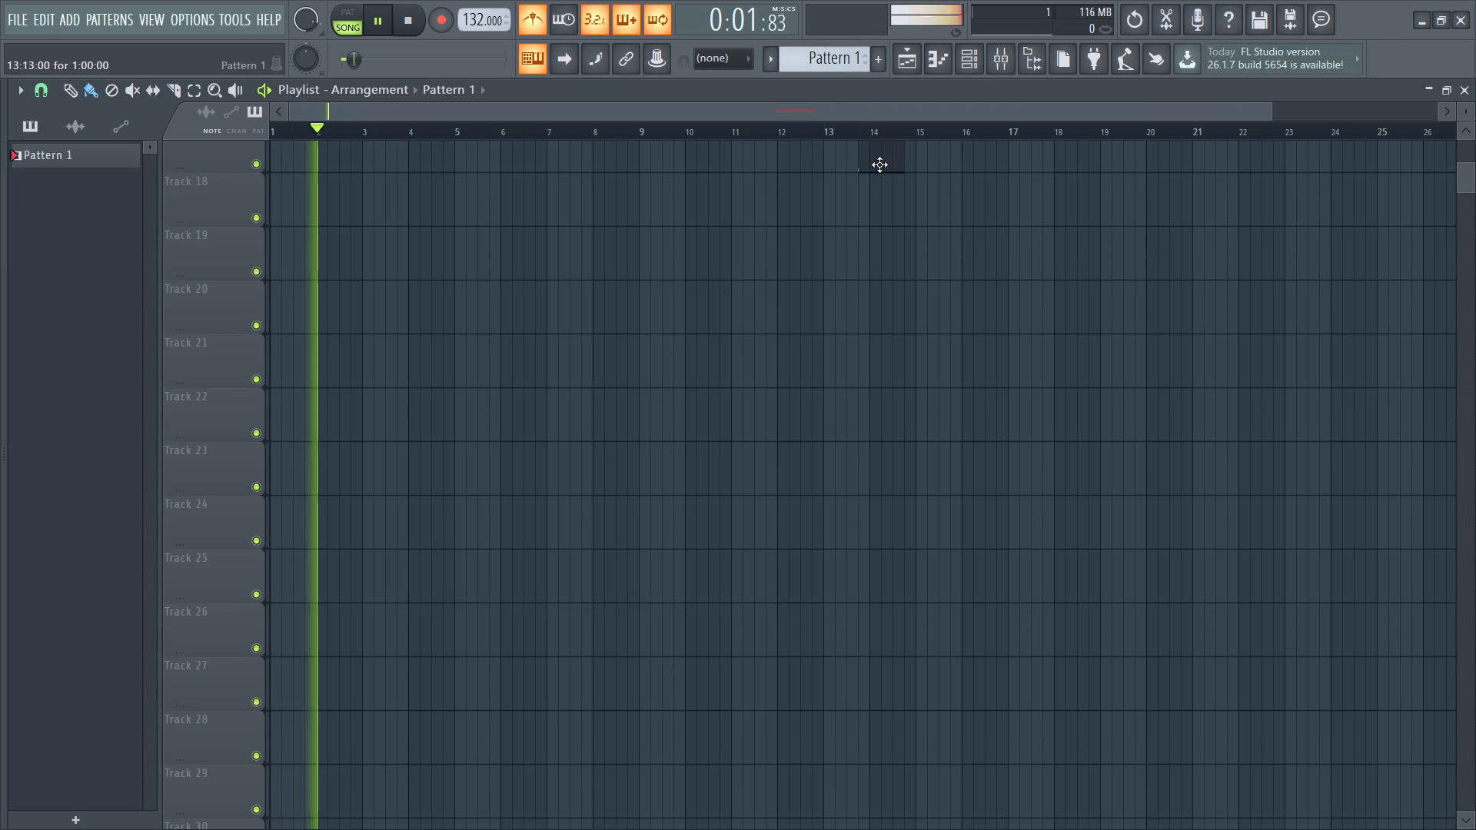
{"action": "left_click_drag", "start_coordinate": [879, 164], "coordinate": [267, 228]}
{"action": "left_click_drag", "start_coordinate": [317, 222], "coordinate": [323, 224]}
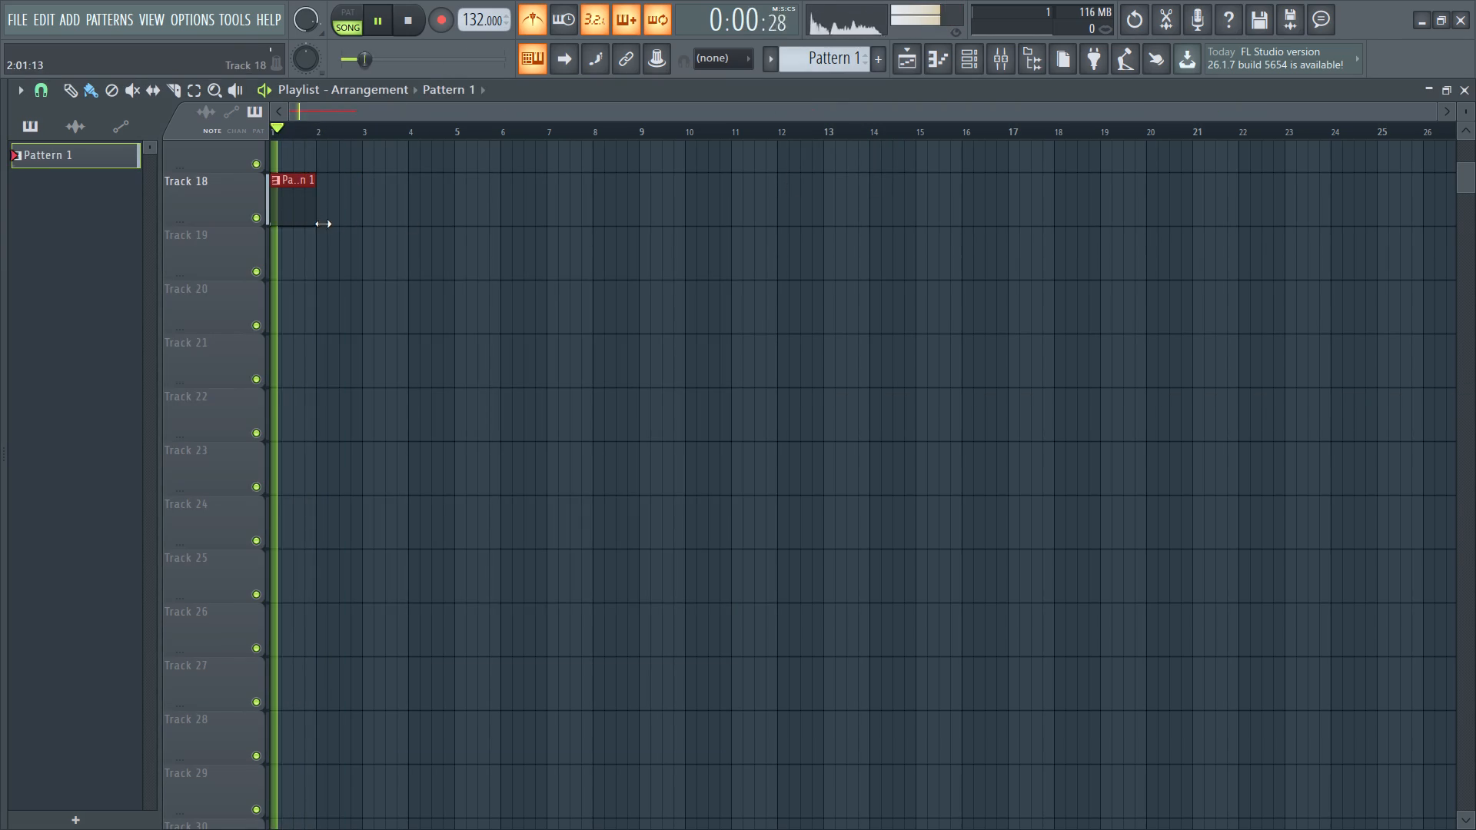
Extend the Pattern 1 clip on Track 18 to end at bar 5, making it four bars long.
{"action": "left_click_drag", "start_coordinate": [323, 224], "coordinate": [455, 272]}
Activate step 13 of the 808 (10) channel in the channel rack and play back the pattern.
{"action": "left_click", "coordinate": [970, 59]}
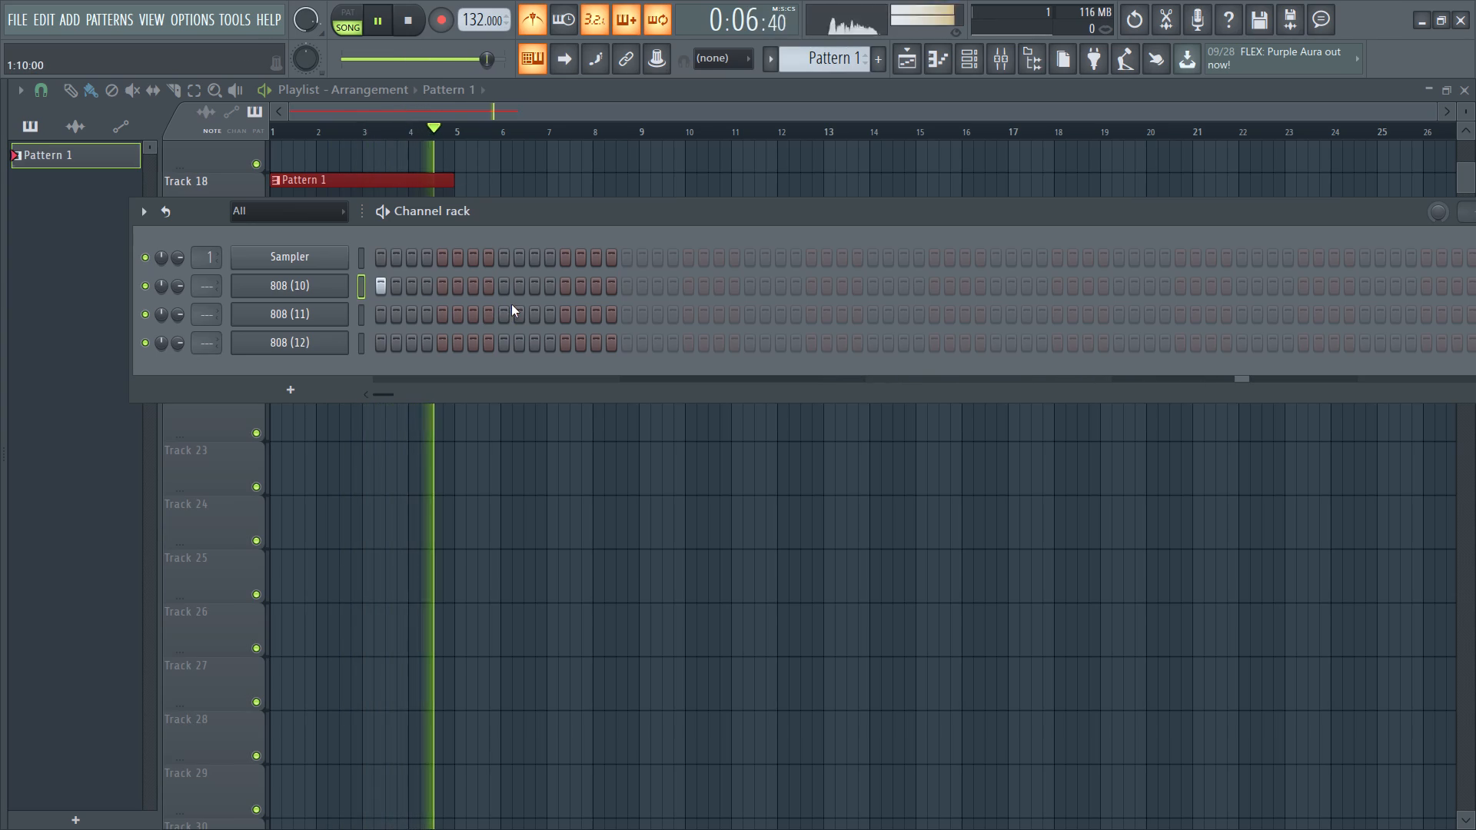
{"action": "left_click", "coordinate": [568, 295]}
{"action": "key", "text": "space"}
{"action": "key", "text": "space"}
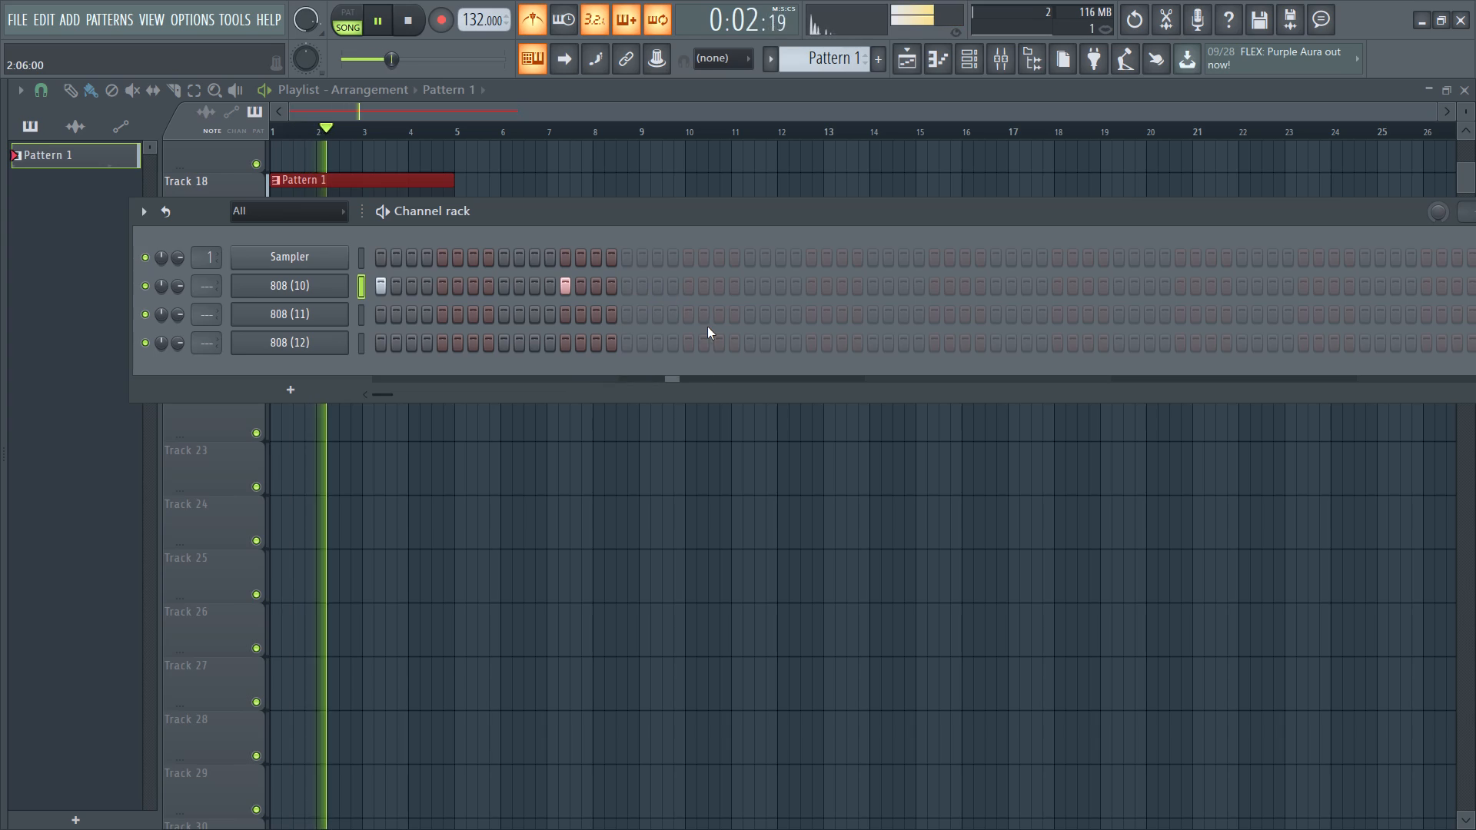
{"action": "key", "text": "space"}
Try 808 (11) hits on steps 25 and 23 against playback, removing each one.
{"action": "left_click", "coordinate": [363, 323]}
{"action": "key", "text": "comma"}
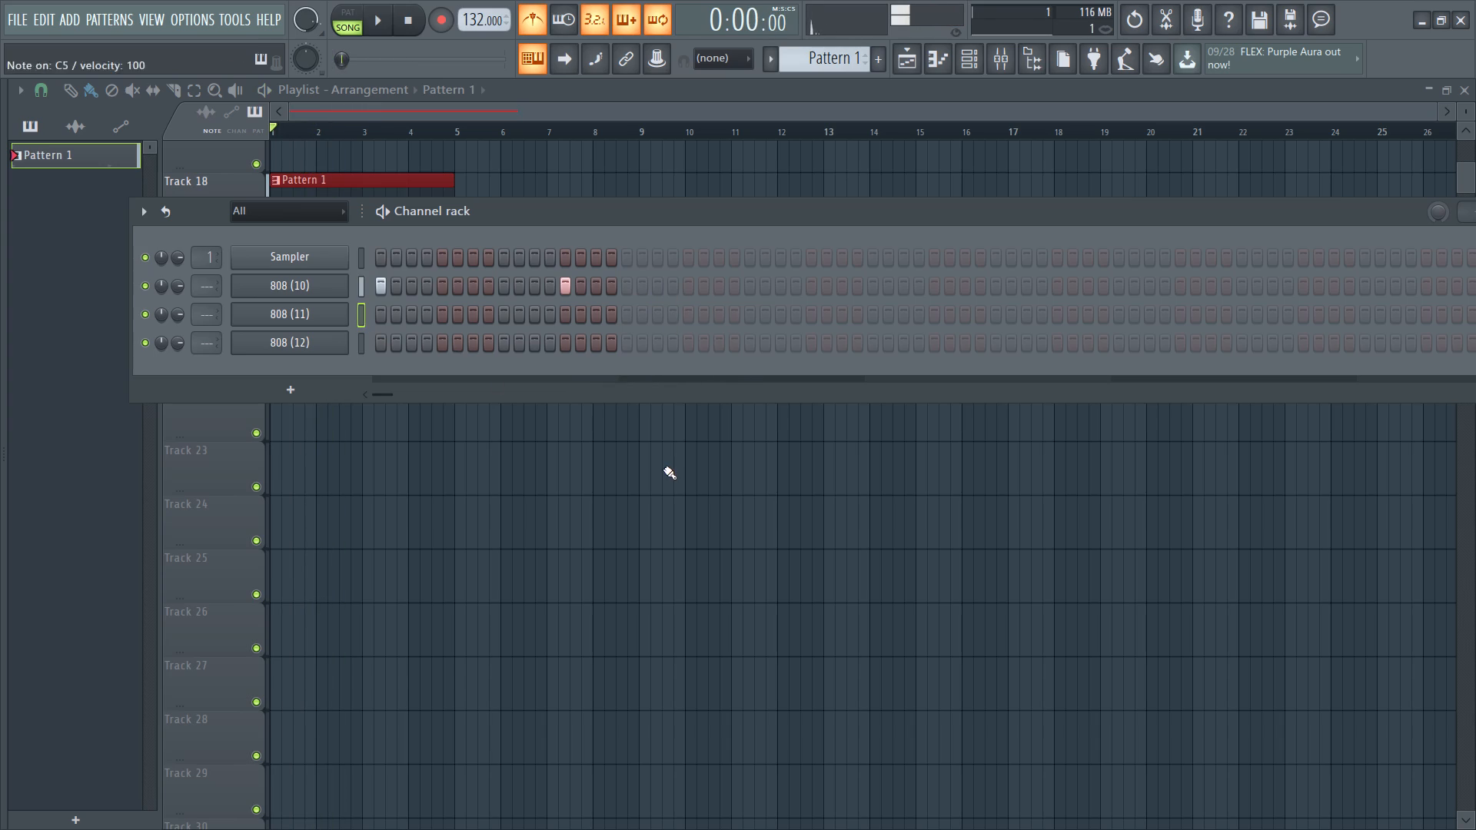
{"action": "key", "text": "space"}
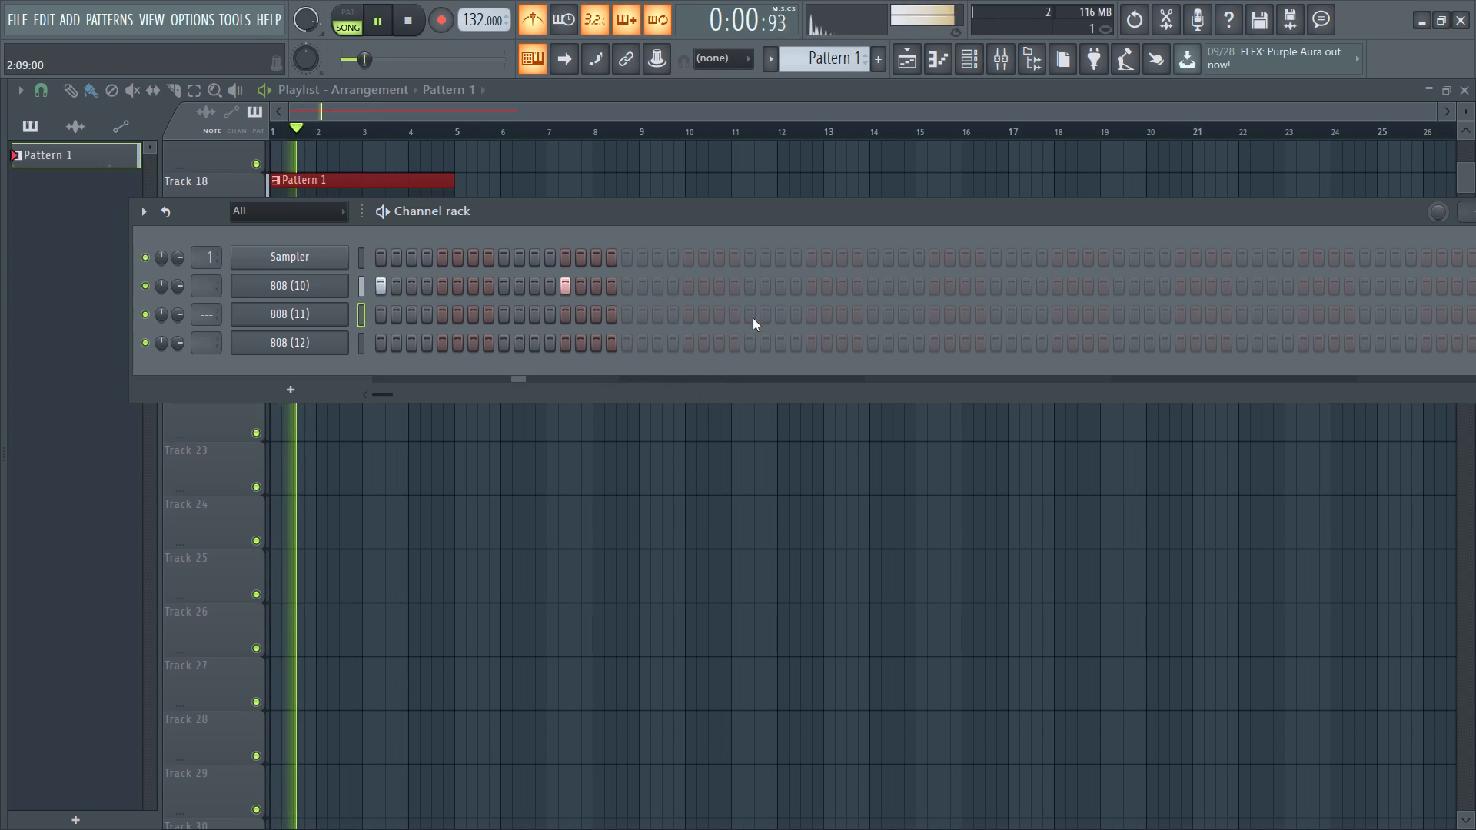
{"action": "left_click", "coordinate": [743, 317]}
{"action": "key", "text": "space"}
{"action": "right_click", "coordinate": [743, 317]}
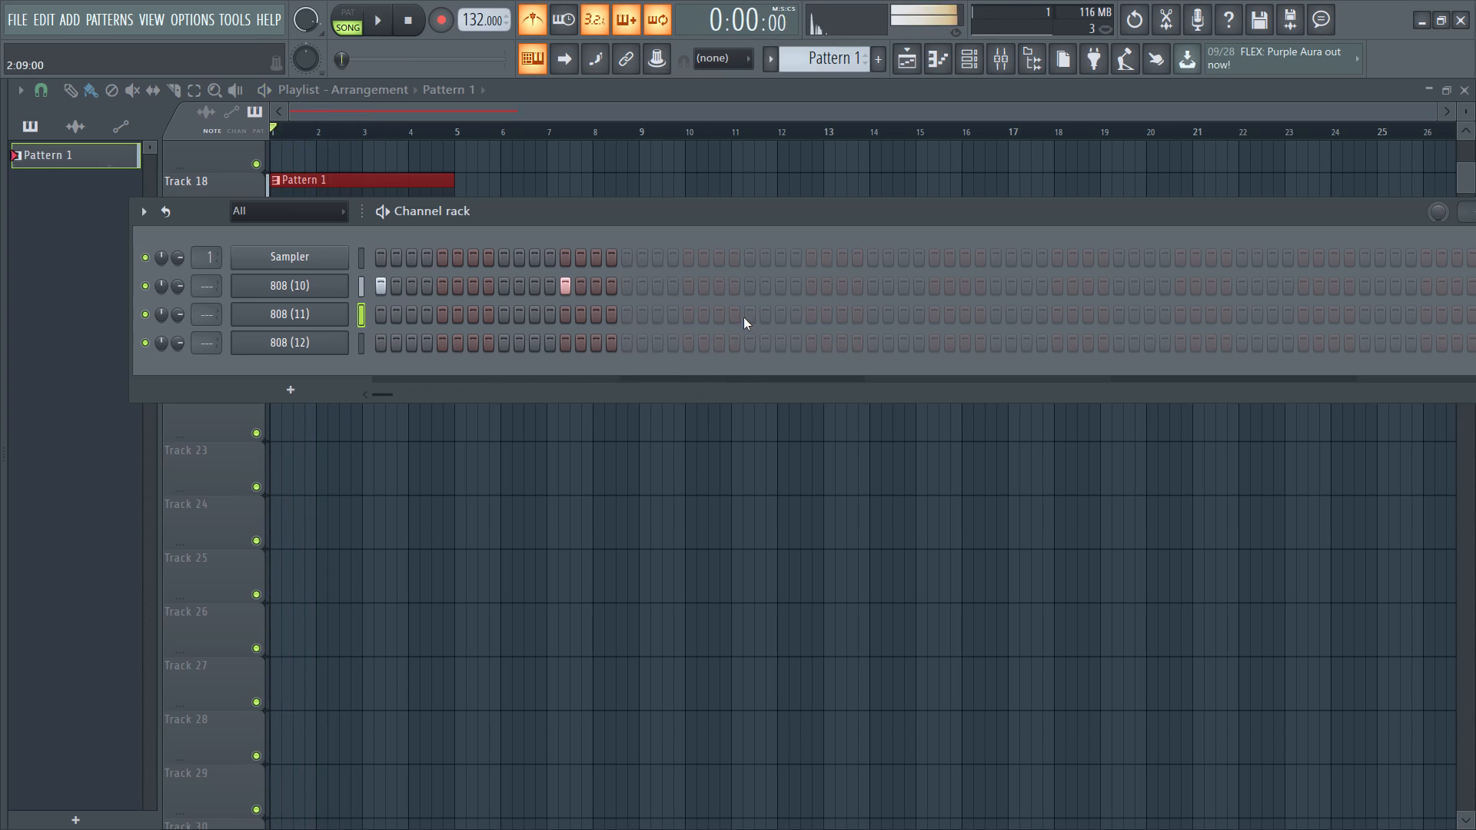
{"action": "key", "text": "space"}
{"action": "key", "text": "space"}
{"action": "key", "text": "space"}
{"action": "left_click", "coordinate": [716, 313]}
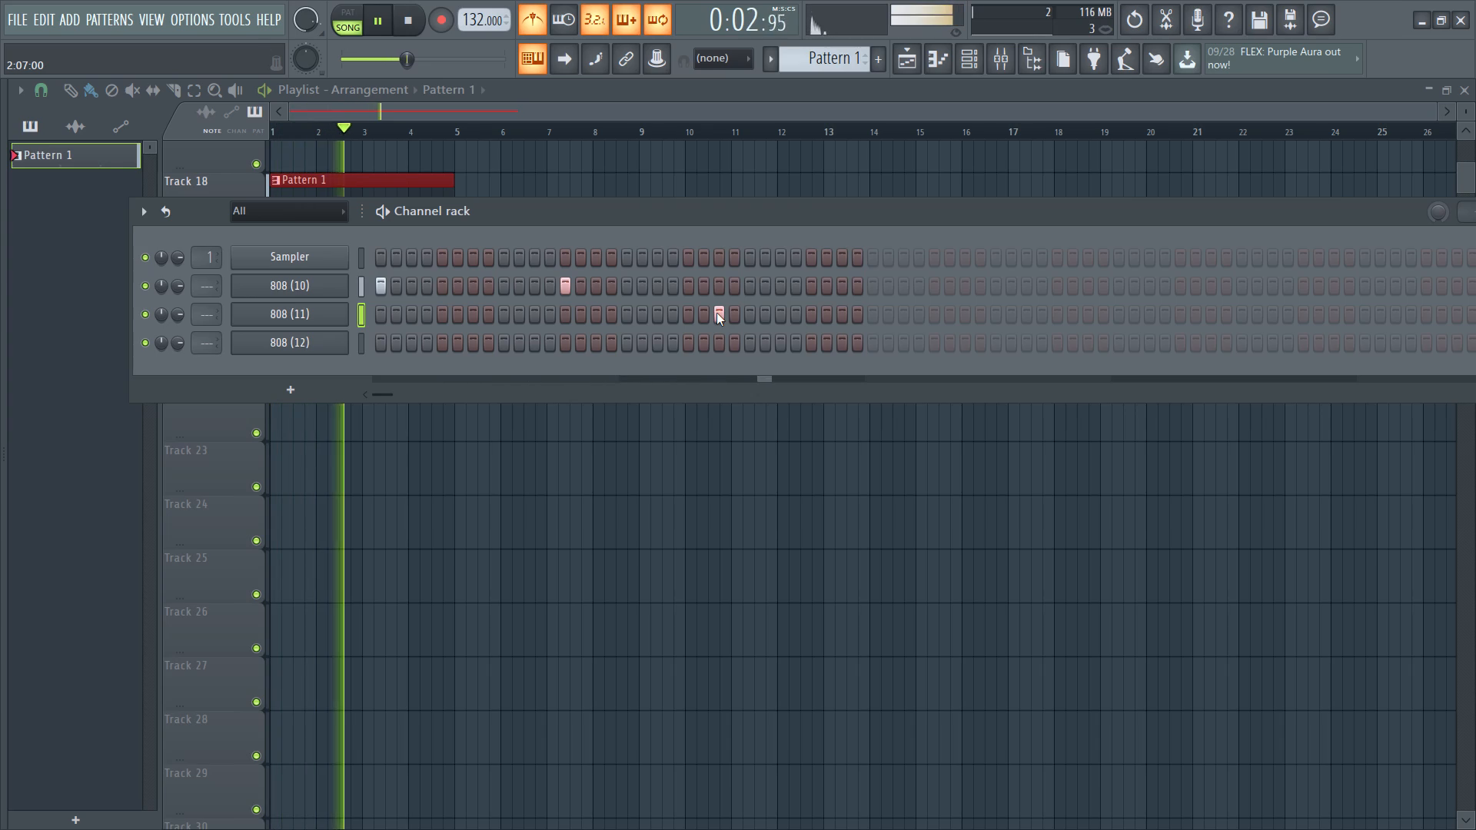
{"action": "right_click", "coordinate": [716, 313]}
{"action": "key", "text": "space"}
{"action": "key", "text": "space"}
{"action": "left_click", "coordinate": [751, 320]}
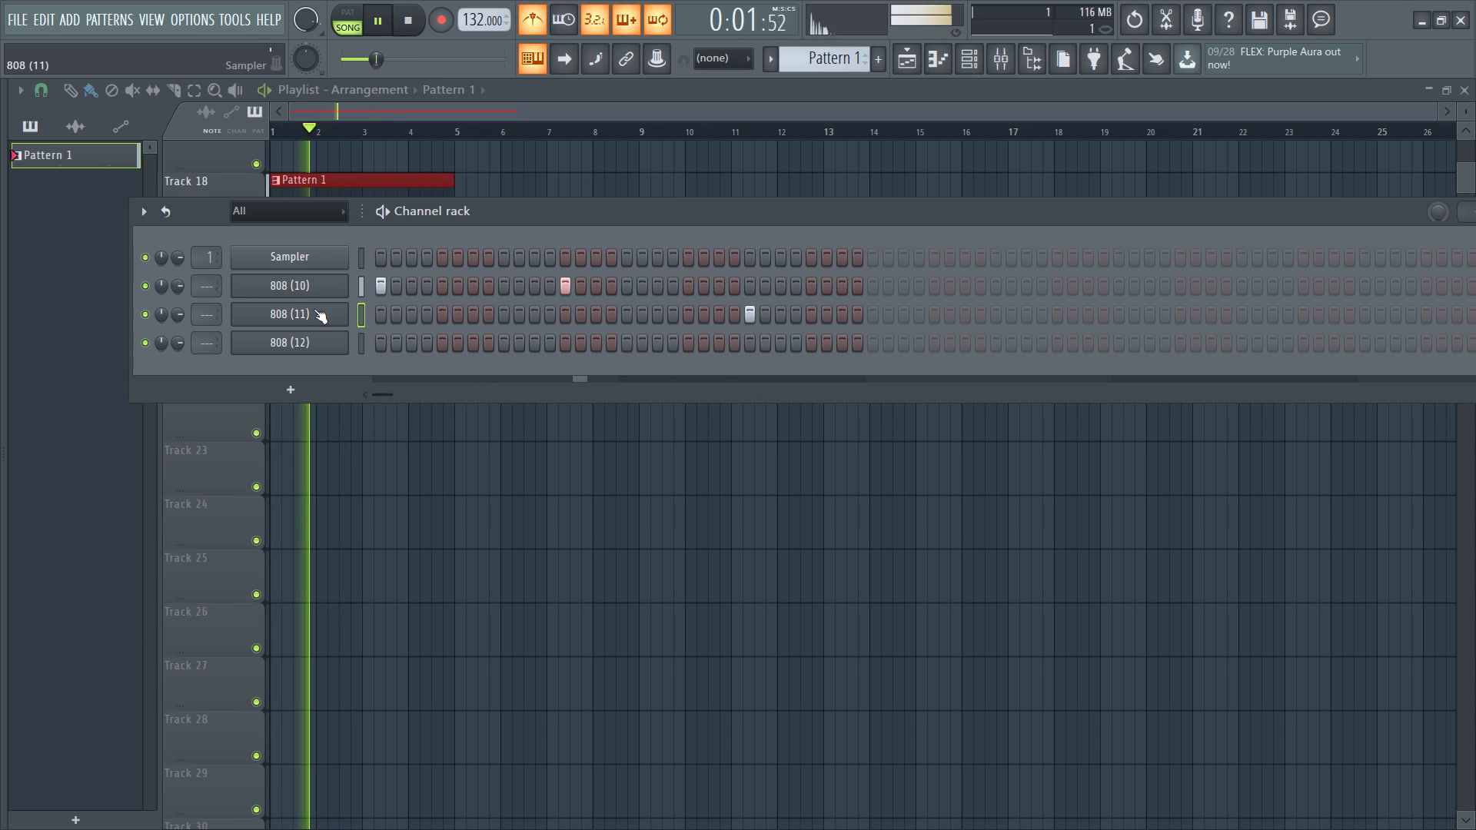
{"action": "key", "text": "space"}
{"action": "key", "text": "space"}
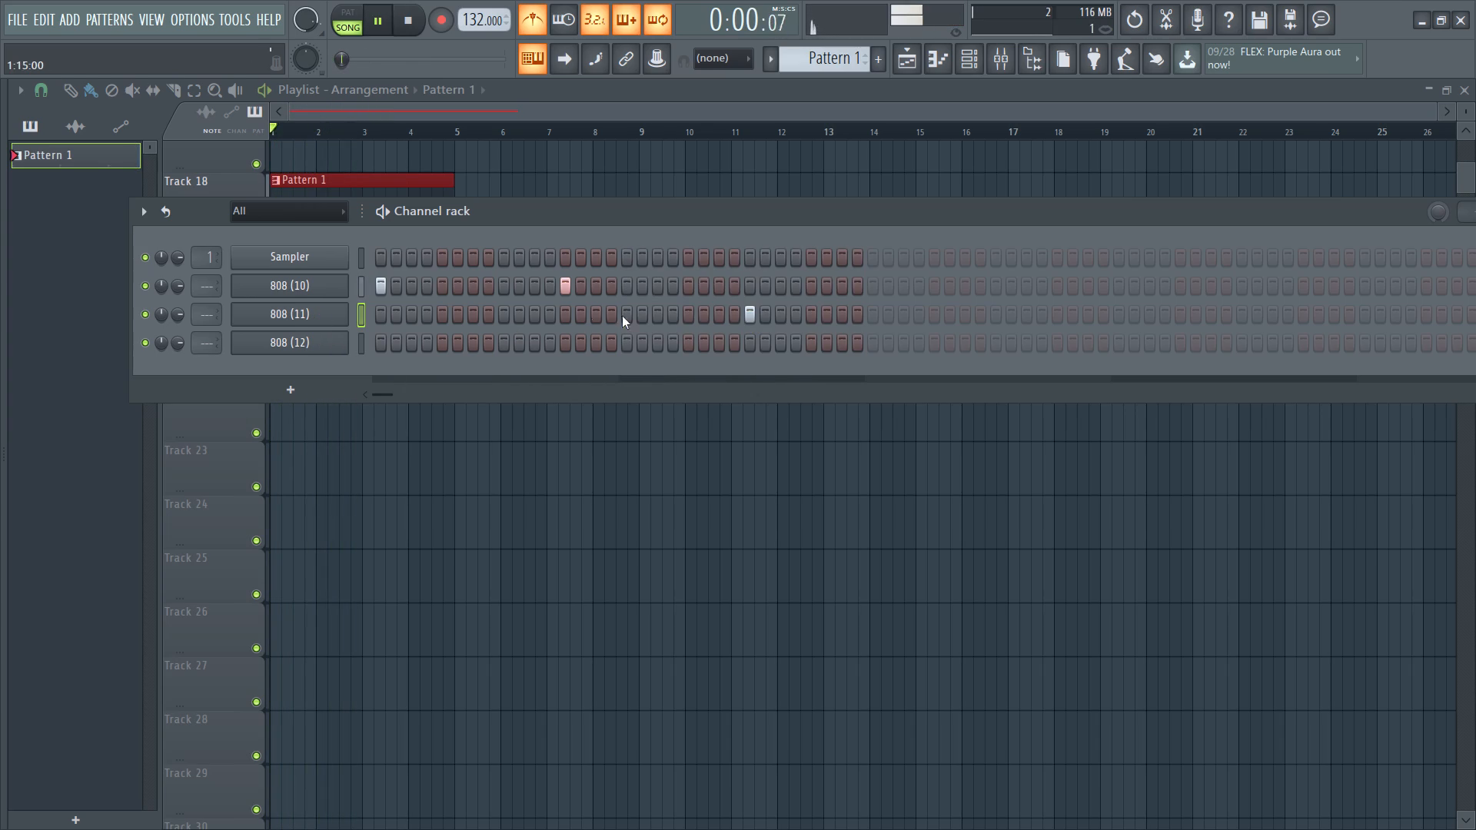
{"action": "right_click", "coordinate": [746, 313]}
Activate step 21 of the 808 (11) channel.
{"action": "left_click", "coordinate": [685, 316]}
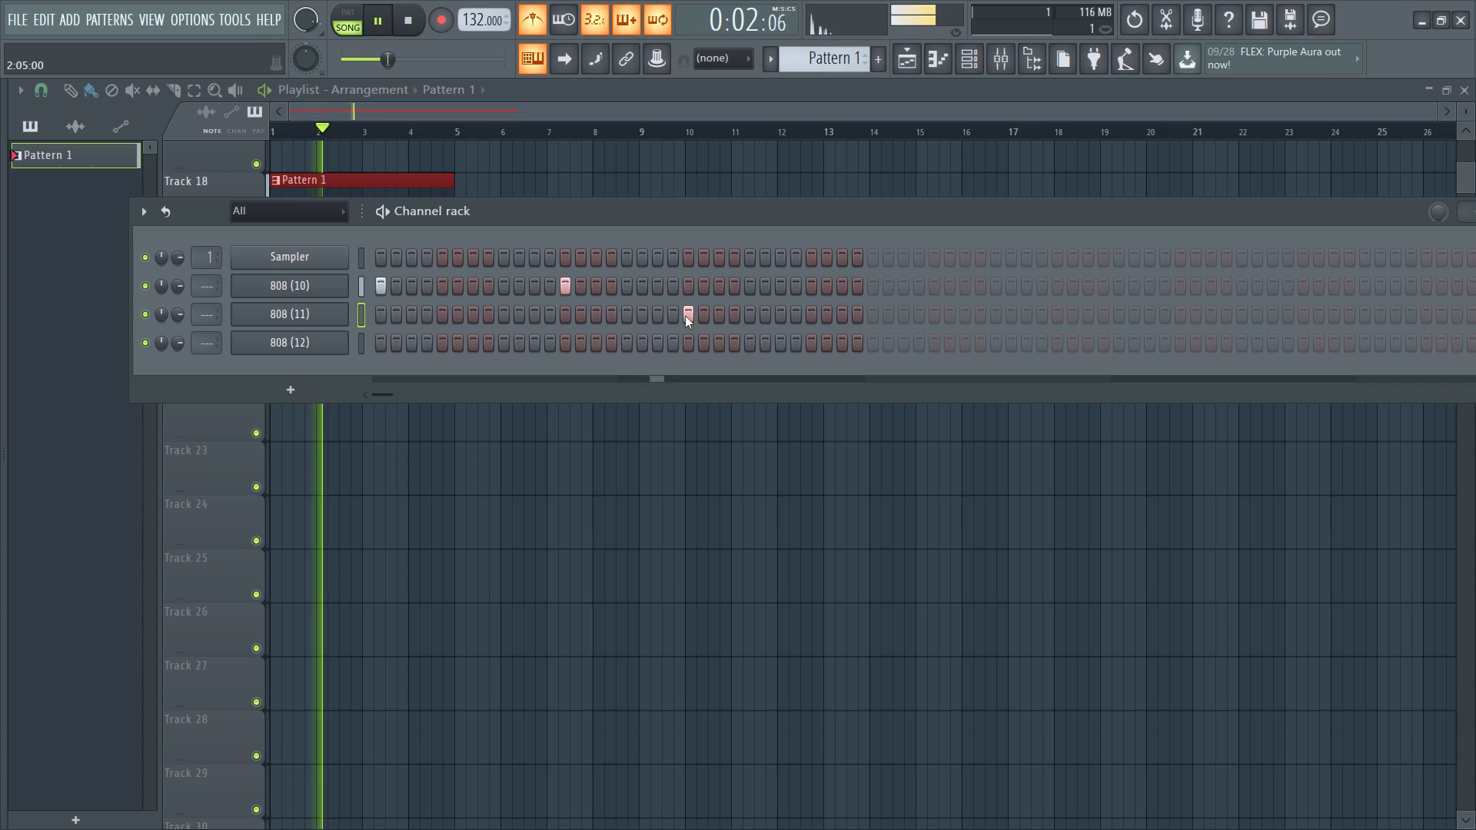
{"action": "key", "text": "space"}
Set the attack of the 808 (11) channel's volume envelope to its minimum and play back the result.
{"action": "double_click", "coordinate": [334, 314]}
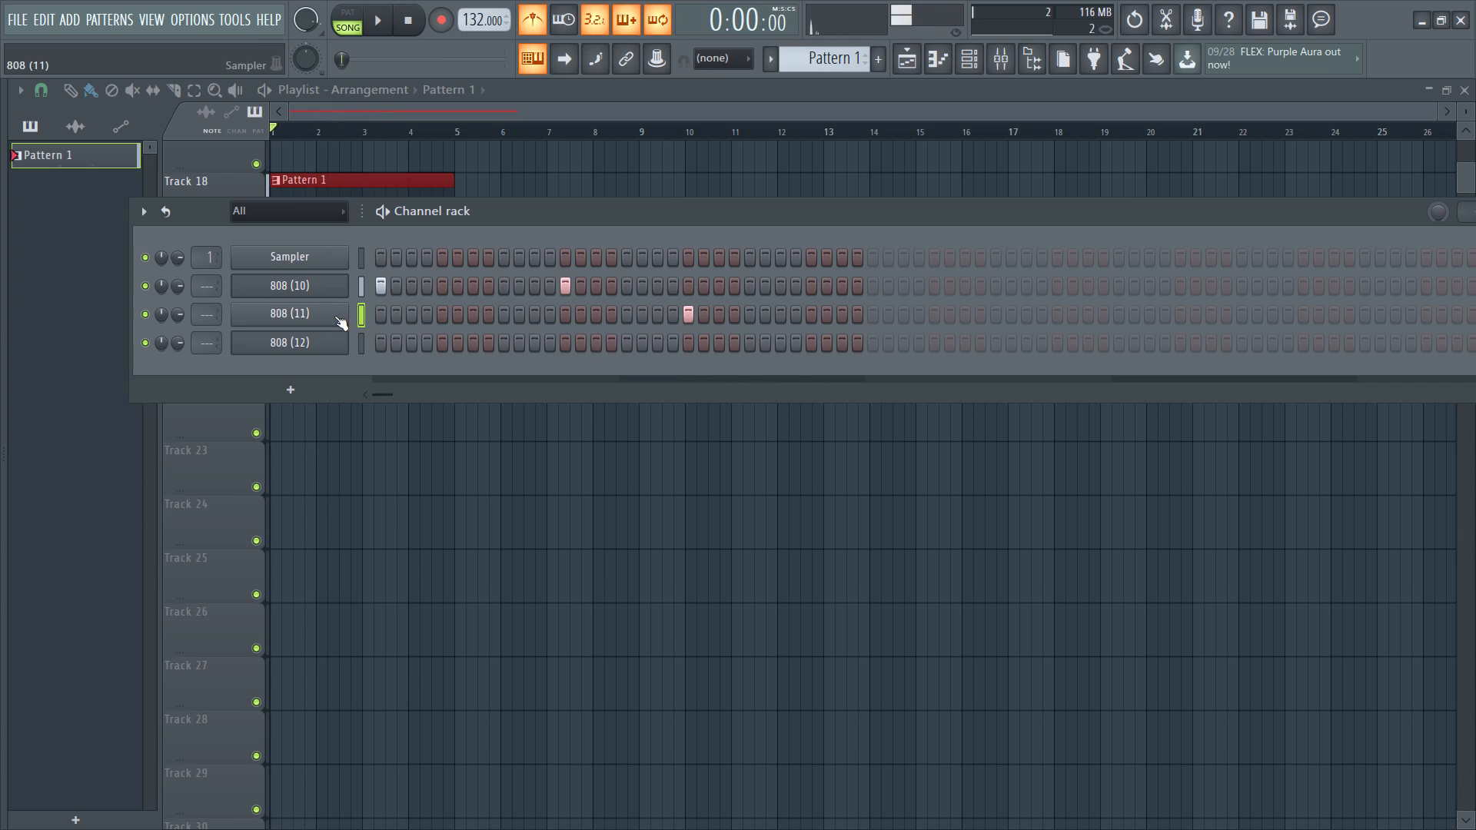
{"action": "left_click", "coordinate": [340, 586]}
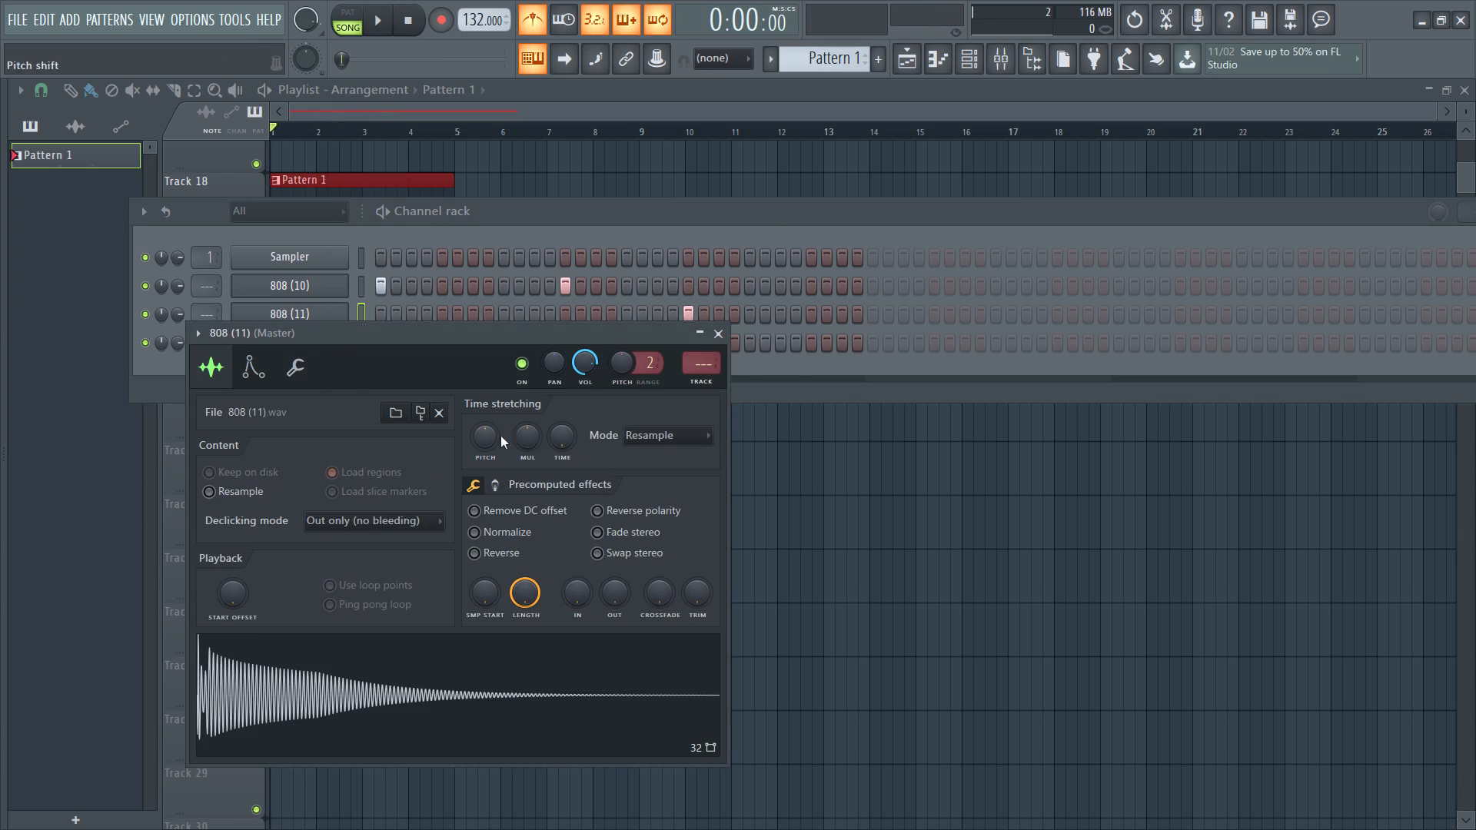
{"action": "left_click", "coordinate": [294, 373]}
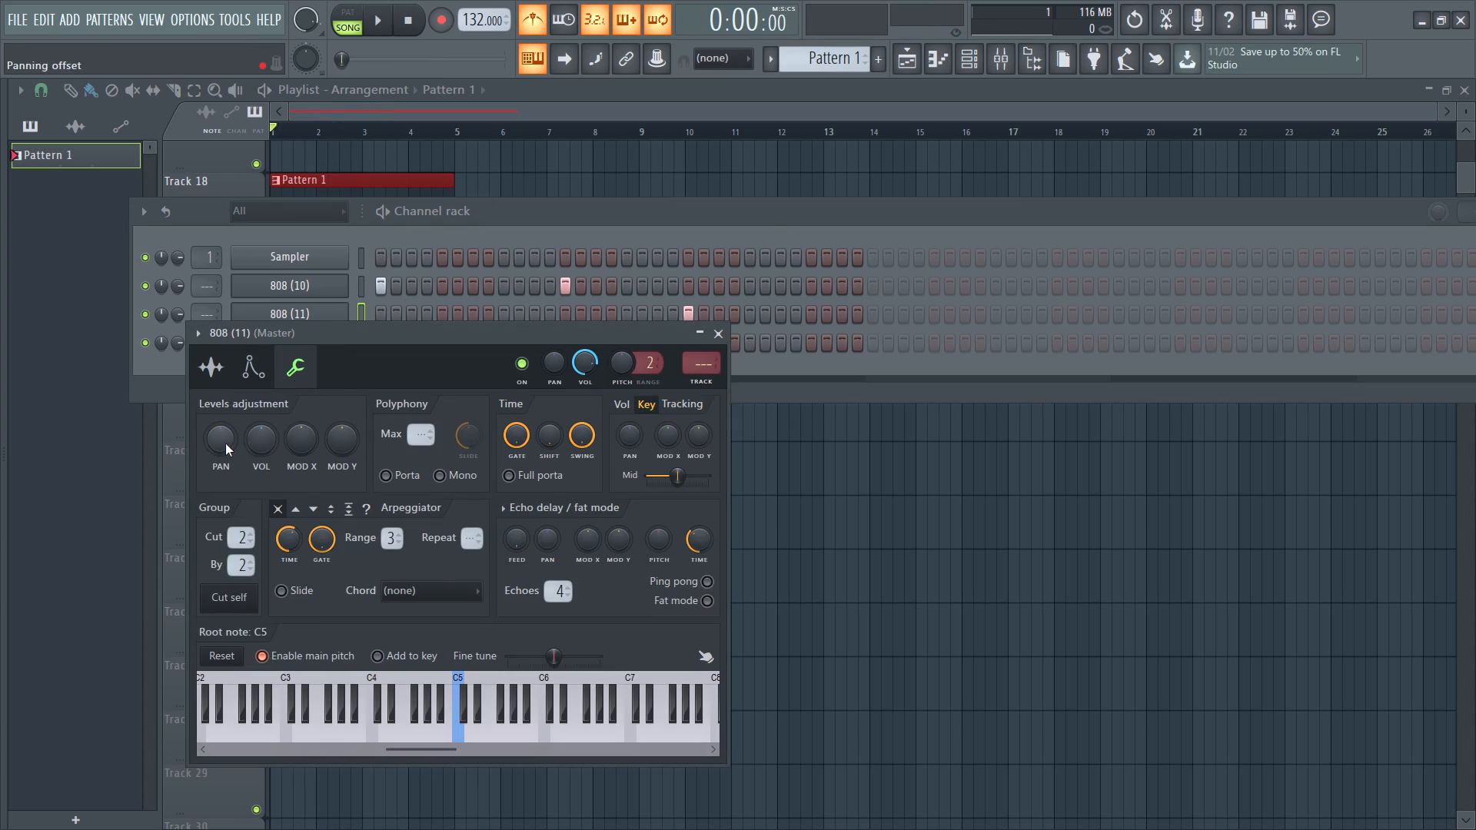
{"action": "left_click", "coordinate": [256, 362]}
{"action": "key", "text": "space"}
{"action": "left_click_drag", "start_coordinate": [247, 550], "coordinate": [364, 102]}
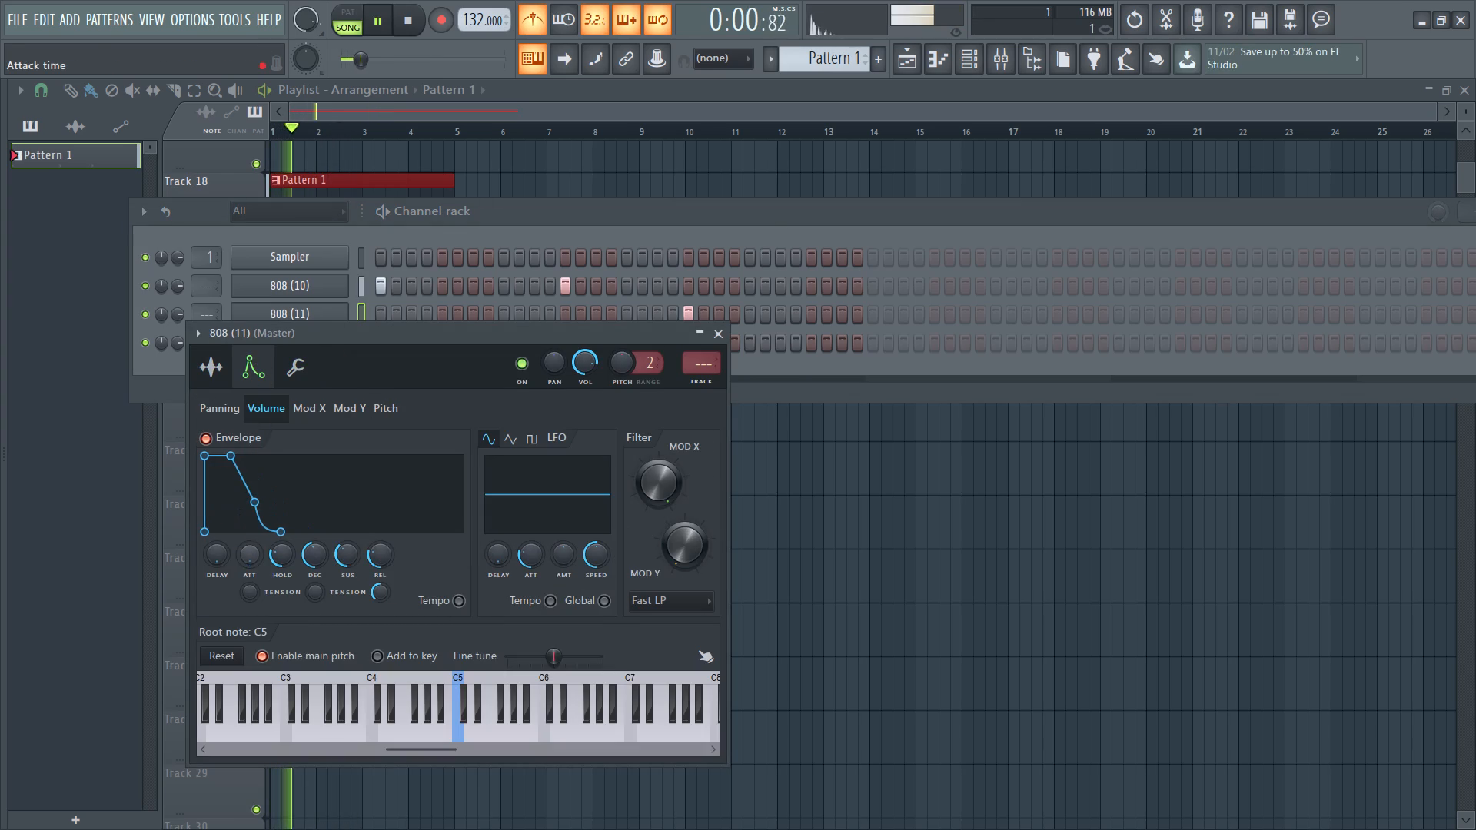
{"action": "left_click_drag", "start_coordinate": [364, 102], "coordinate": [374, 100]}
{"action": "left_click", "coordinate": [713, 337]}
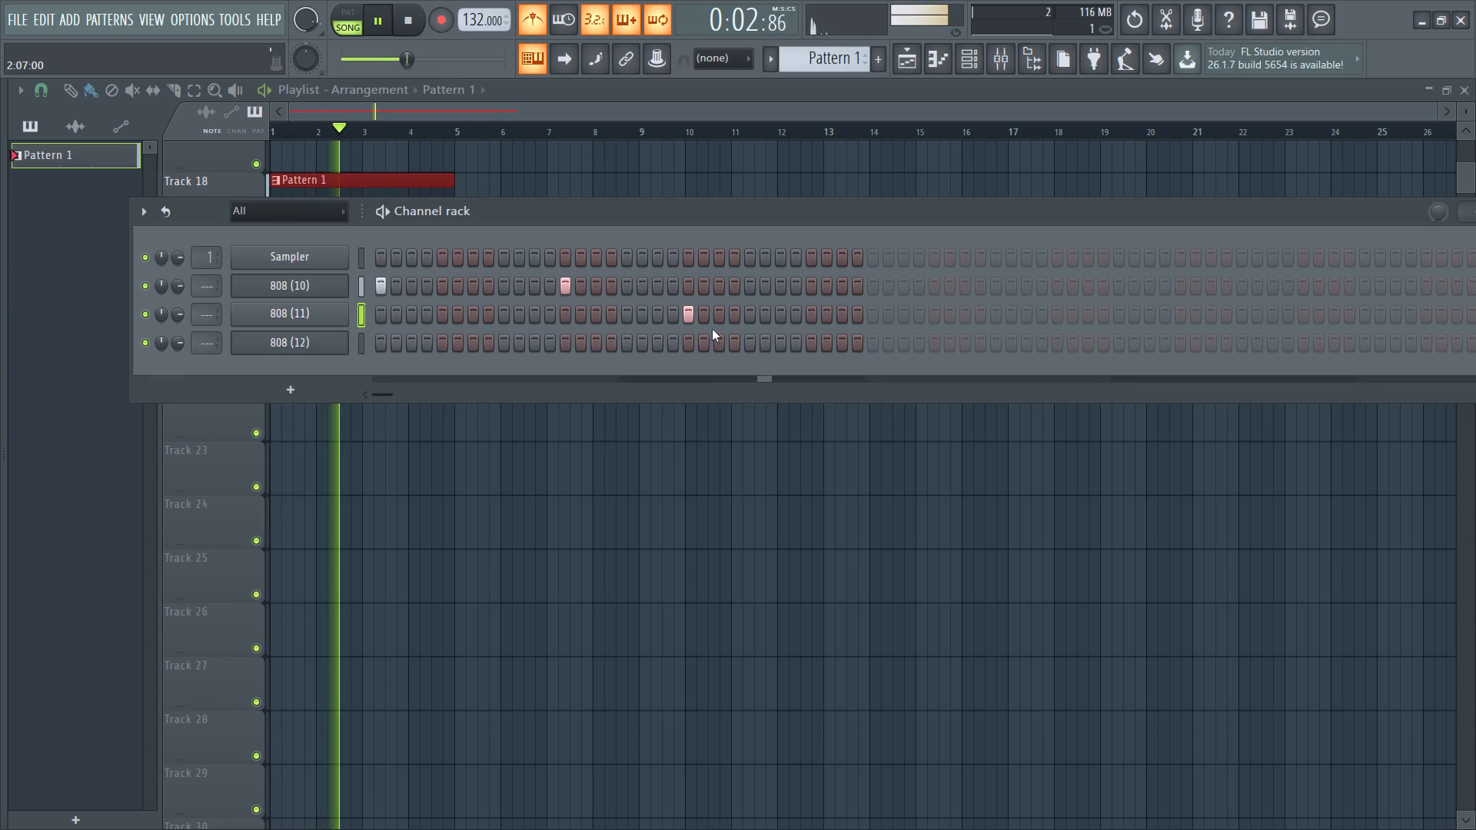
{"action": "key", "text": "space"}
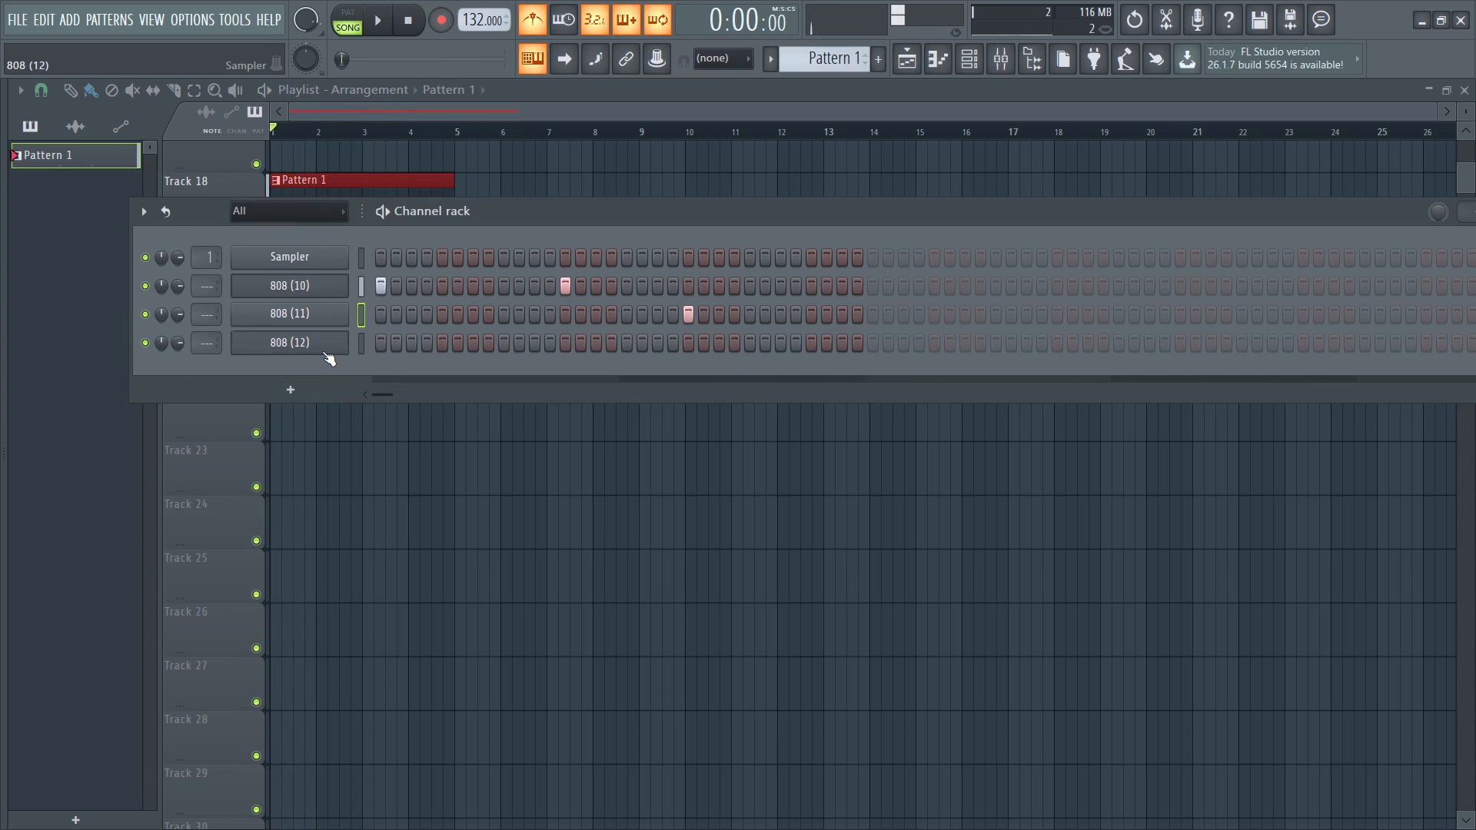
Open the 808 (12) sample settings and audition its waveform.
{"action": "left_click", "coordinate": [322, 351]}
{"action": "left_click", "coordinate": [322, 351]}
{"action": "left_click", "coordinate": [299, 520]}
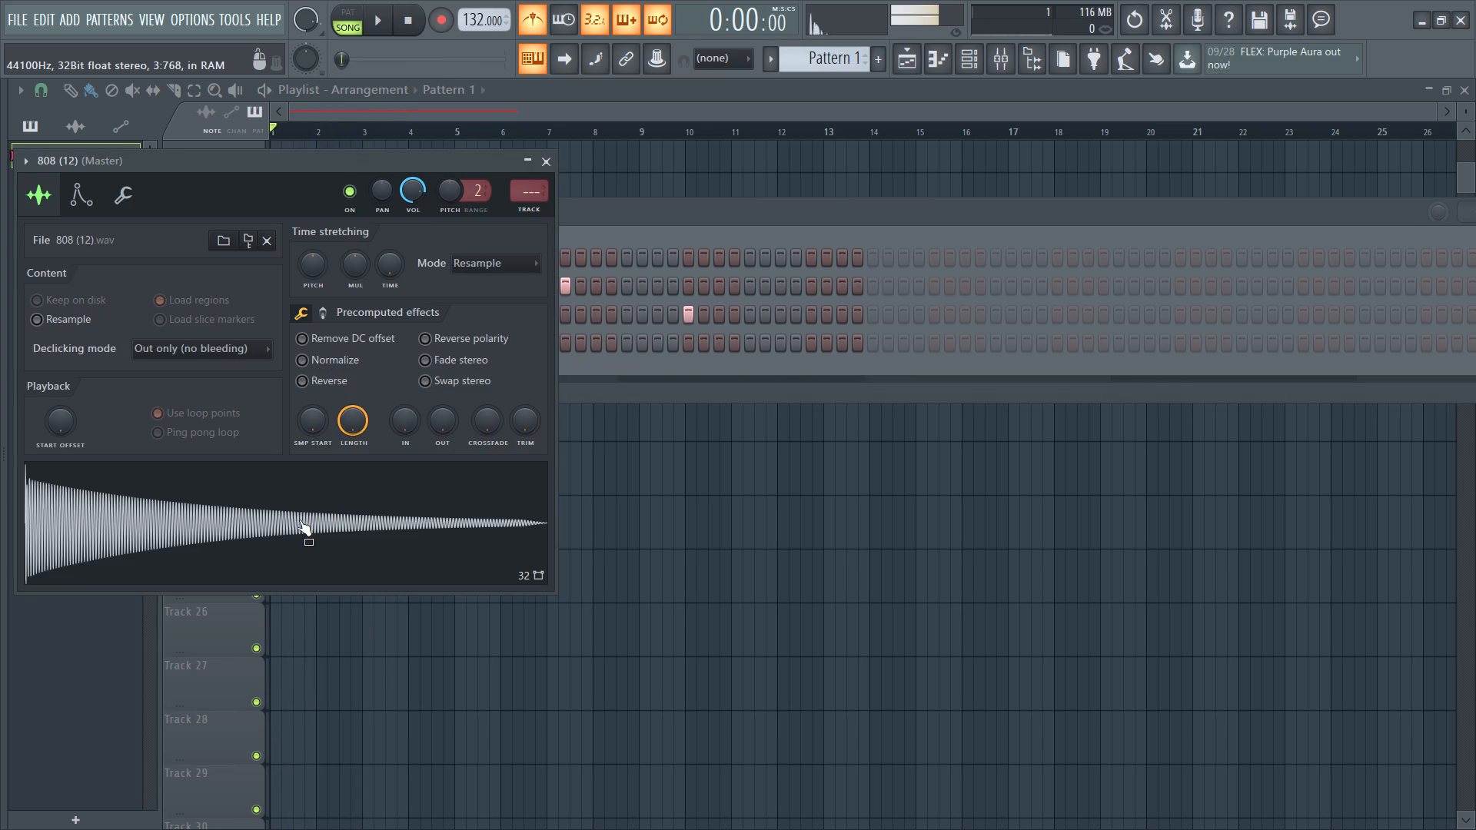
{"action": "left_click", "coordinate": [544, 164]}
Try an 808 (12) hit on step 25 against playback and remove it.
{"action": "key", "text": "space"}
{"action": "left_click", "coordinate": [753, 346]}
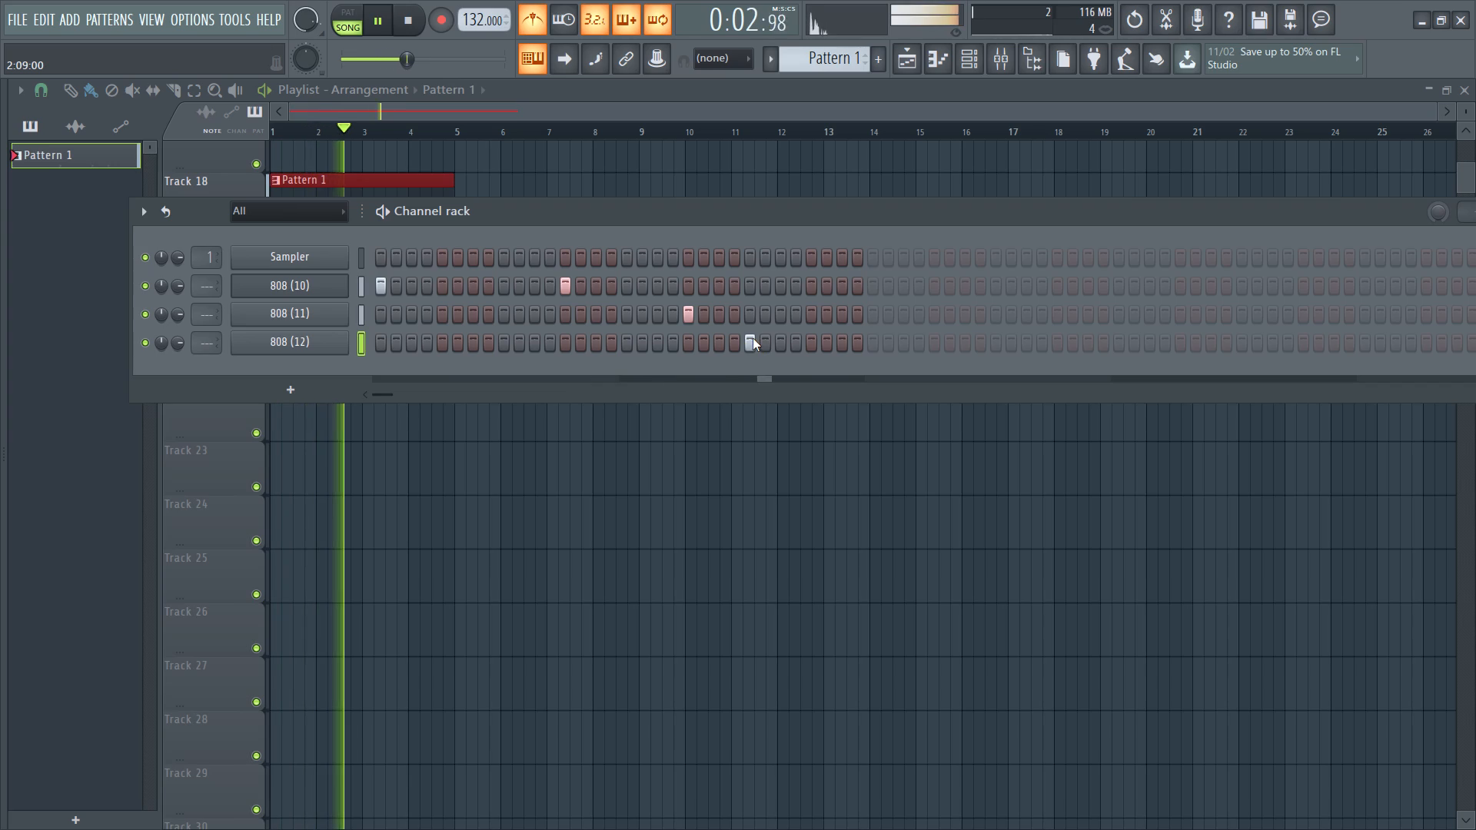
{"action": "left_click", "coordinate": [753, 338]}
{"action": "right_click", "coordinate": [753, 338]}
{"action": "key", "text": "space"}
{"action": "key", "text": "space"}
Activate step 27 of the 808 (12) channel and play the pattern from the start.
{"action": "left_click", "coordinate": [776, 346]}
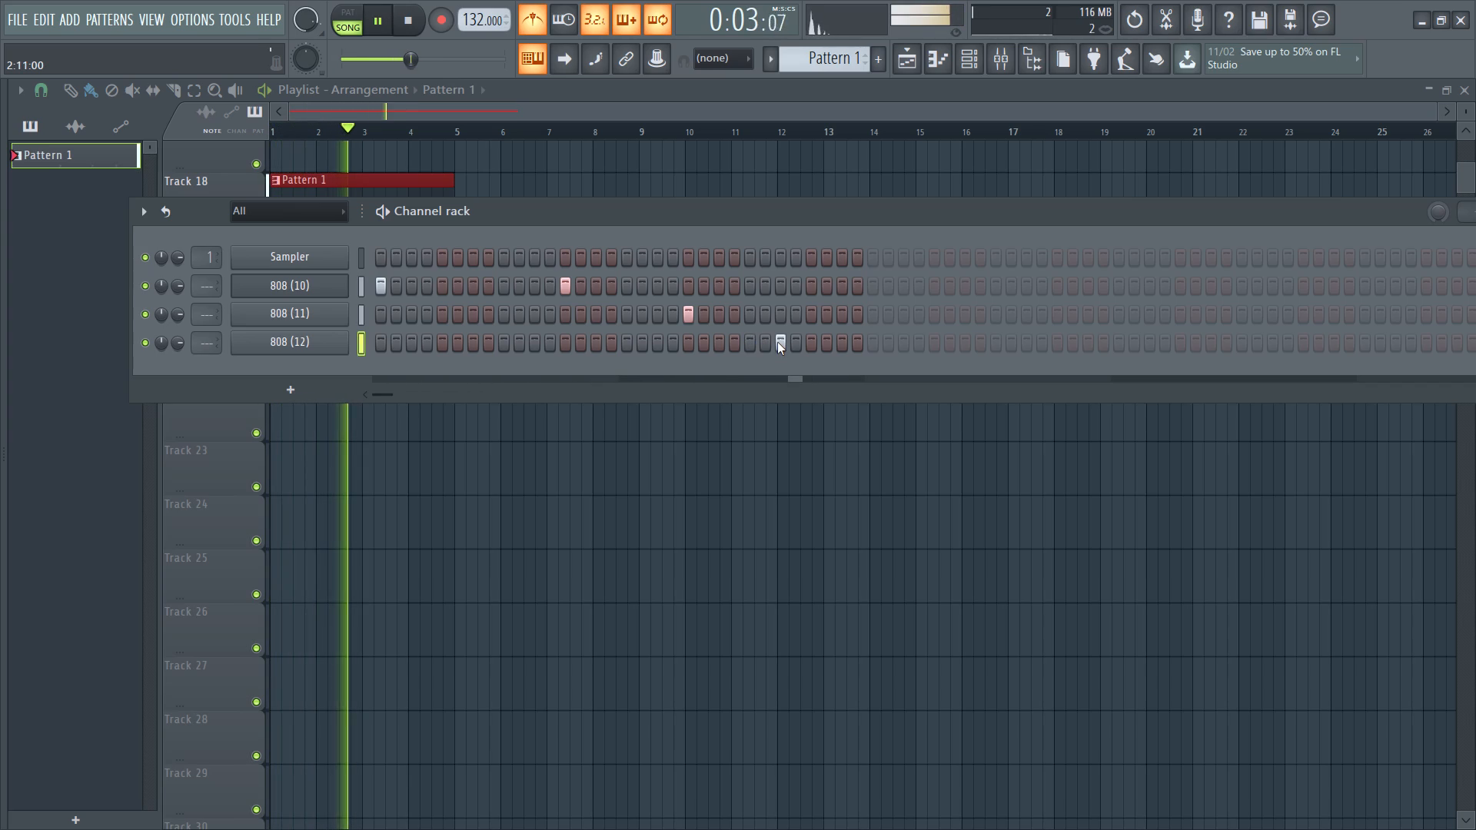
{"action": "key", "text": "space"}
{"action": "key", "text": "space"}
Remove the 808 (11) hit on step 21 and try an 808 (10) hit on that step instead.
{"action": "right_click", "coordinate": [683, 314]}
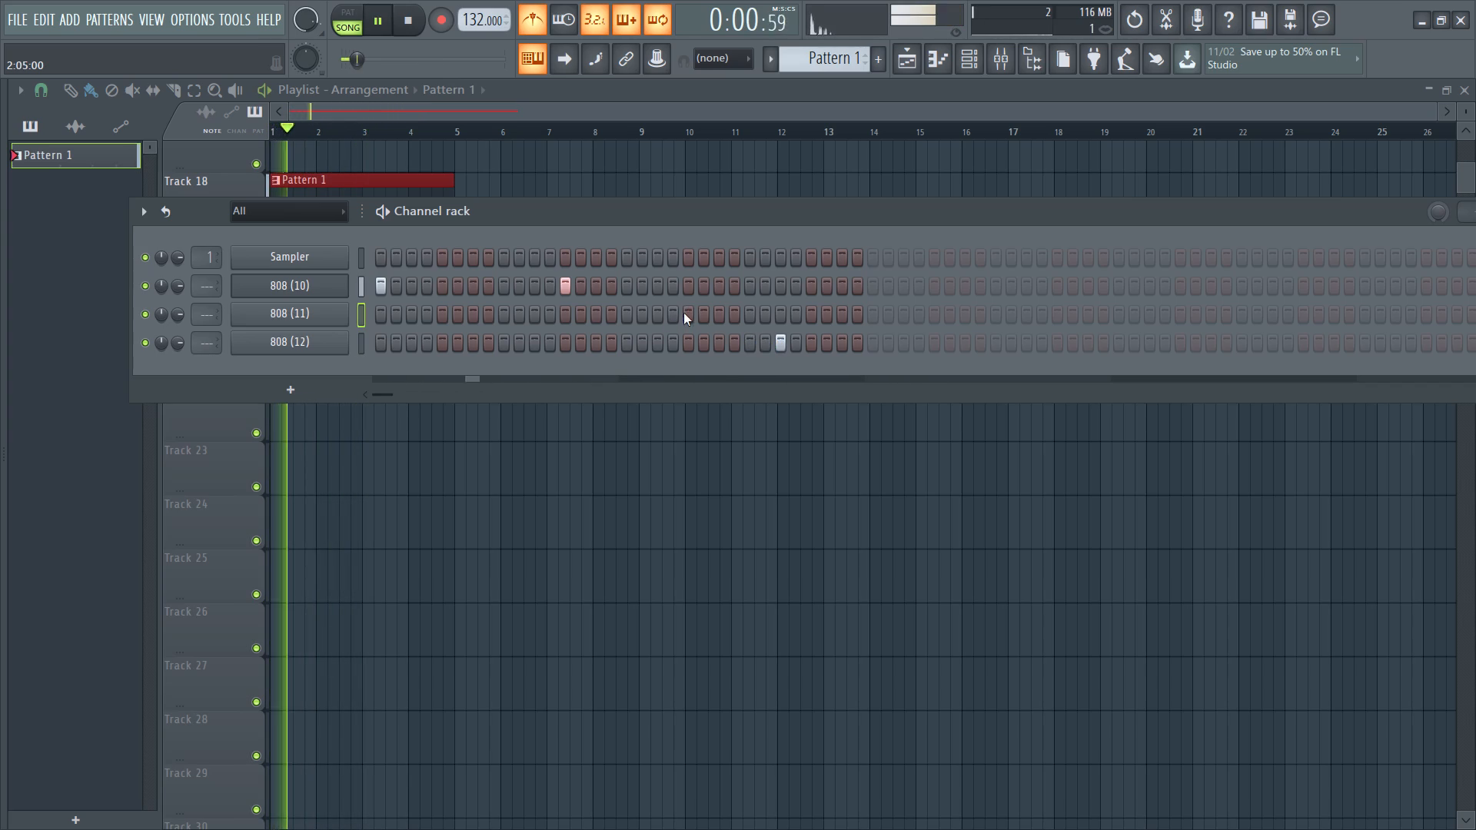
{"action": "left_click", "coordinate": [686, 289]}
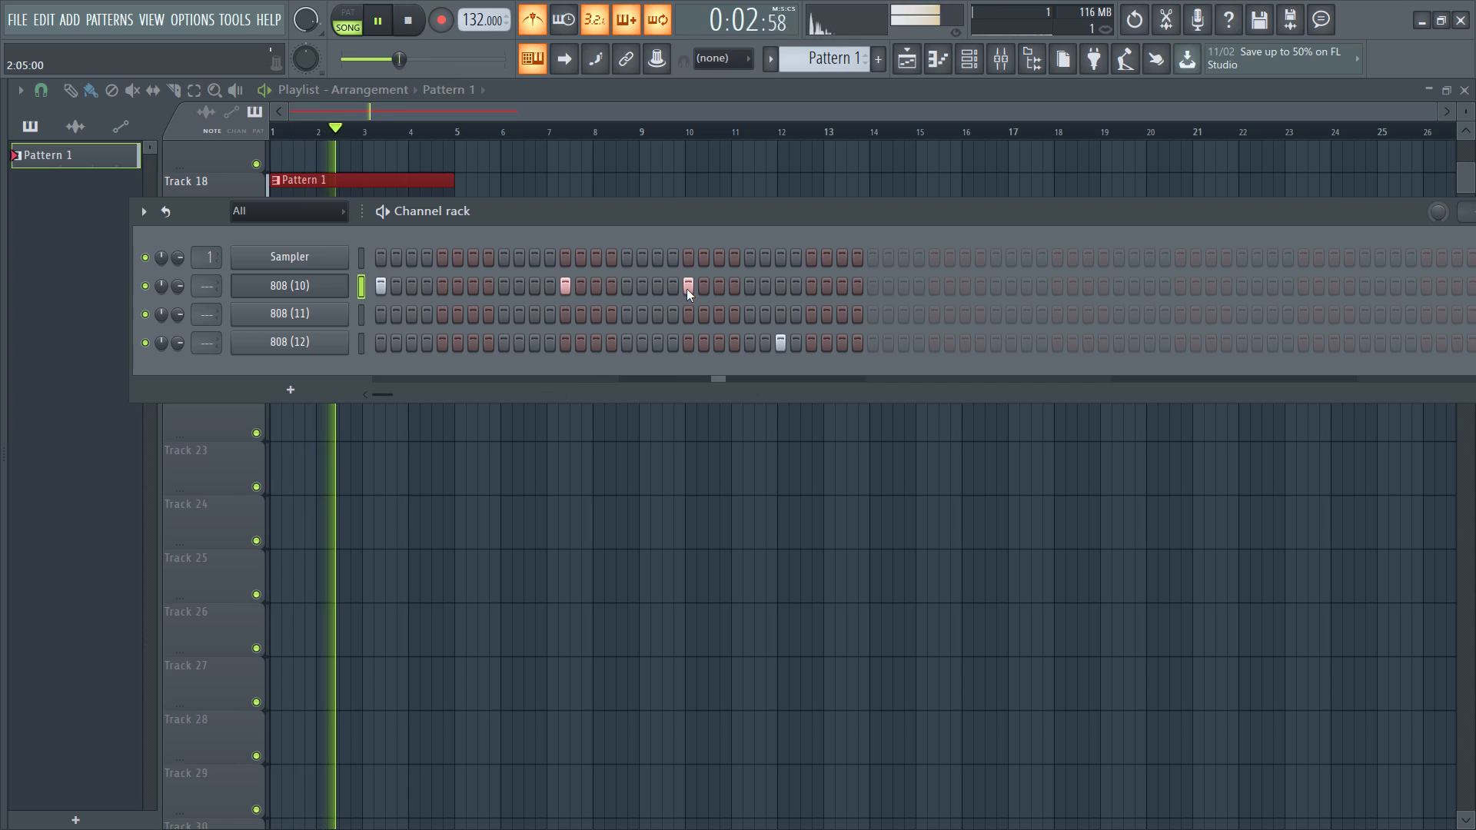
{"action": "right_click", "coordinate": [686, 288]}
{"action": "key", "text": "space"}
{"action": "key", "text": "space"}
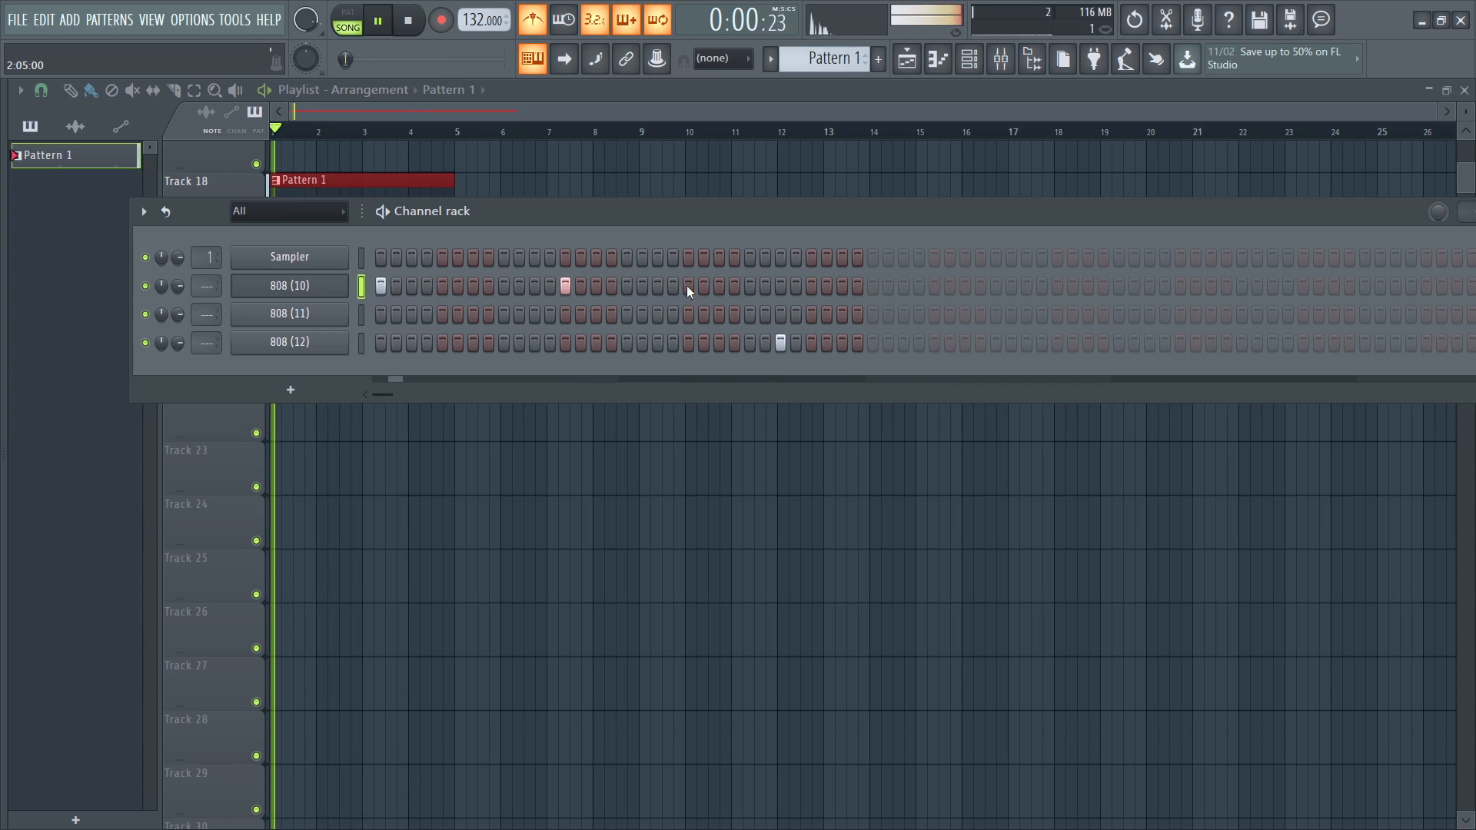
Check the 808 (12) sample settings while the pattern plays.
{"action": "left_click", "coordinate": [294, 344]}
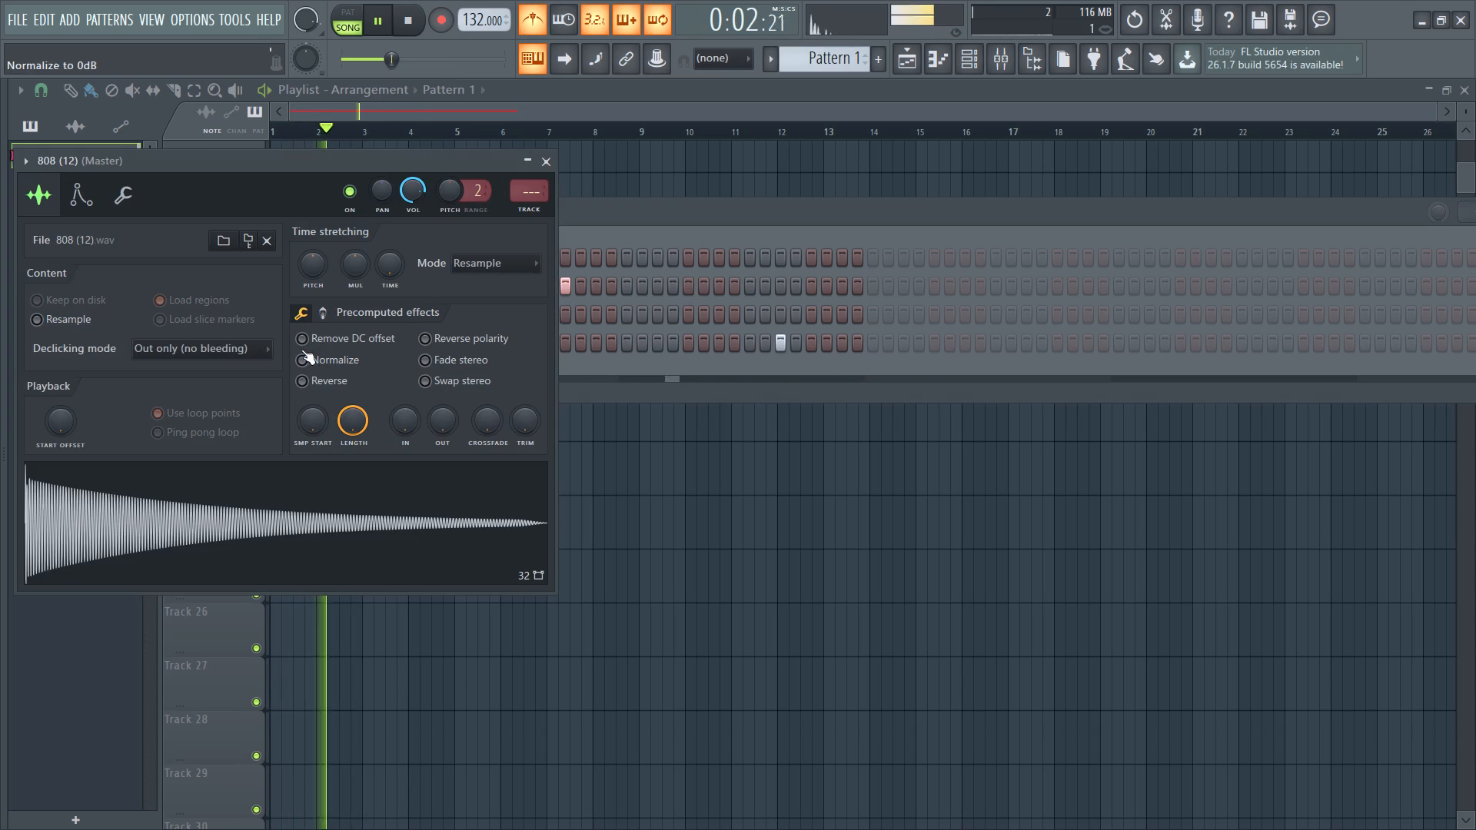
{"action": "left_click", "coordinate": [550, 164]}
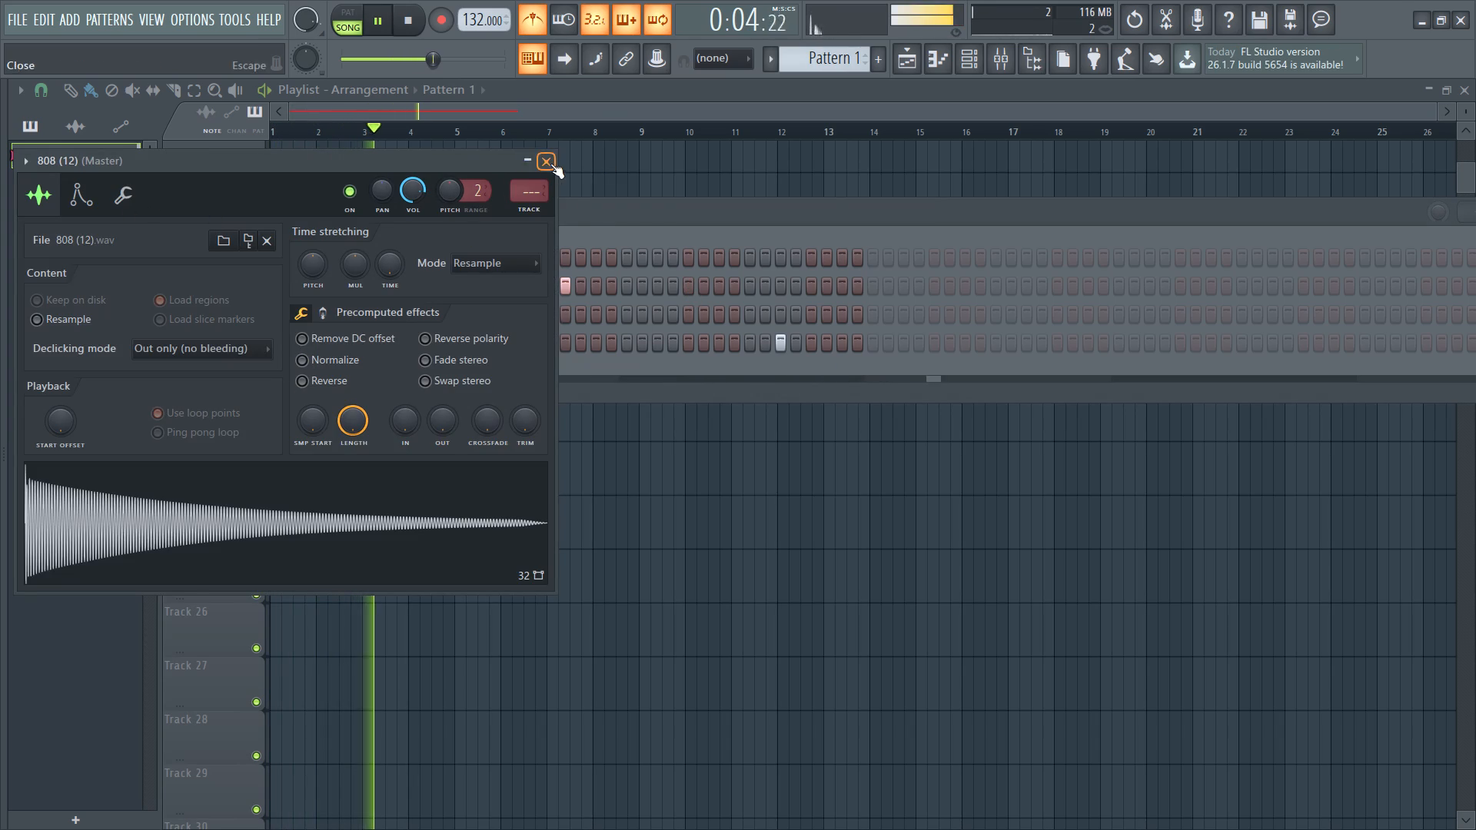
{"action": "key", "text": "space"}
Set the attack of the 808 (10) channel's volume envelope to its minimum and play back the result.
{"action": "double_click", "coordinate": [326, 280]}
{"action": "left_click", "coordinate": [326, 280]}
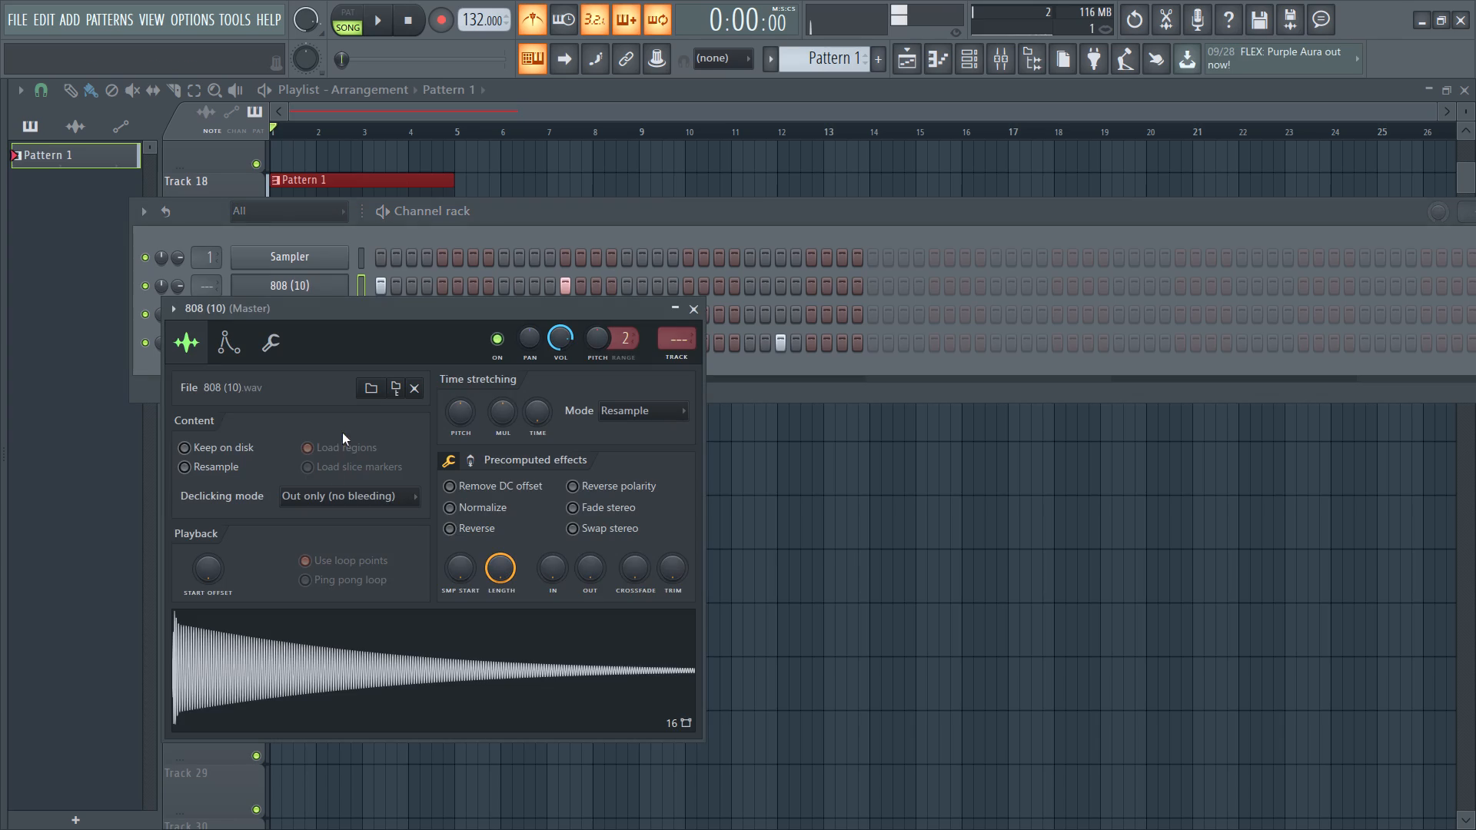
{"action": "left_click", "coordinate": [236, 354]}
{"action": "left_click_drag", "start_coordinate": [230, 526], "coordinate": [267, 762]}
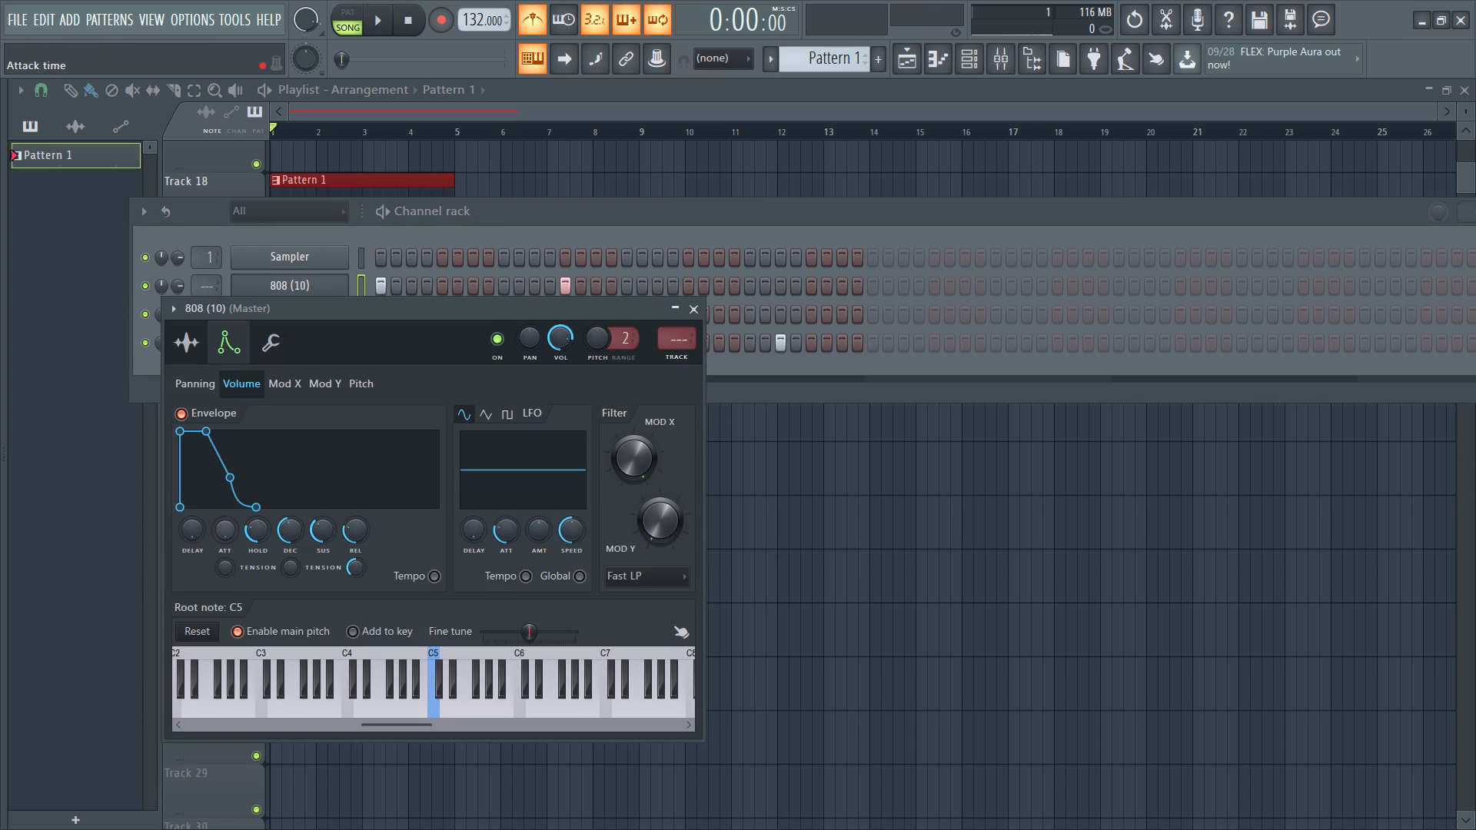
{"action": "left_click_drag", "start_coordinate": [267, 762], "coordinate": [268, 759]}
{"action": "left_click", "coordinate": [195, 345]}
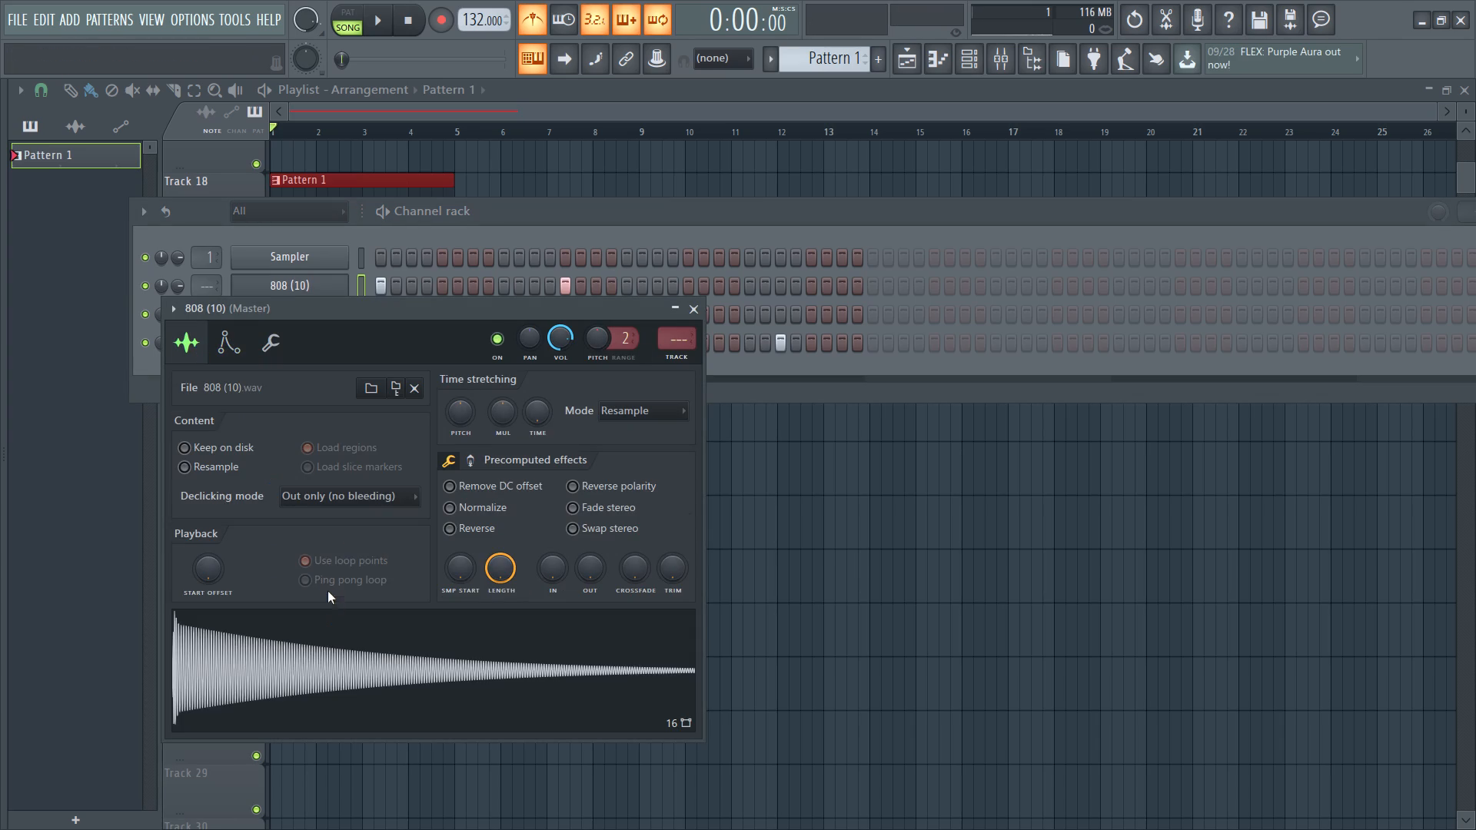
{"action": "left_click", "coordinate": [321, 559]}
{"action": "key", "text": "space"}
{"action": "left_click", "coordinate": [698, 301]}
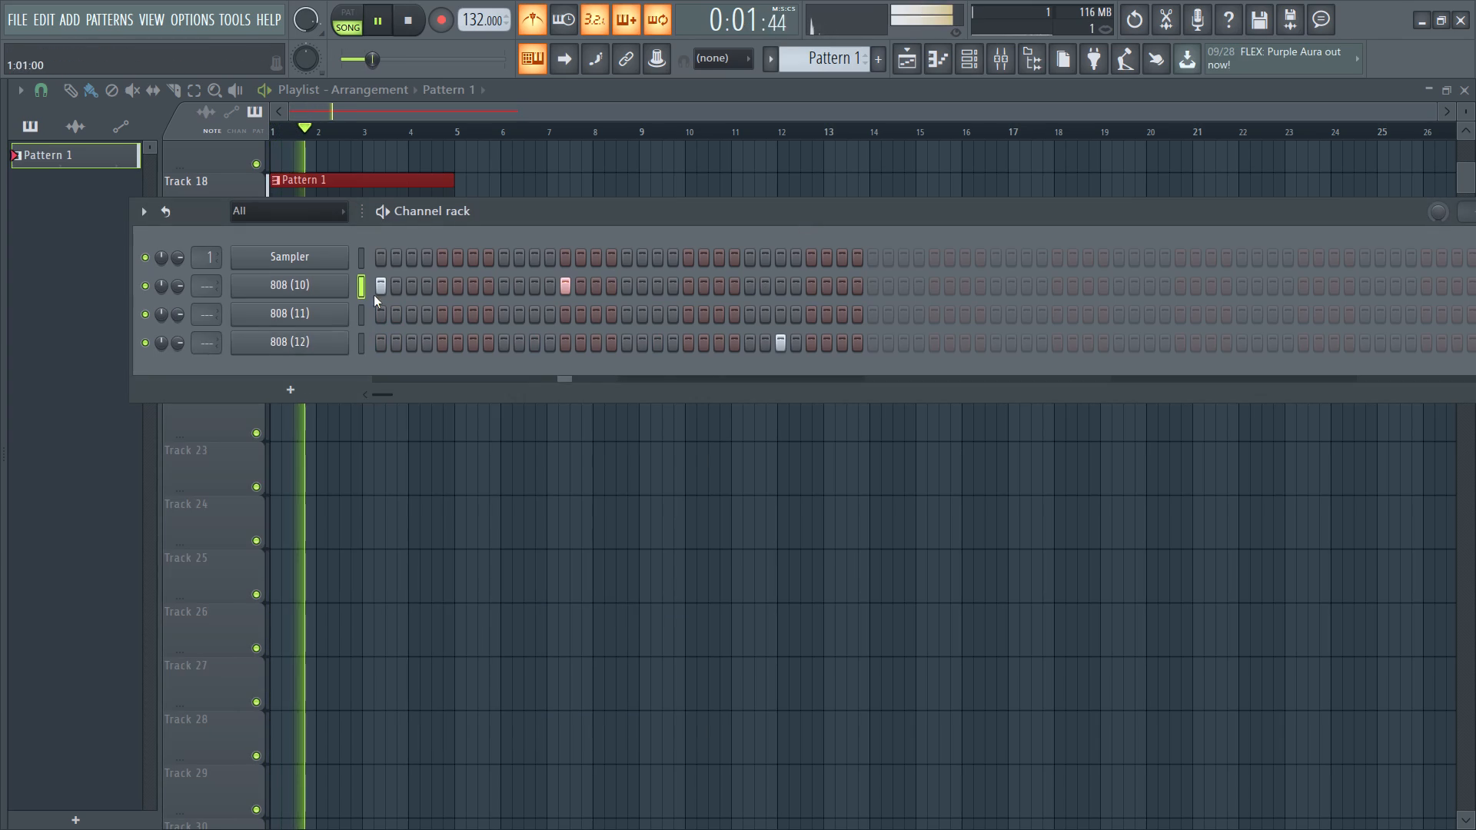
{"action": "key", "text": "space"}
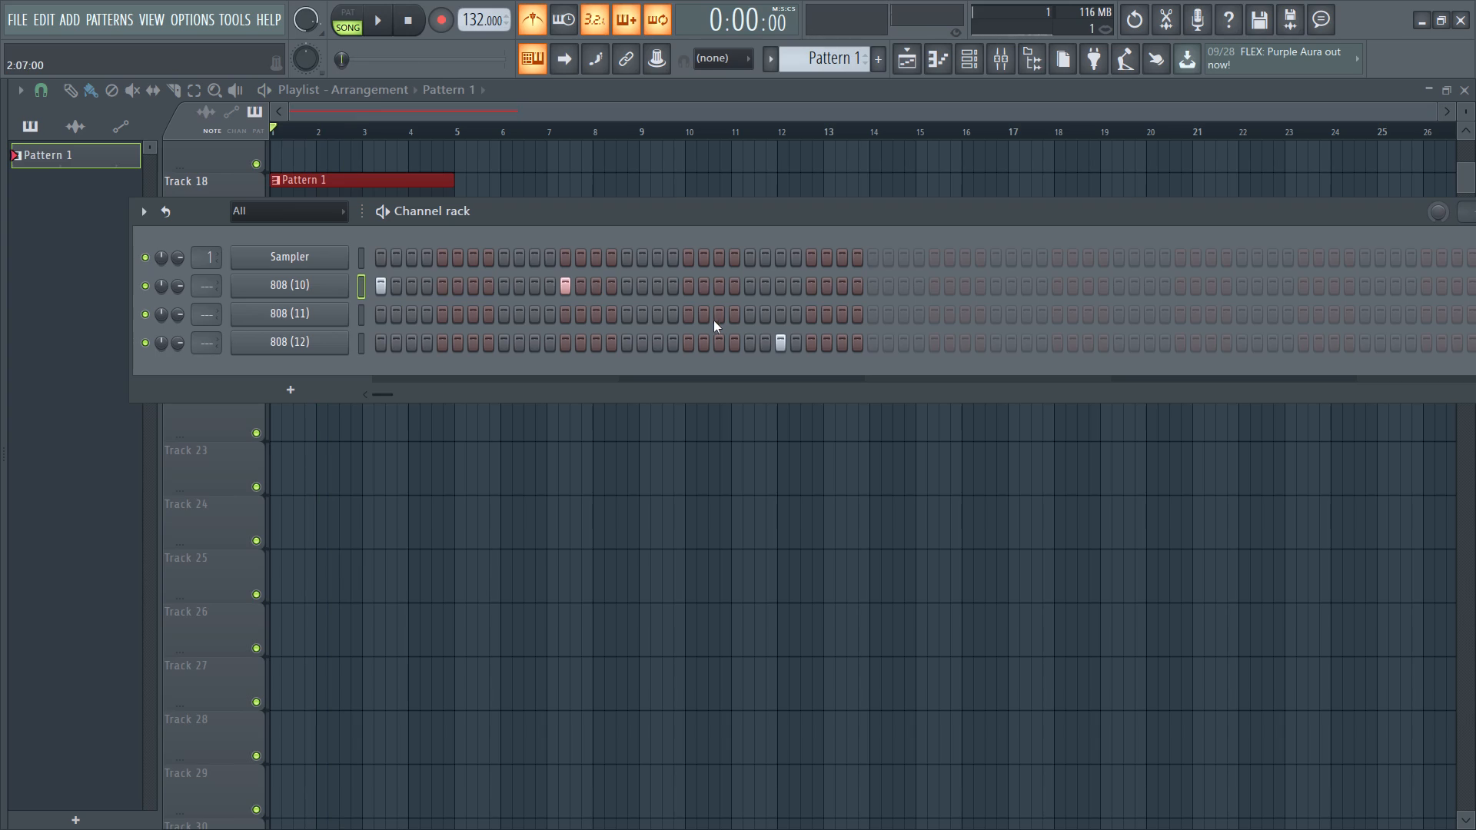
Activate step 21 of the 808 (11) channel.
{"action": "left_click", "coordinate": [695, 318]}
Audition the 808 (11) and 808 (12) channels with repeated C5 notes, and listen to the full pattern.
{"action": "key", "text": "comma"}
{"action": "key", "text": "comma"}
{"action": "key", "text": "comma"}
{"action": "key", "text": "comma"}
{"action": "key", "text": "comma"}
{"action": "key", "text": "comma"}
{"action": "key", "text": "comma"}
{"action": "key", "text": "comma"}
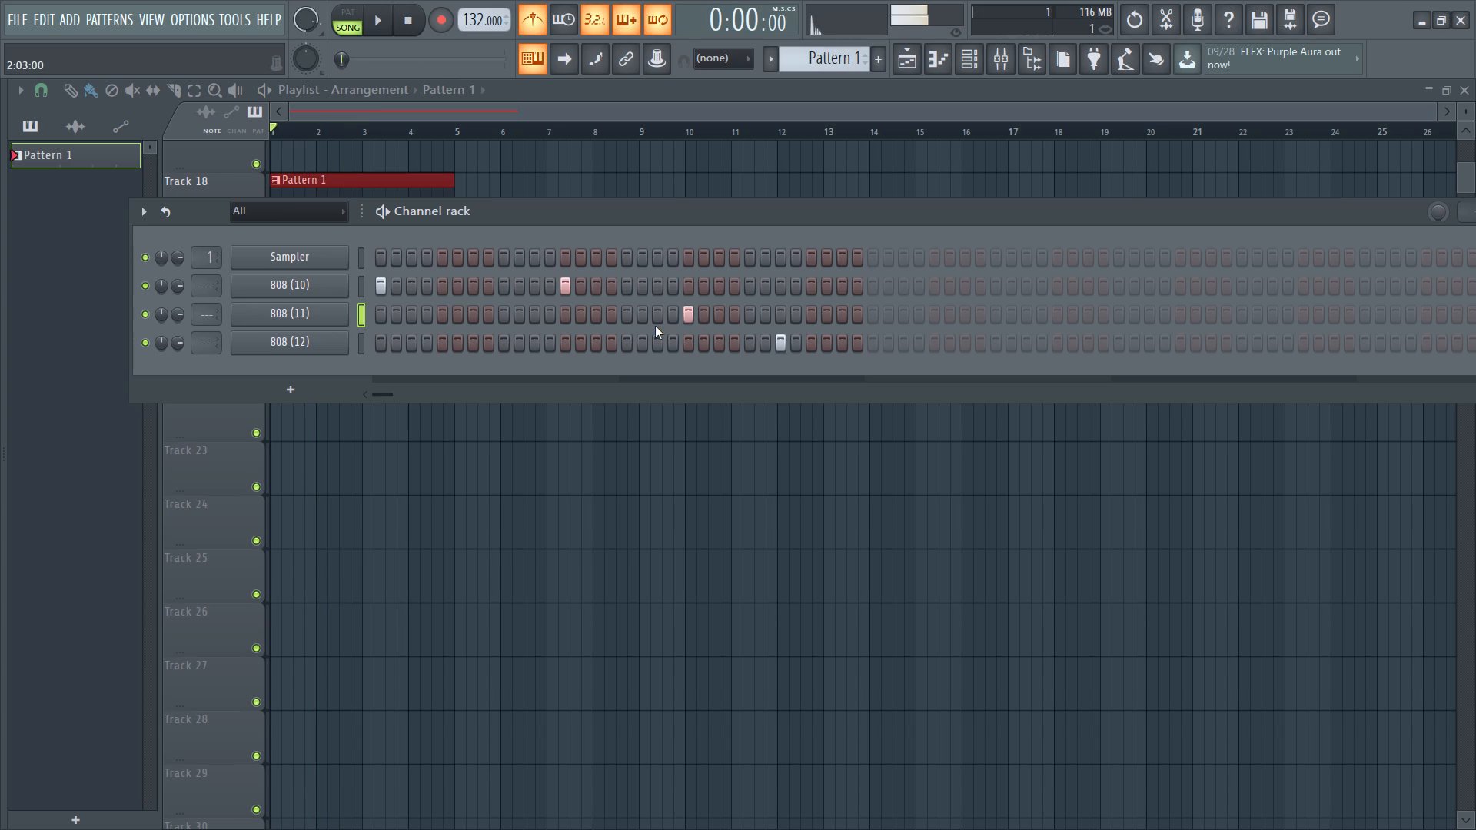
{"action": "left_click", "coordinate": [352, 350]}
{"action": "key", "text": "comma"}
{"action": "key", "text": "comma"}
{"action": "key", "text": "comma"}
{"action": "key", "text": "comma"}
{"action": "key", "text": "comma"}
{"action": "key", "text": "comma"}
{"action": "key", "text": "comma"}
{"action": "key", "text": "comma"}
{"action": "key", "text": "comma"}
{"action": "key", "text": "comma"}
{"action": "key", "text": "comma"}
{"action": "key", "text": "comma"}
{"action": "key", "text": "comma"}
{"action": "key", "text": "comma"}
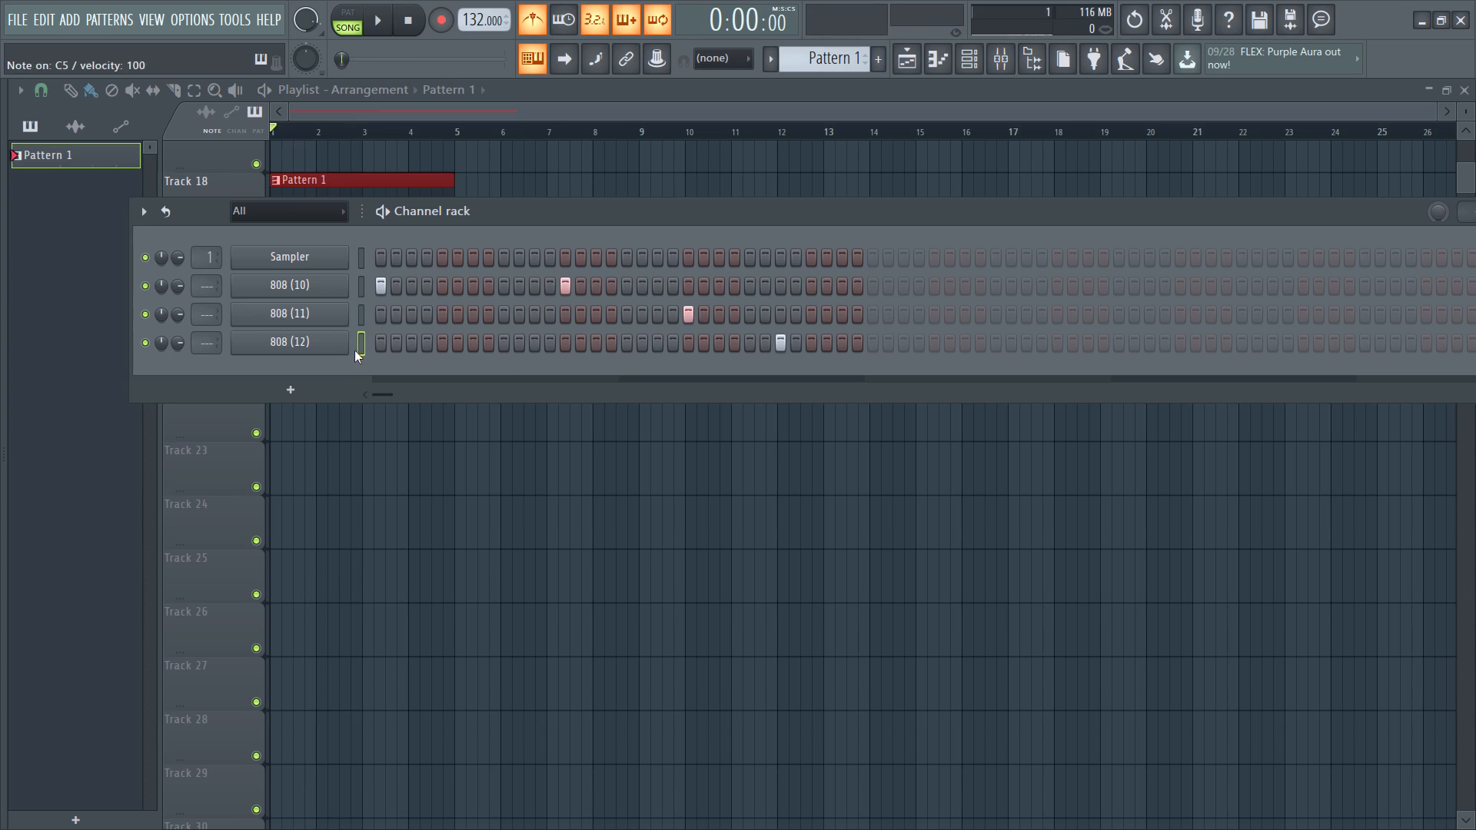
{"action": "key", "text": "space"}
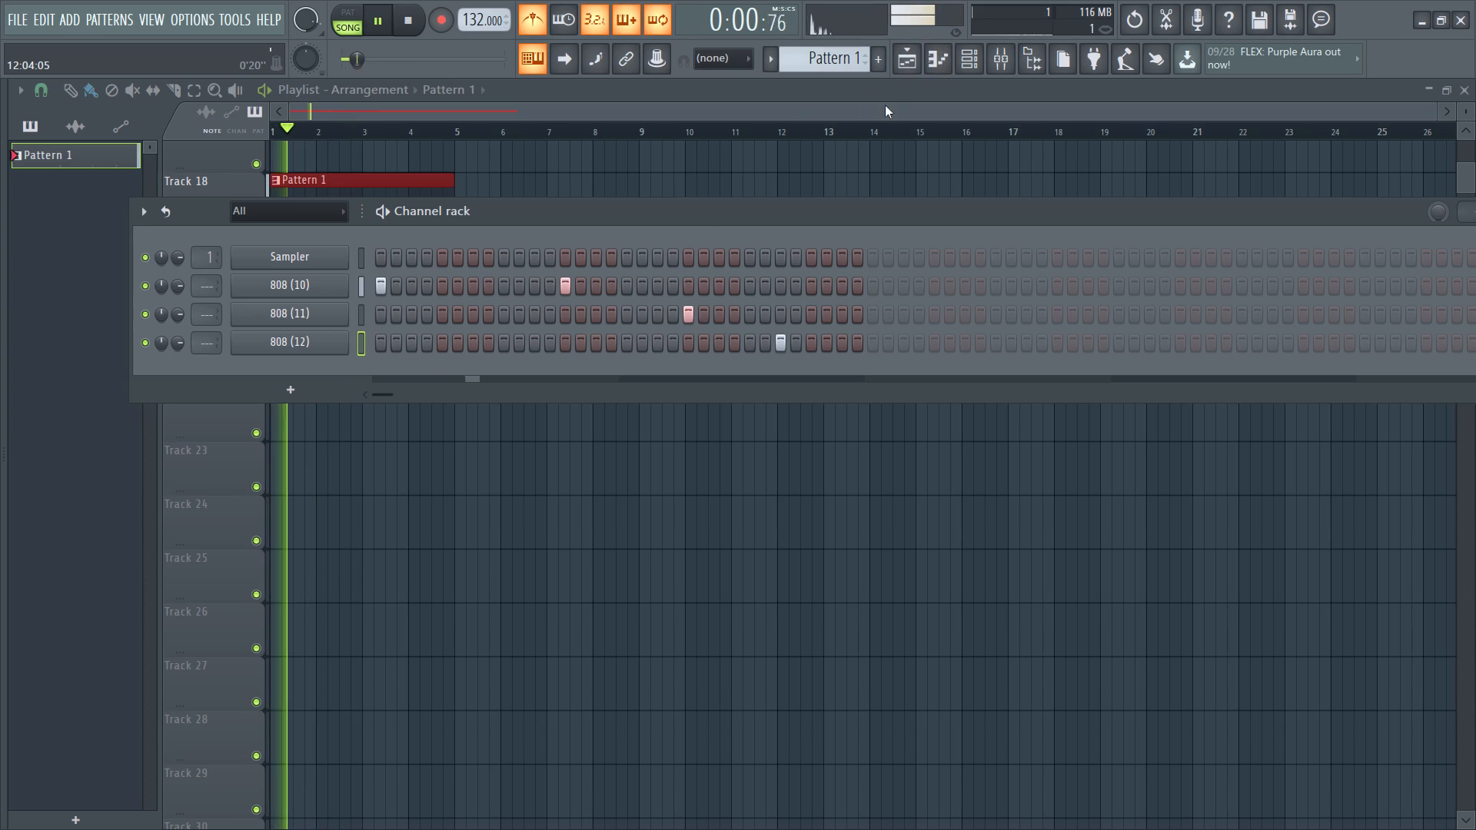
In the 808 (11) piano roll, lengthen the C5 note to 0:04:02 and move its start to 2:05:01.
{"action": "left_click", "coordinate": [366, 318]}
{"action": "left_click", "coordinate": [936, 66]}
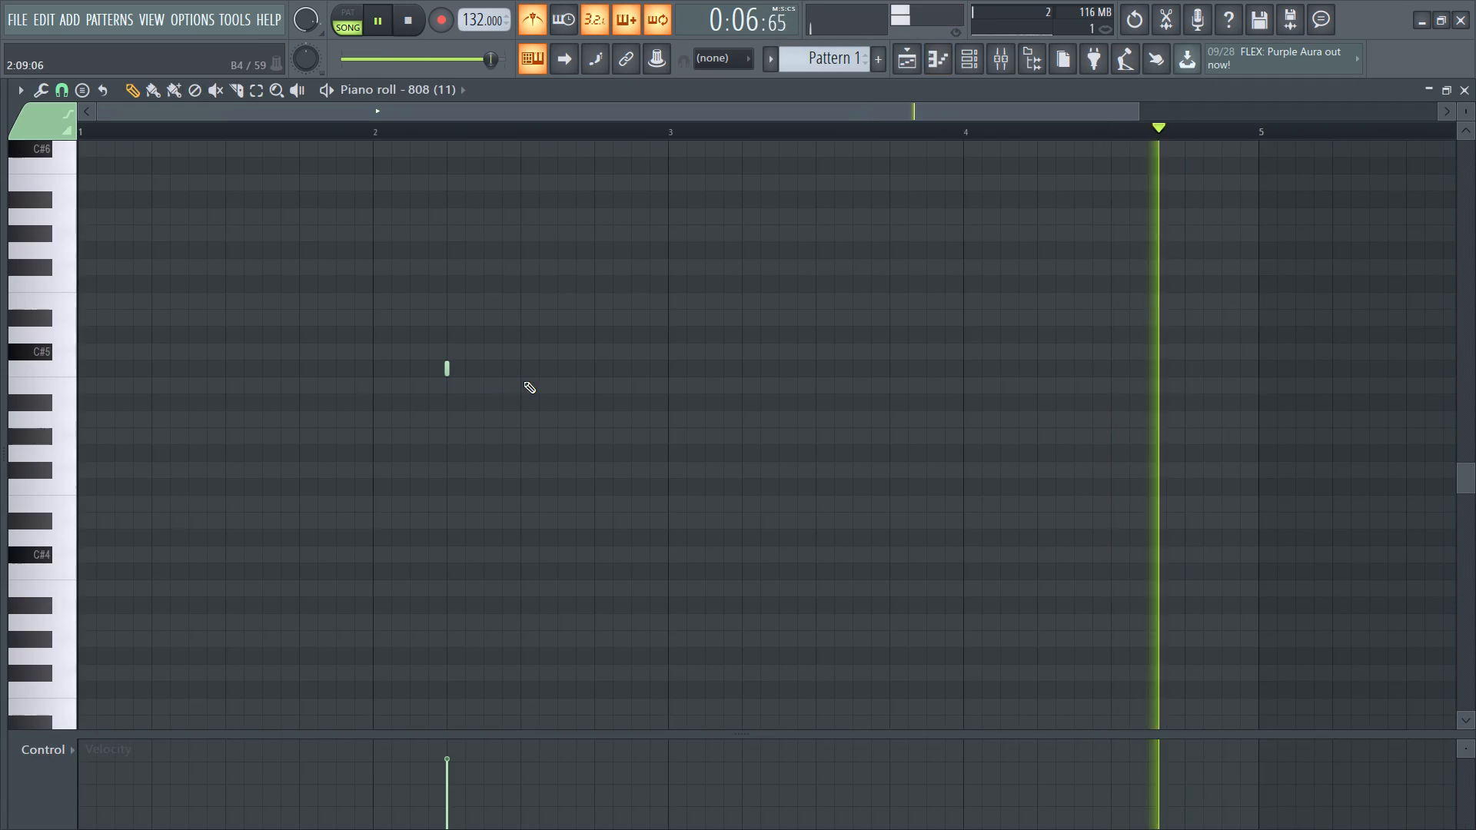
{"action": "left_click", "coordinate": [449, 372]}
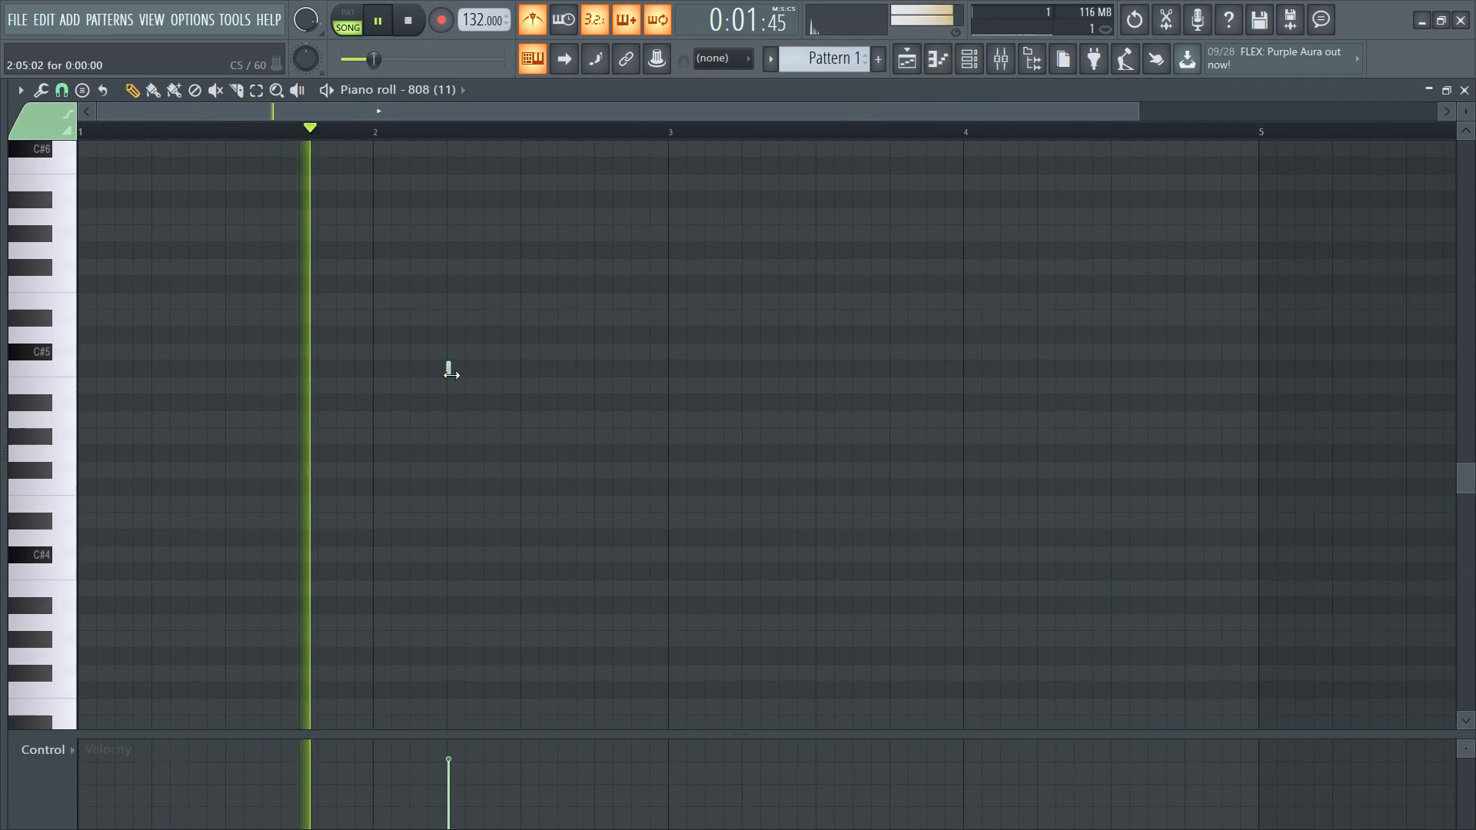
{"action": "left_click_drag", "start_coordinate": [451, 375], "coordinate": [527, 388]}
{"action": "key", "text": "space"}
{"action": "key", "text": "space"}
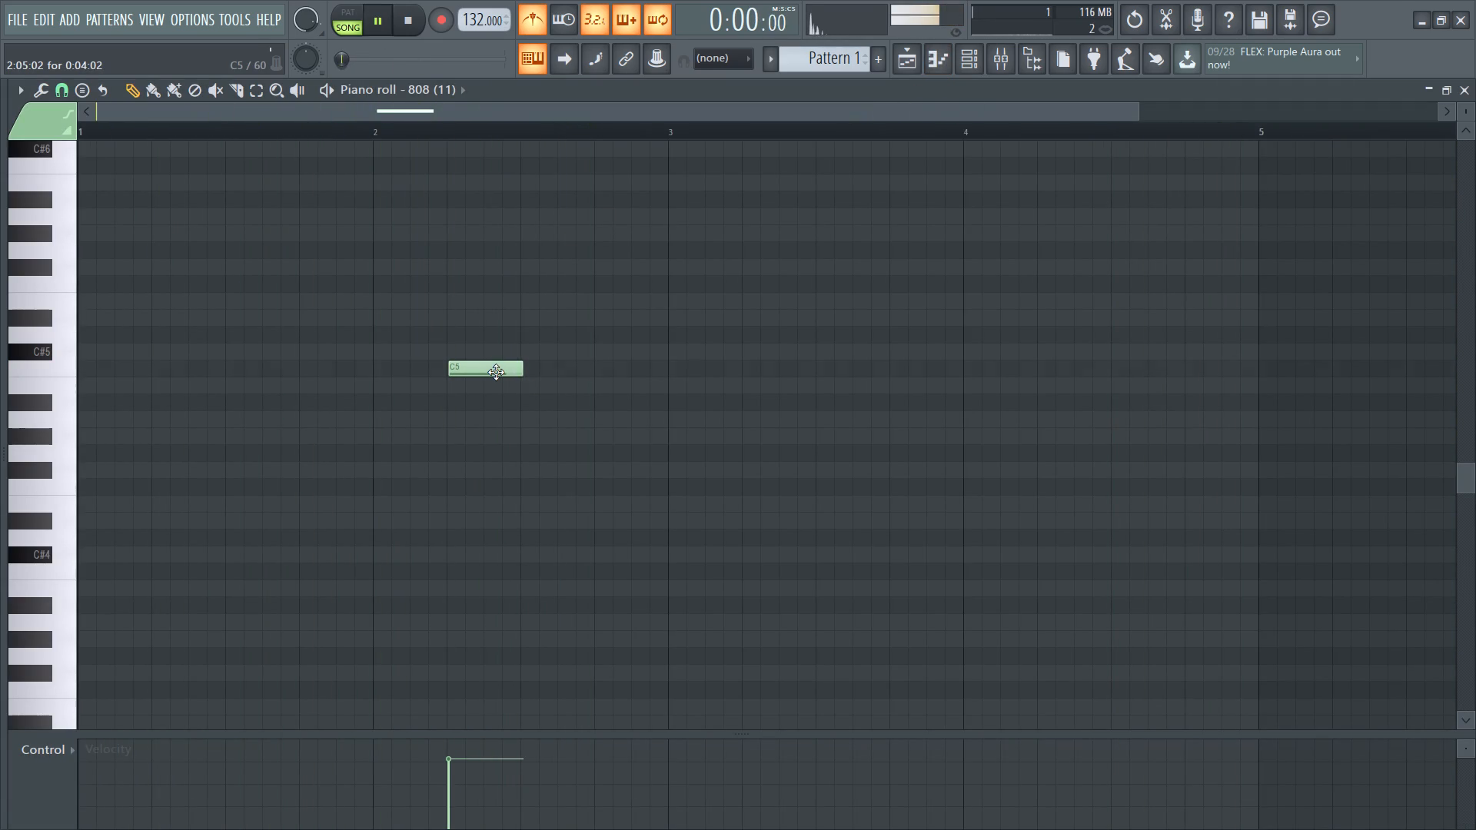
{"action": "left_click", "coordinate": [496, 372]}
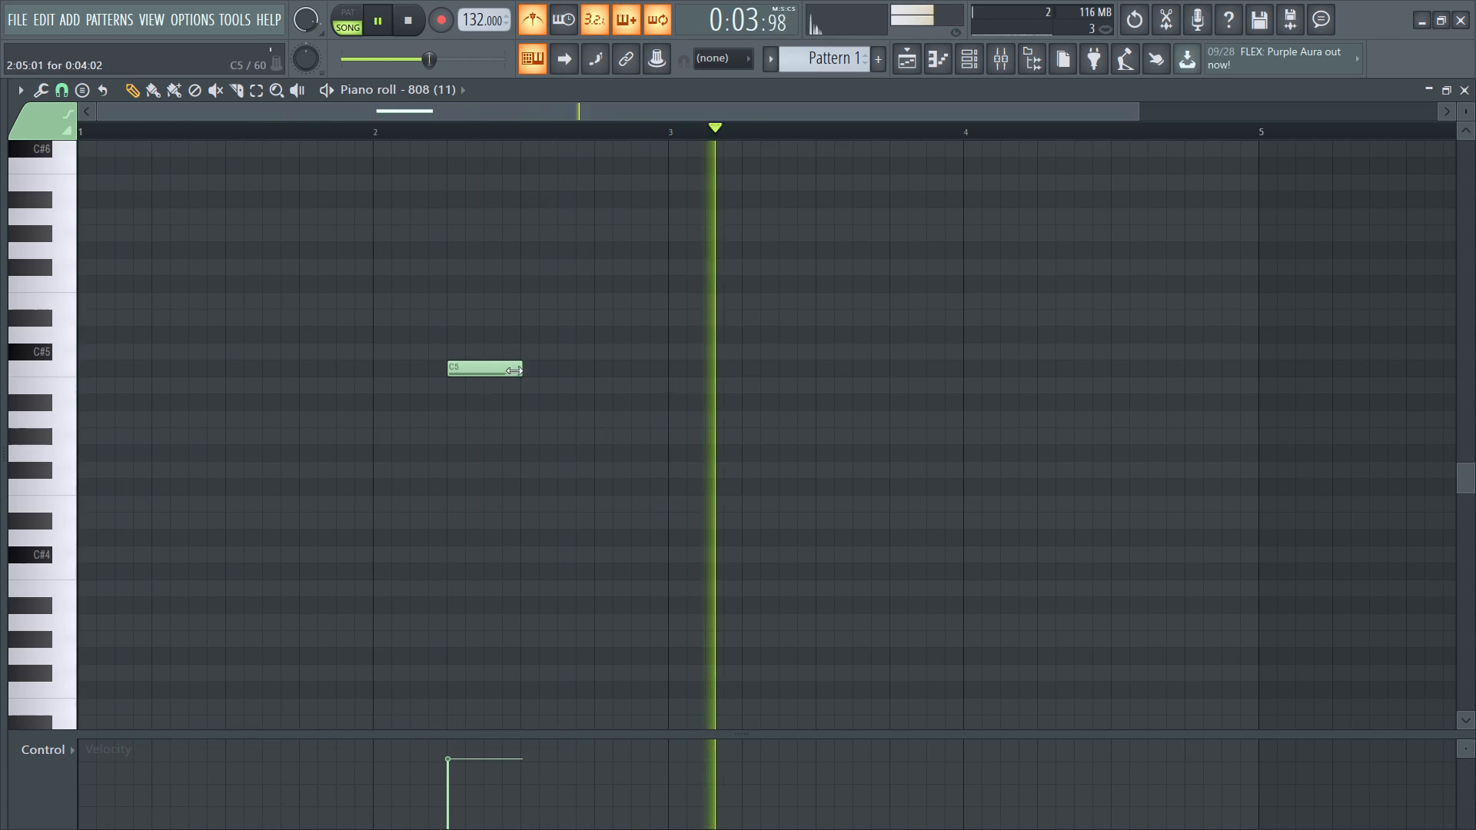
Stop playback and audition several samples in the 808 Mafia 808's folder, including 808 (12), 808 (14), 808 (7) and 808 (4).
{"action": "key", "text": "space"}
{"action": "left_click", "coordinate": [965, 55]}
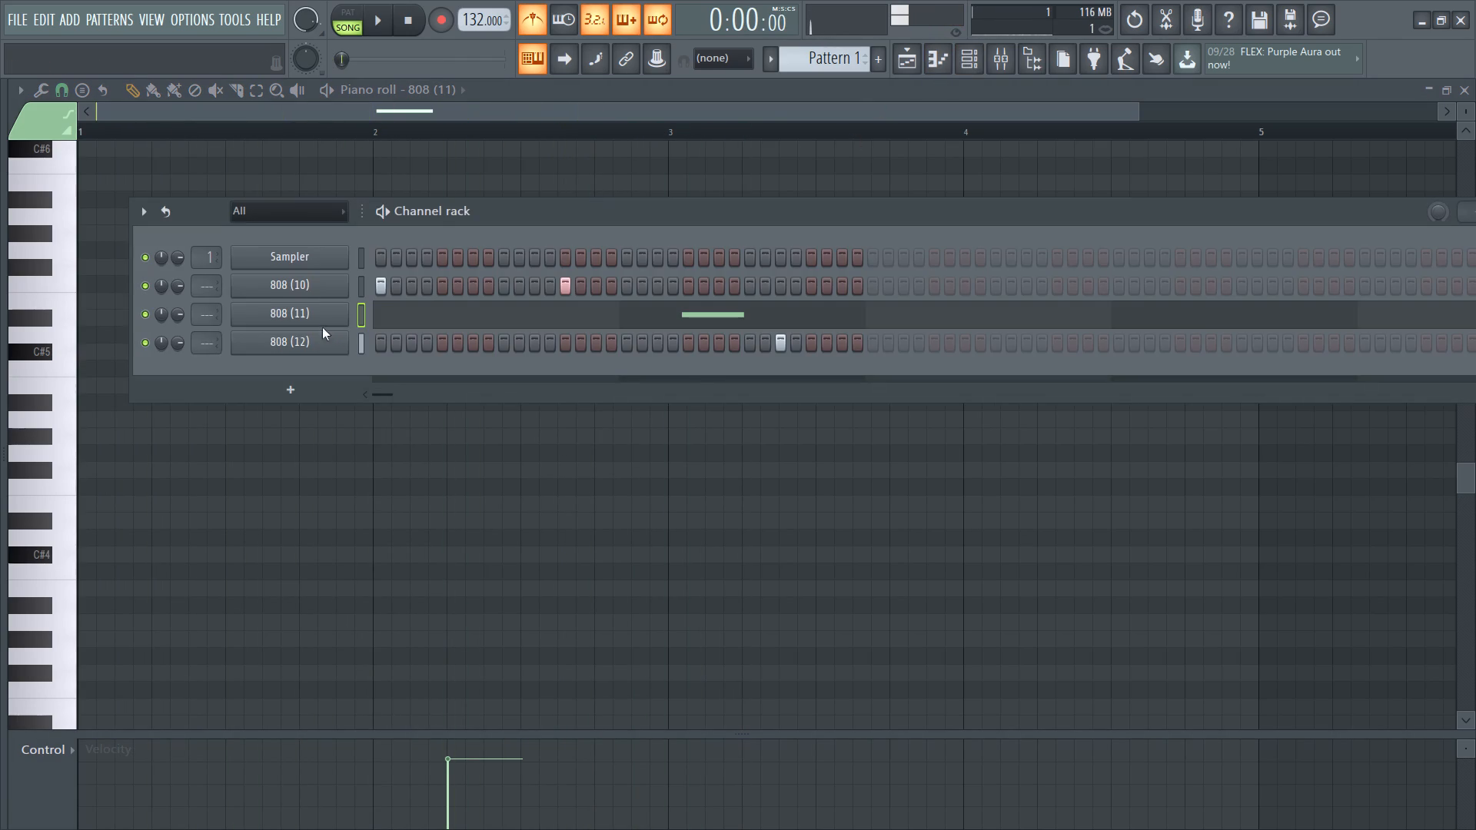
{"action": "left_click", "coordinate": [321, 323]}
{"action": "left_click", "coordinate": [215, 372]}
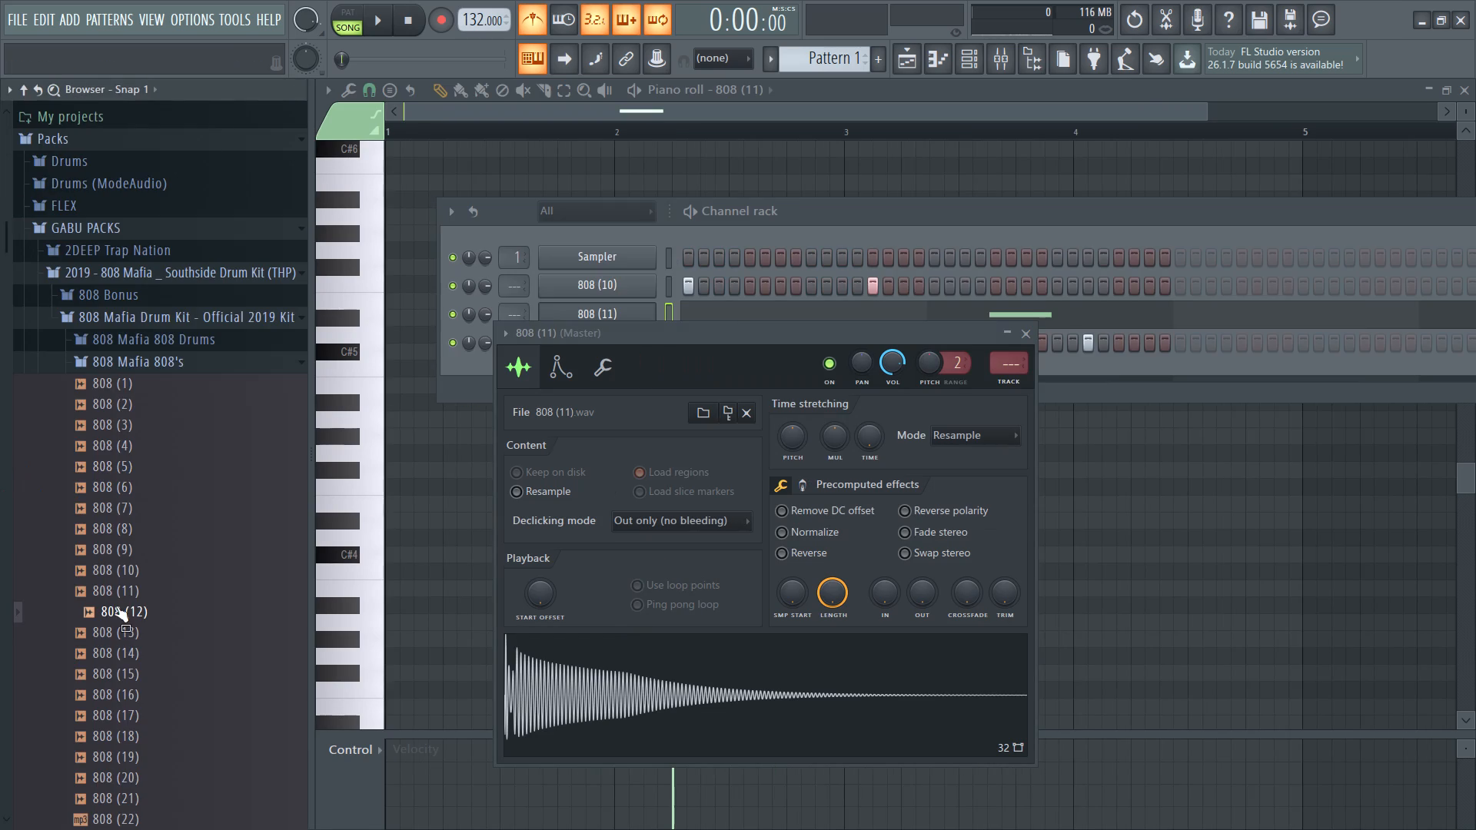
{"action": "left_click", "coordinate": [125, 599]}
{"action": "left_click", "coordinate": [134, 647]}
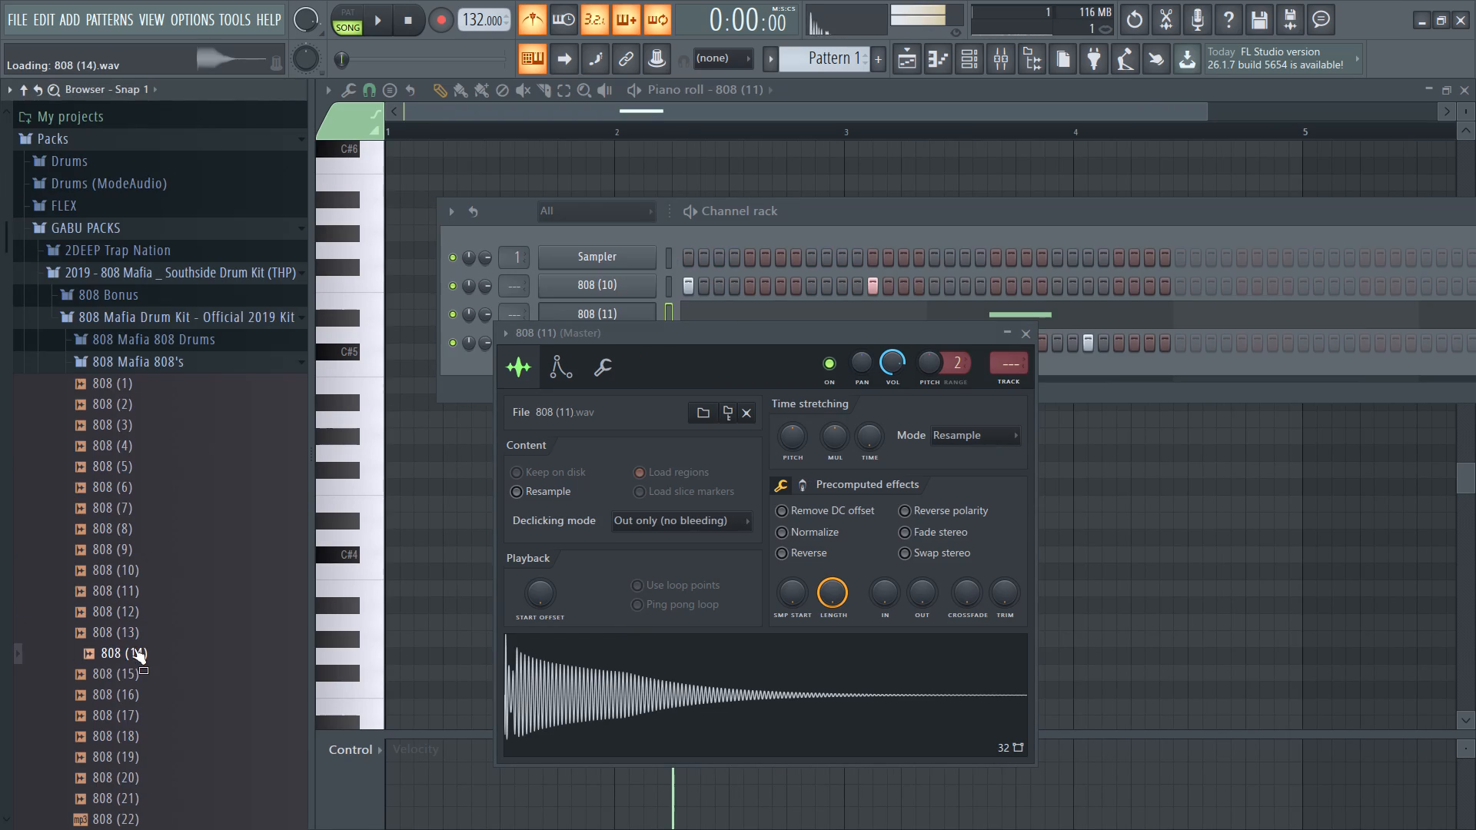
{"action": "left_click", "coordinate": [140, 682]}
{"action": "left_click", "coordinate": [141, 563]}
{"action": "left_click", "coordinate": [146, 510]}
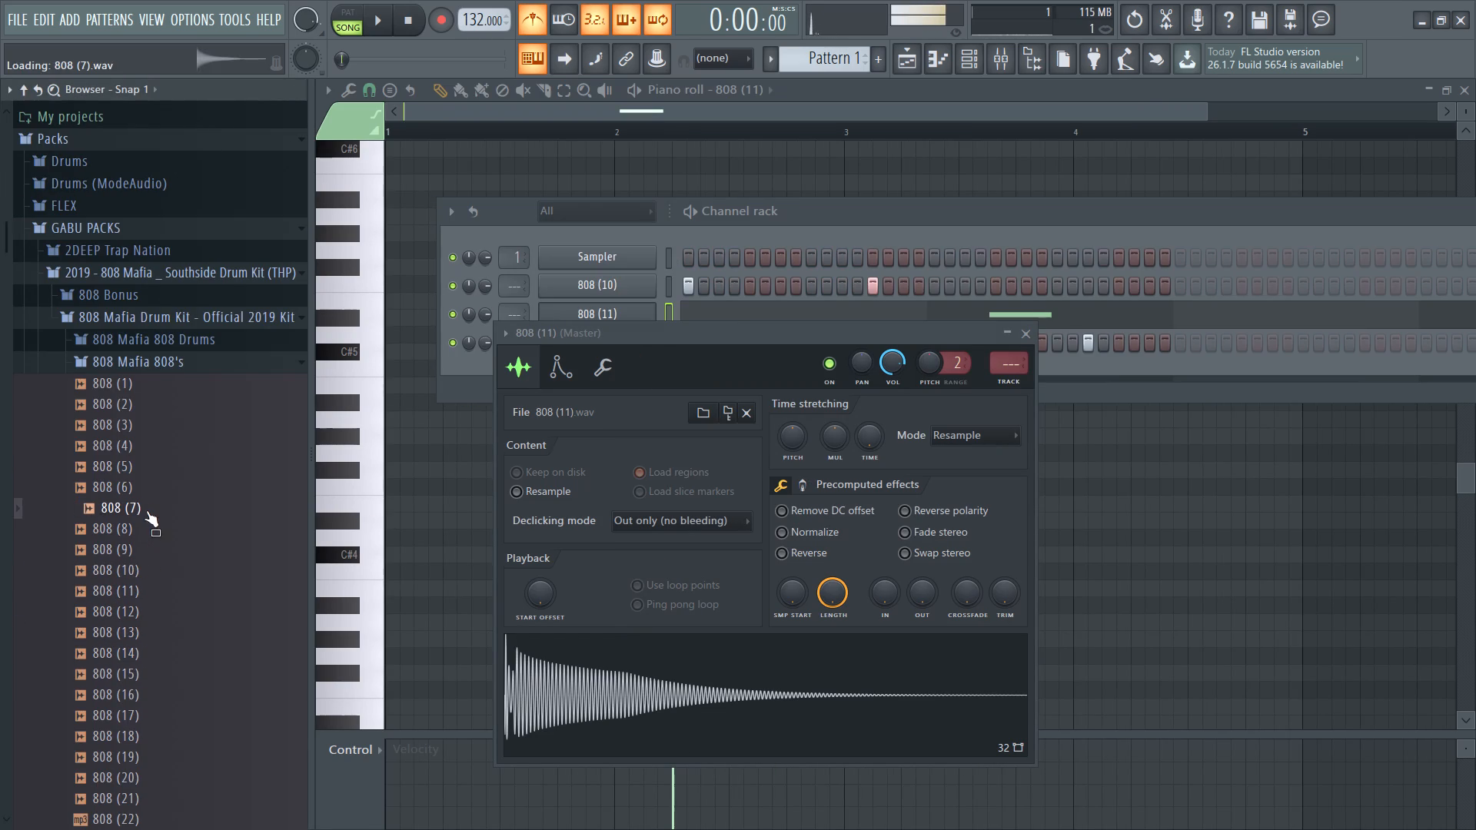
{"action": "left_click", "coordinate": [144, 465]}
{"action": "left_click", "coordinate": [145, 439]}
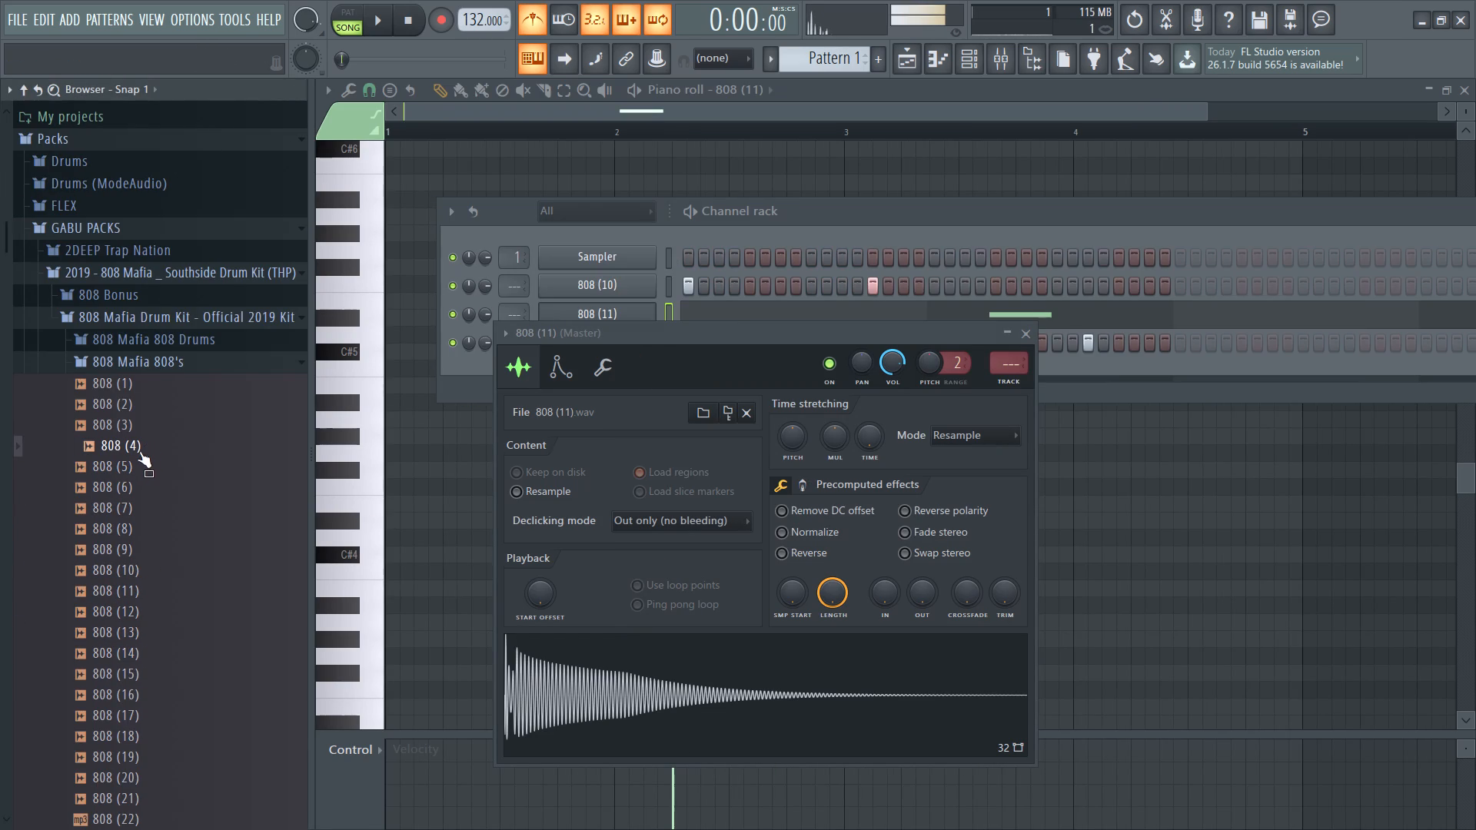
Load the 808 (4) sample into a new sampler channel and close the open channel settings windows.
{"action": "left_click", "coordinate": [144, 442]}
{"action": "right_click", "coordinate": [144, 442]}
{"action": "left_click", "coordinate": [244, 546]}
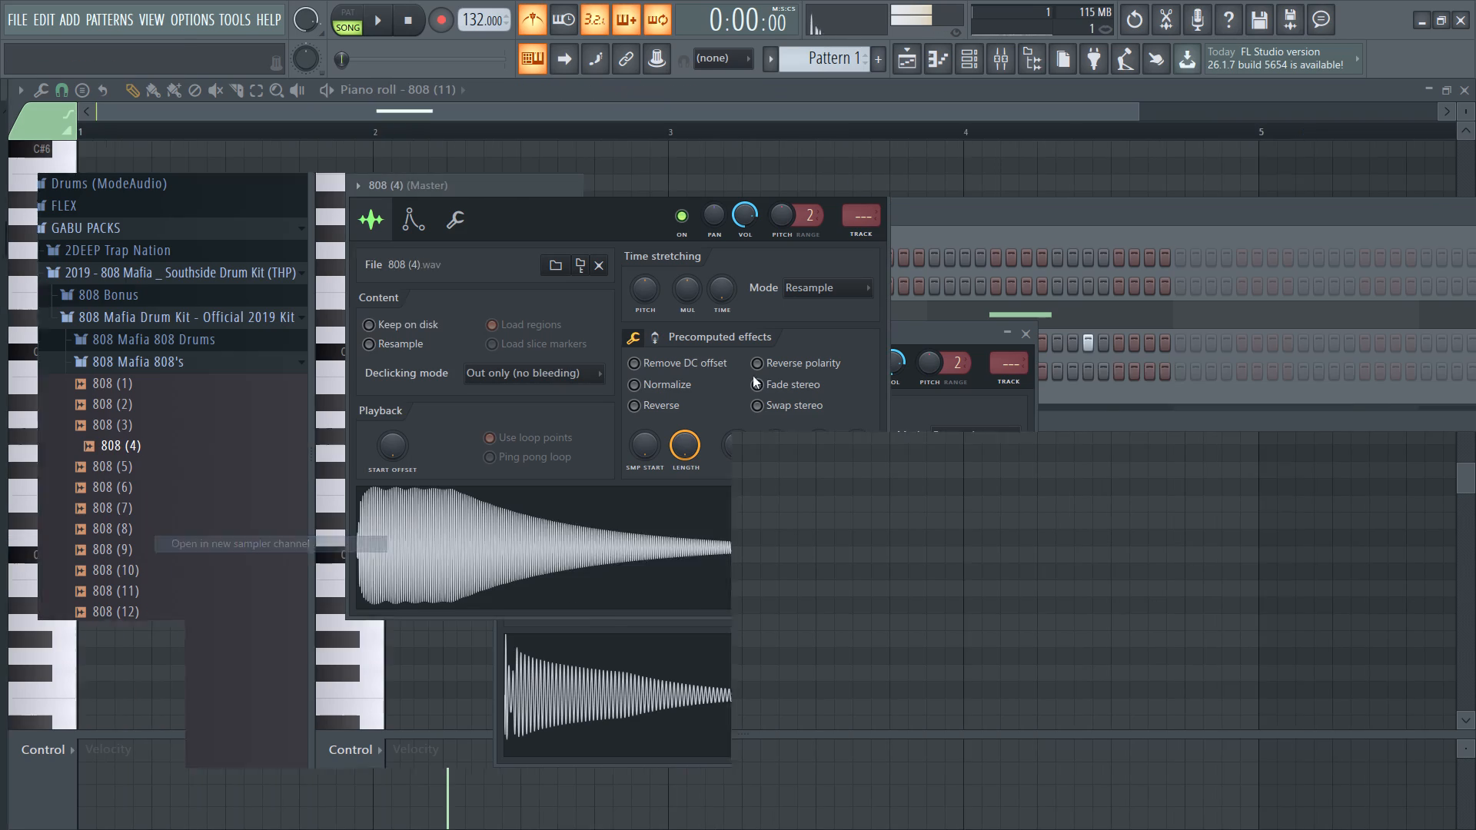
{"action": "left_click", "coordinate": [576, 190]}
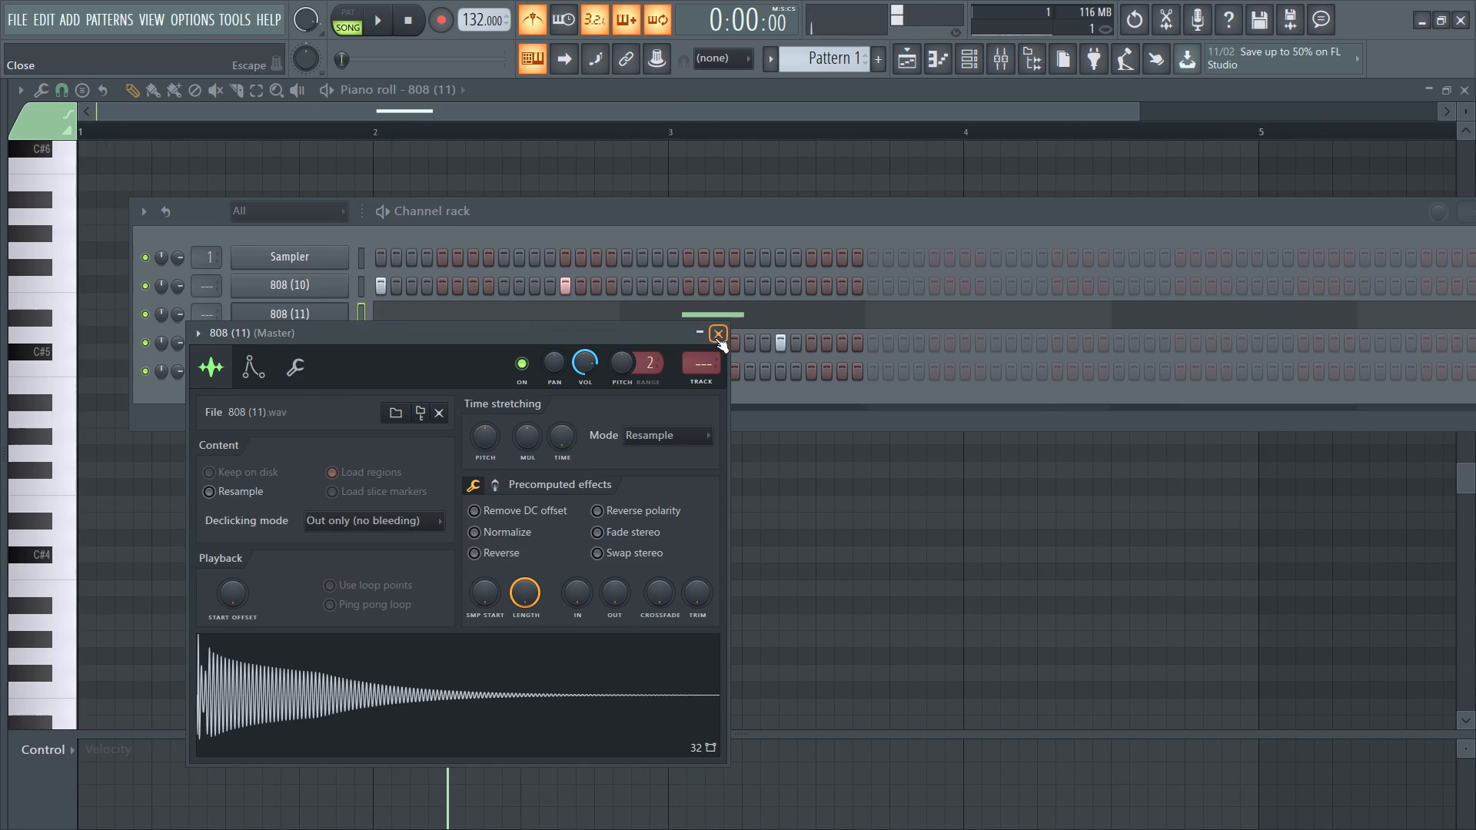
{"action": "left_click", "coordinate": [716, 338]}
Copy the notes of the 808 (11) channel and paste them into the 808 (4) channel.
{"action": "right_click", "coordinate": [301, 314]}
{"action": "left_click", "coordinate": [614, 336]}
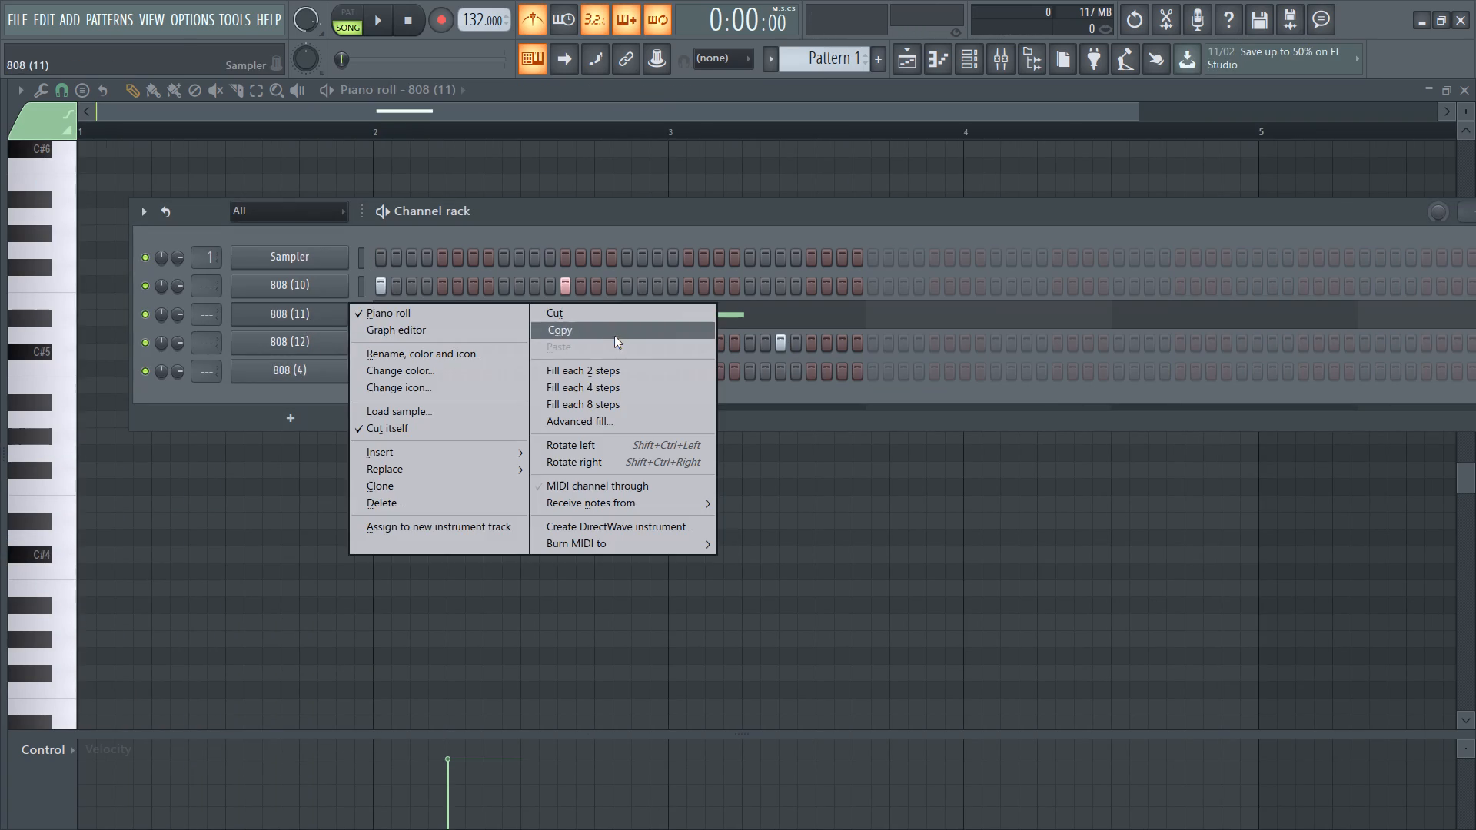
{"action": "right_click", "coordinate": [304, 372]}
{"action": "left_click", "coordinate": [550, 402]}
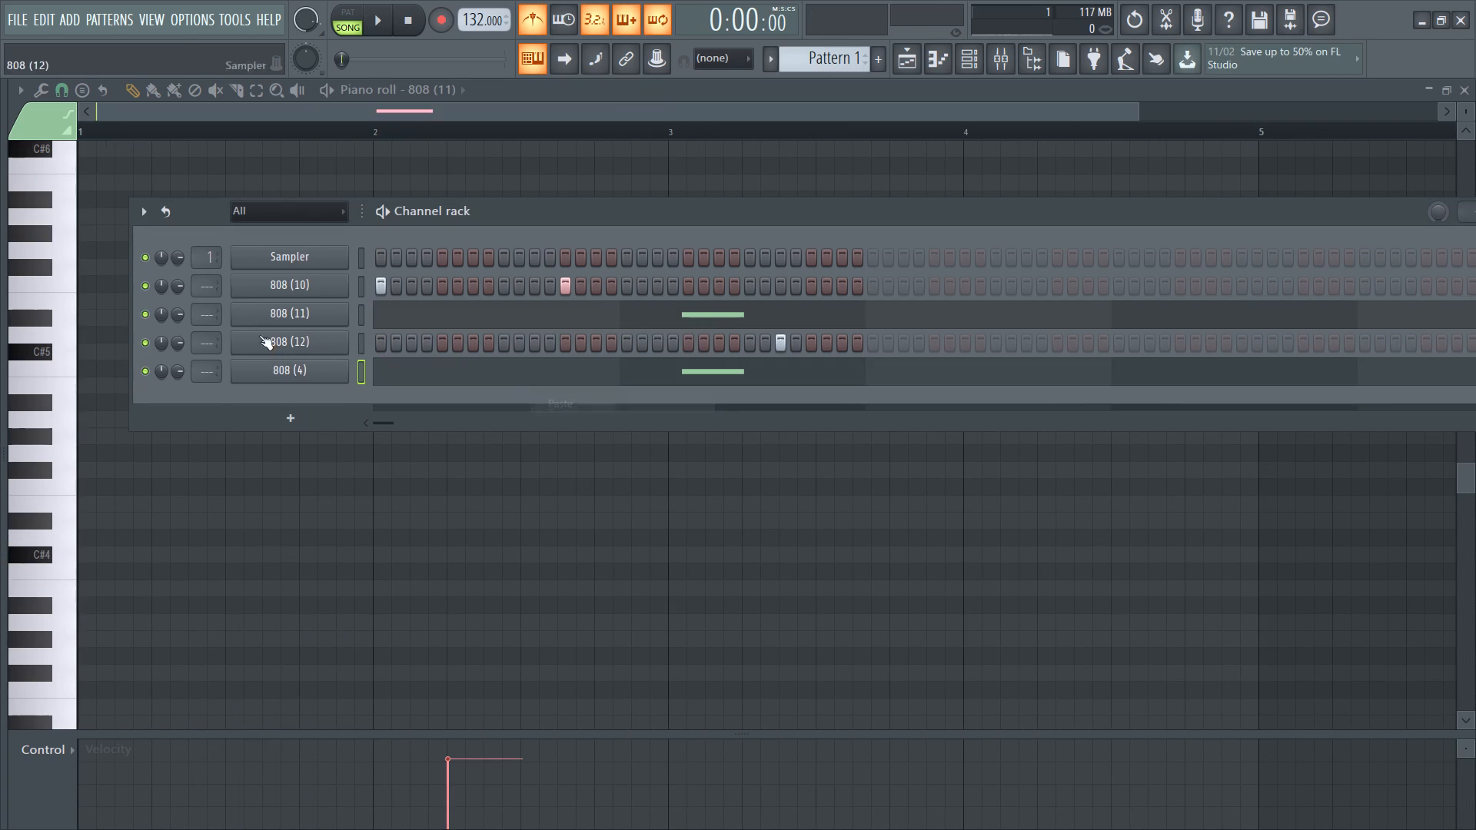
Mute the 808 (11) channel and play the pattern to hear 808 (4) in its place.
{"action": "left_click", "coordinate": [145, 307]}
{"action": "key", "text": "space"}
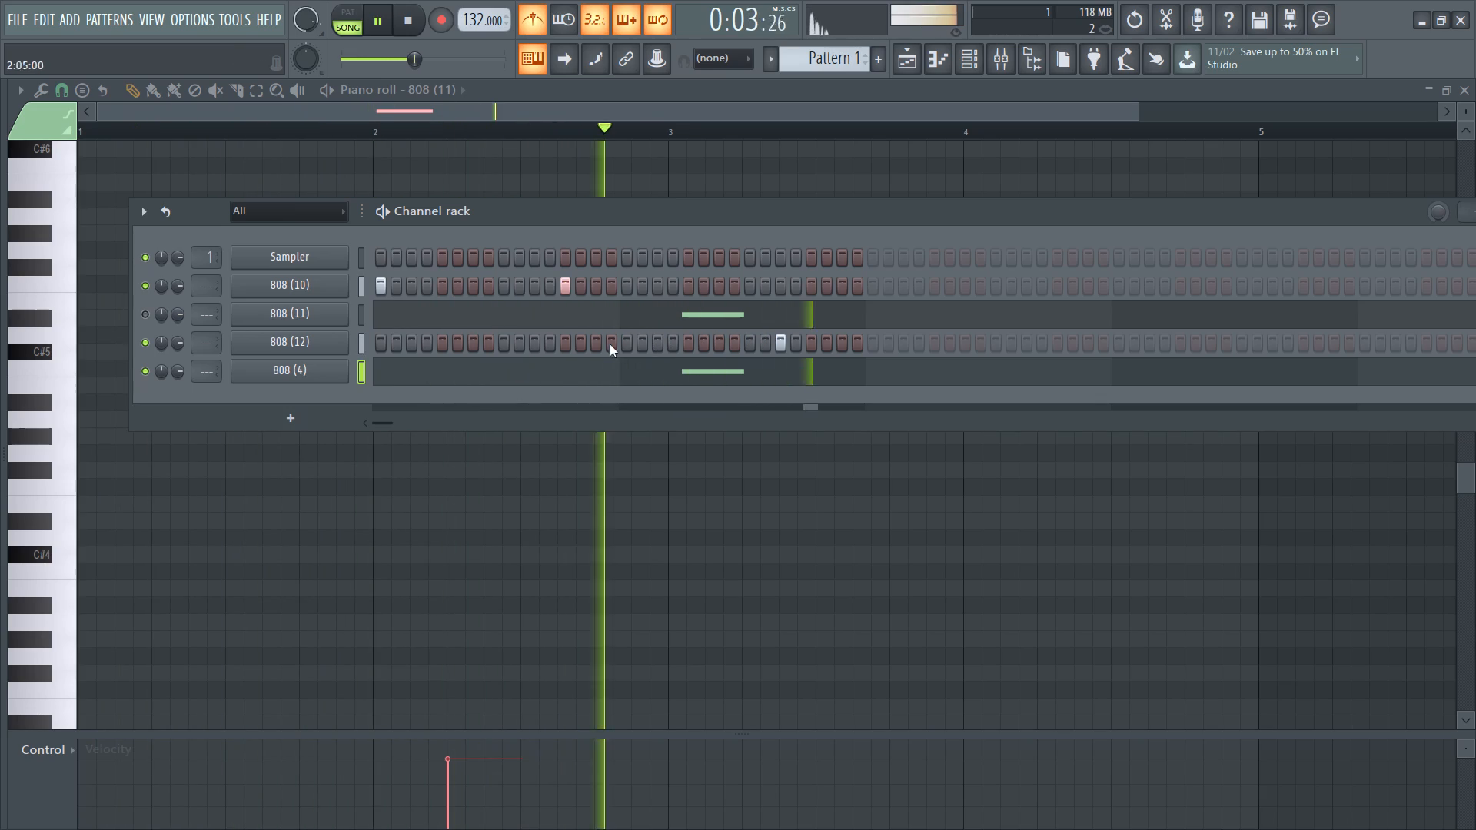
{"action": "key", "text": "space"}
Mute the 808 (4) channel.
{"action": "left_click", "coordinate": [141, 370]}
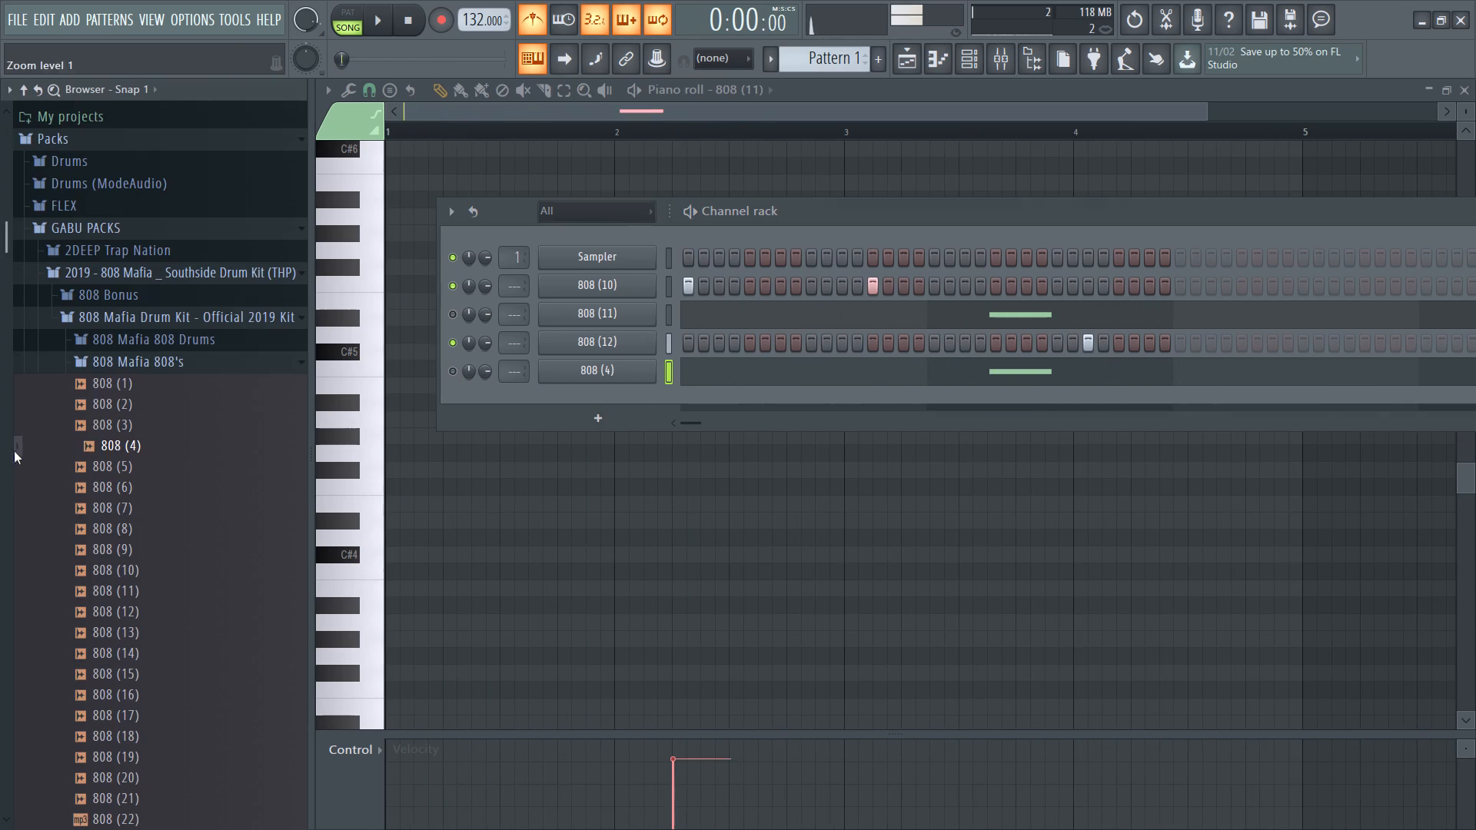
Audition the samples 808 (4), 808 (3), 808 (2), 808 (1) and 808 (11) in the 808 Mafia 808's folder.
{"action": "left_click", "coordinate": [89, 453]}
{"action": "left_click", "coordinate": [122, 431]}
{"action": "left_click", "coordinate": [132, 398]}
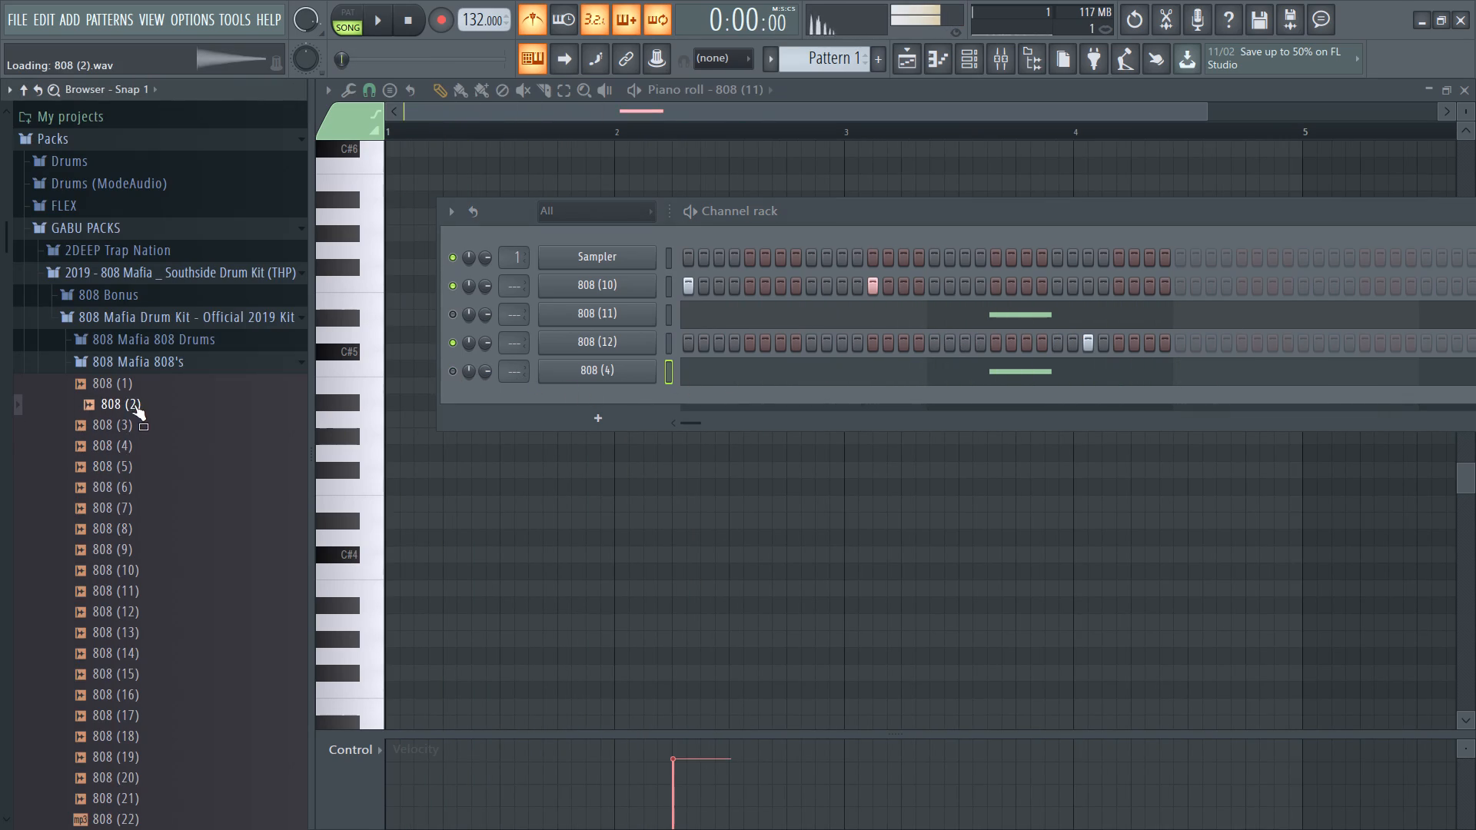
{"action": "left_click", "coordinate": [153, 388]}
{"action": "left_click", "coordinate": [148, 591]}
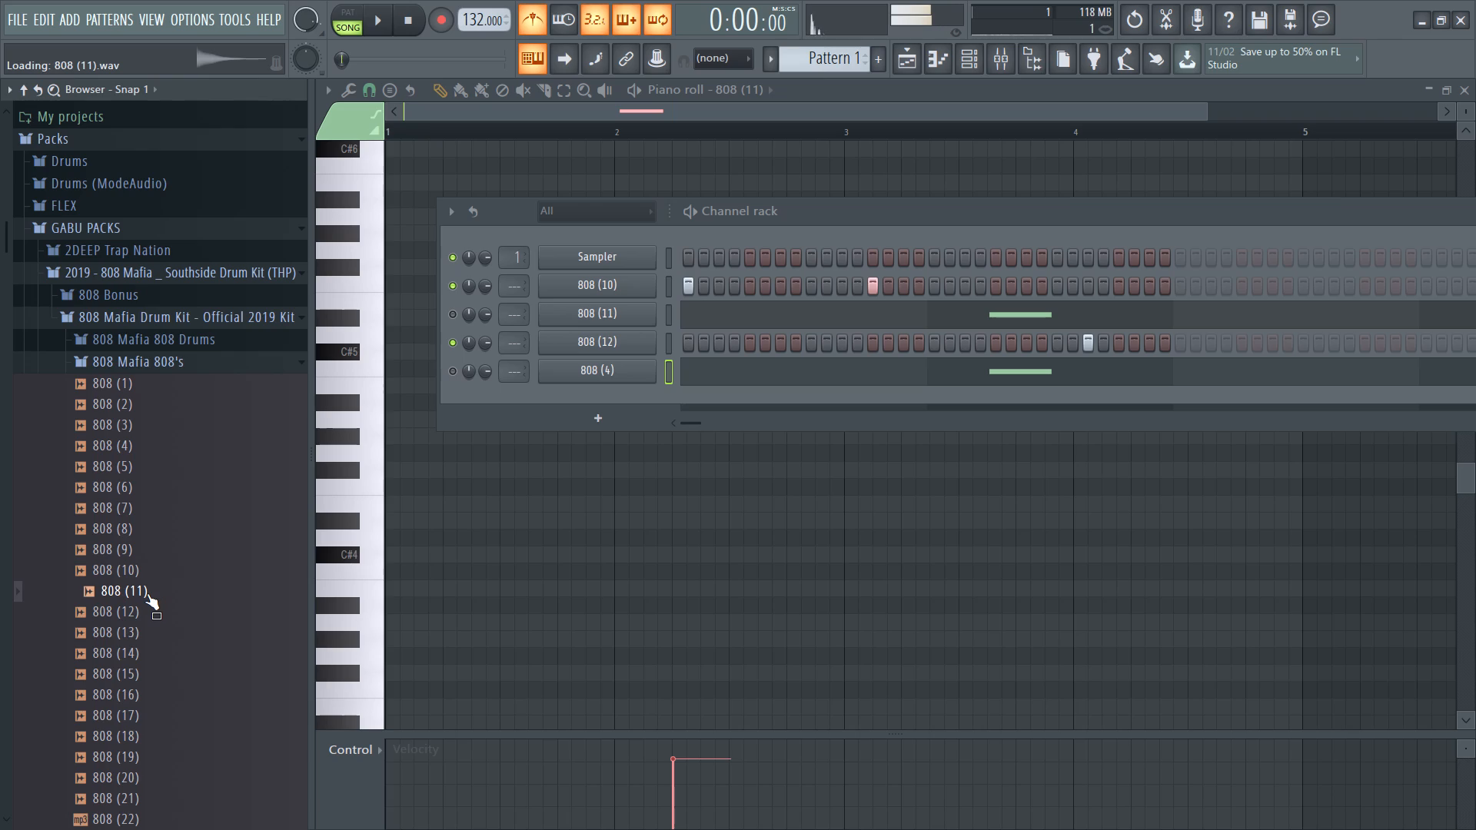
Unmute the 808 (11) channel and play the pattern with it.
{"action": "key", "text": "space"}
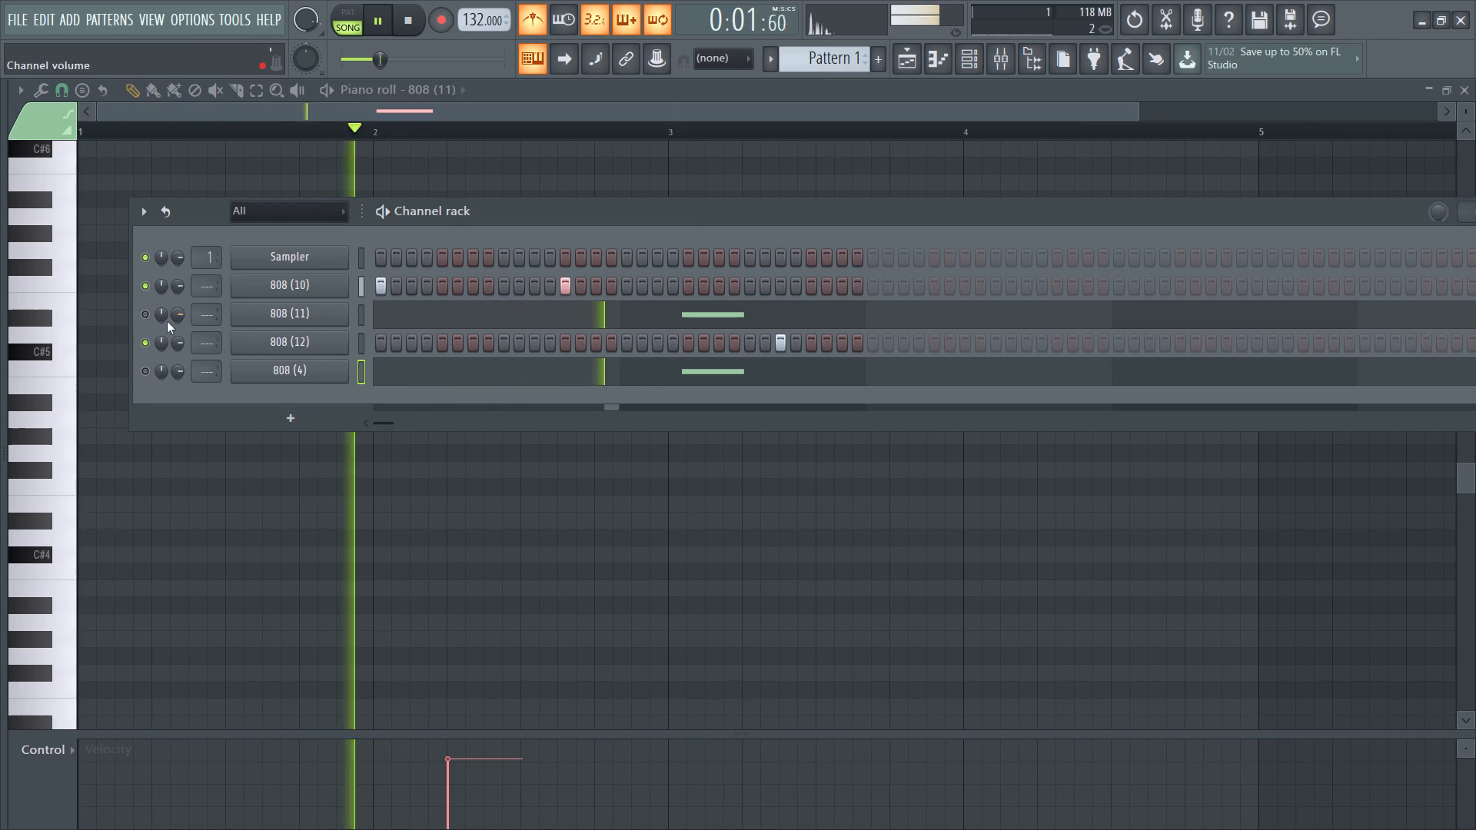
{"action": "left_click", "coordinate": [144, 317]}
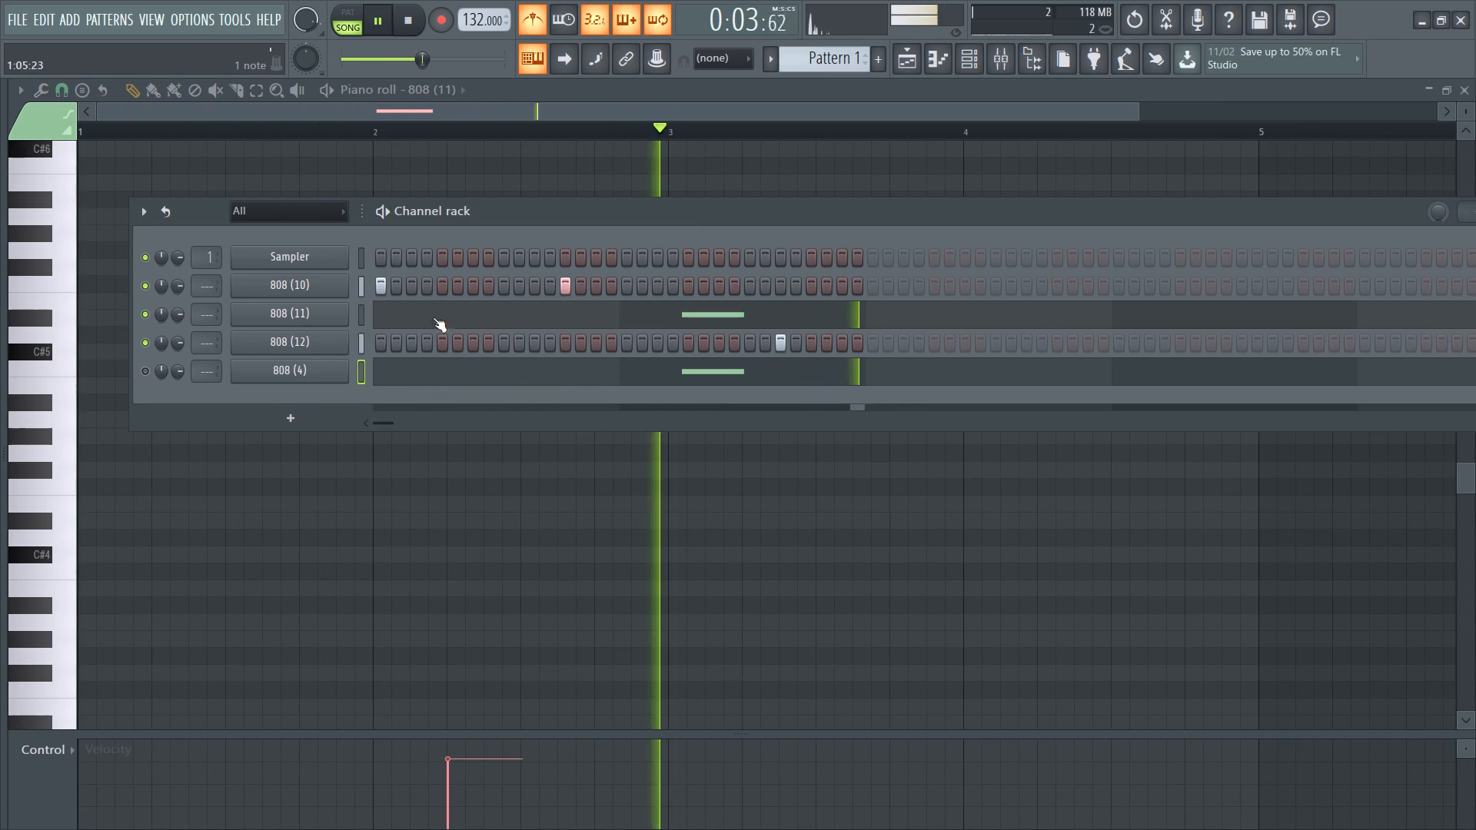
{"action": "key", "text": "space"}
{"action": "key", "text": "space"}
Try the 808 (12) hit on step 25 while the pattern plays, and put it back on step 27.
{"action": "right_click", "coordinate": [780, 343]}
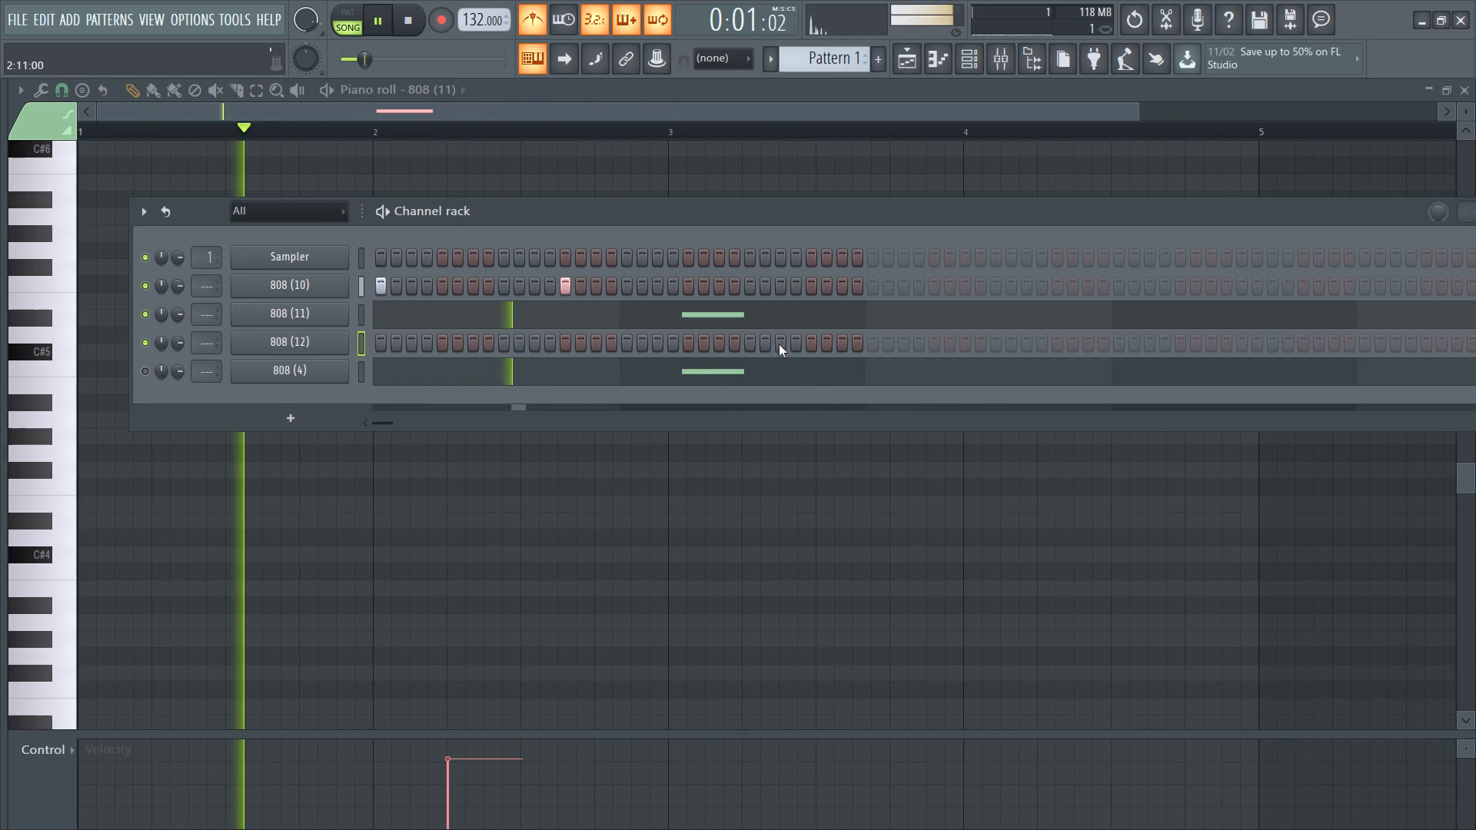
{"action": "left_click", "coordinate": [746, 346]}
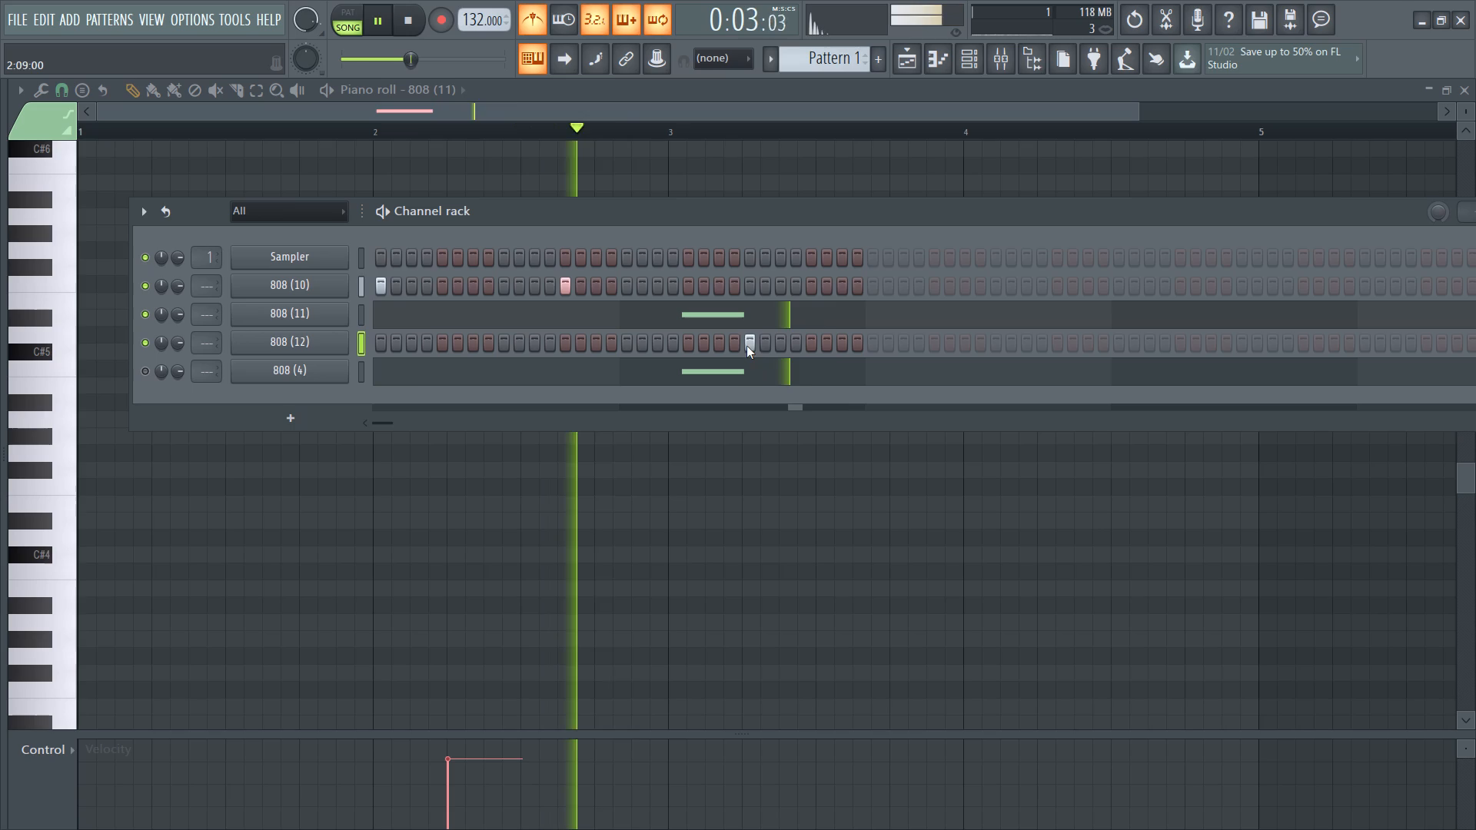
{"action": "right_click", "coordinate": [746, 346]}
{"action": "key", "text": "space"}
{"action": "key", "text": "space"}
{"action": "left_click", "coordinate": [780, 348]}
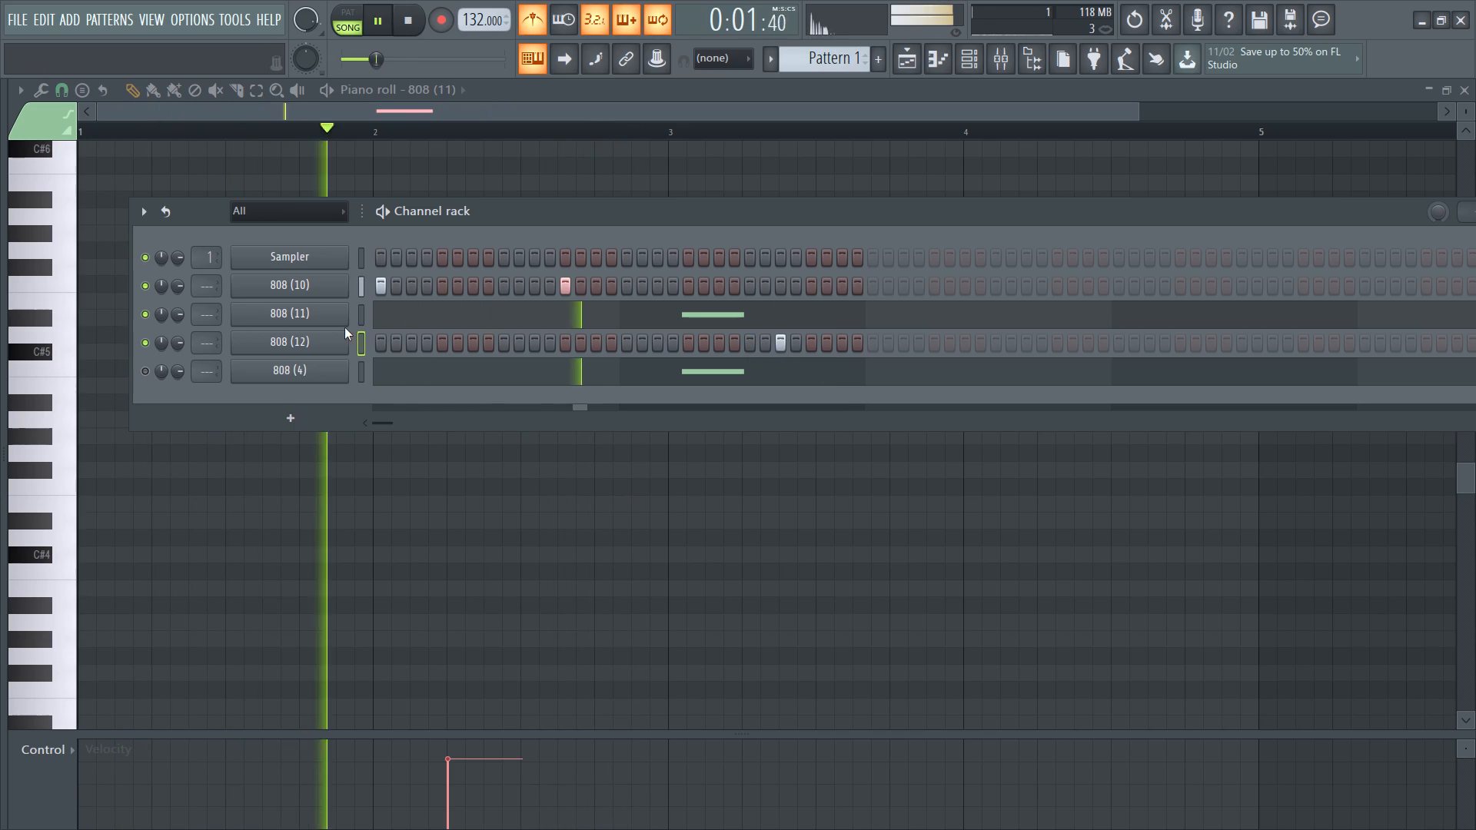
Mute the 808 (11) channel and listen to the pattern from the start.
{"action": "left_click", "coordinate": [135, 315]}
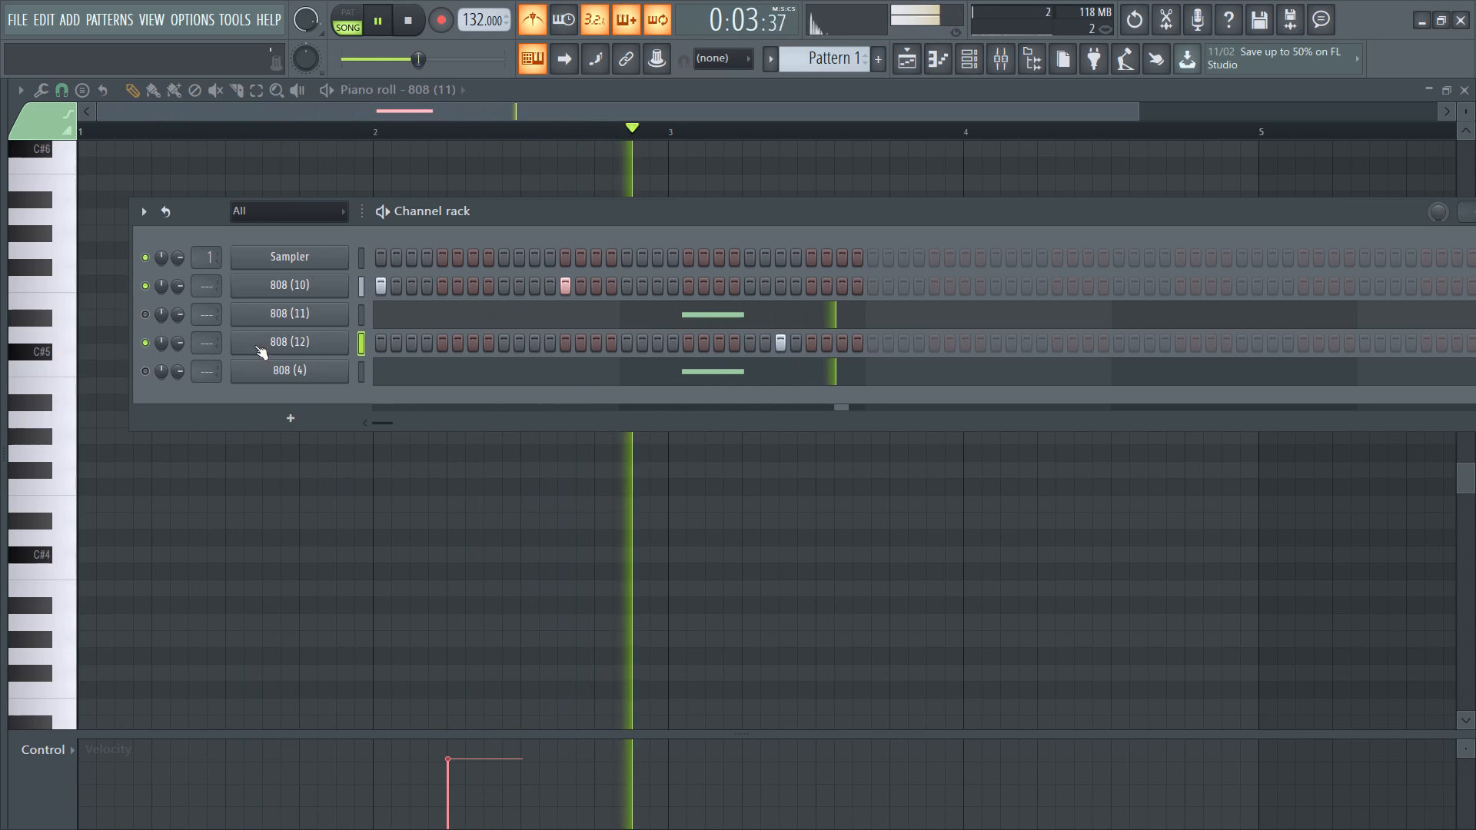
{"action": "key", "text": "space"}
{"action": "key", "text": "space"}
In the 808 (12) piano roll, add a D#5 note of length 0:04:02 starting at about 2:05, and play the result.
{"action": "left_click", "coordinate": [939, 55]}
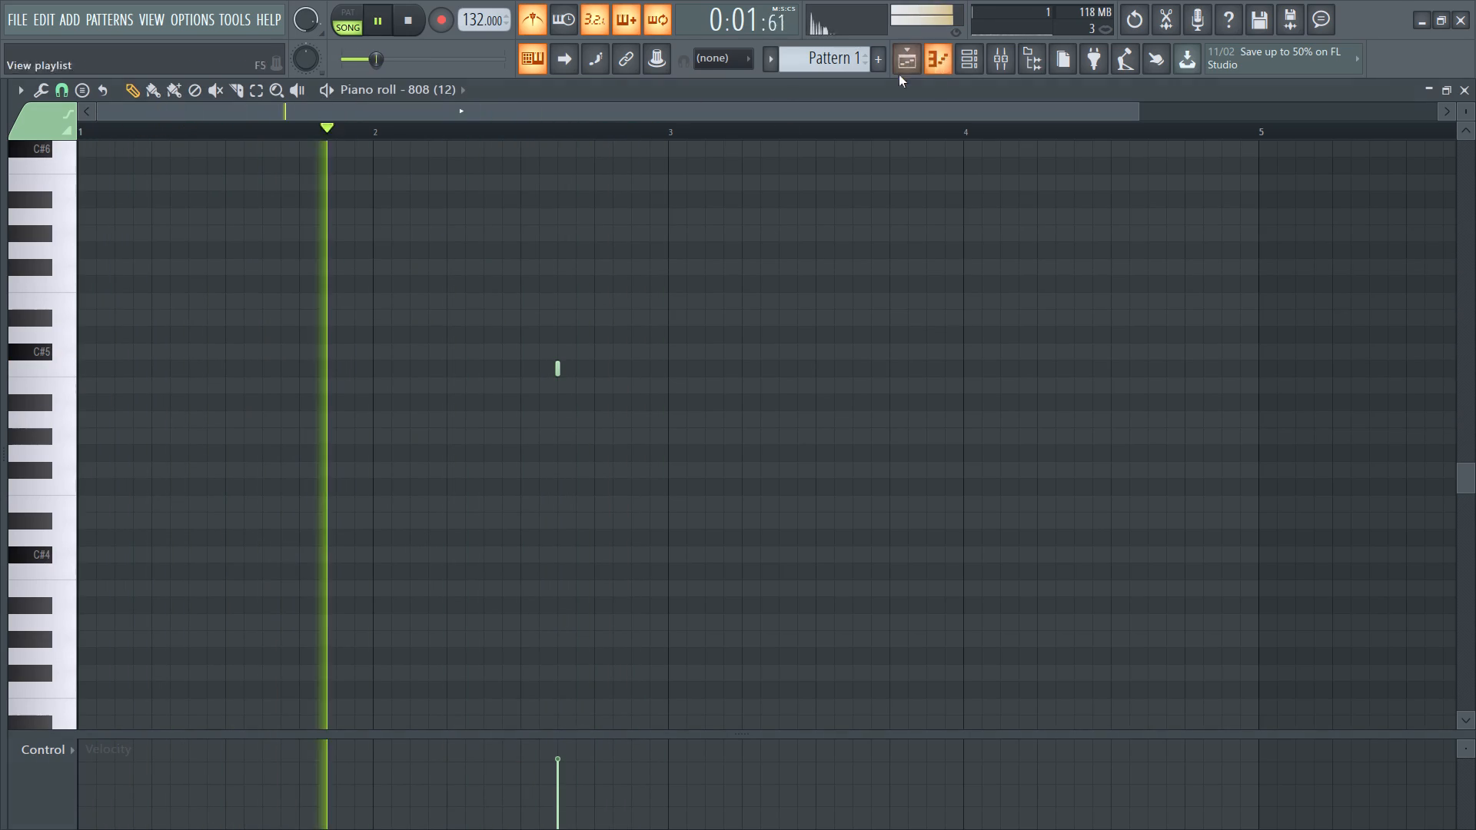
{"action": "key", "text": "space"}
{"action": "left_click_drag", "start_coordinate": [449, 306], "coordinate": [451, 319]}
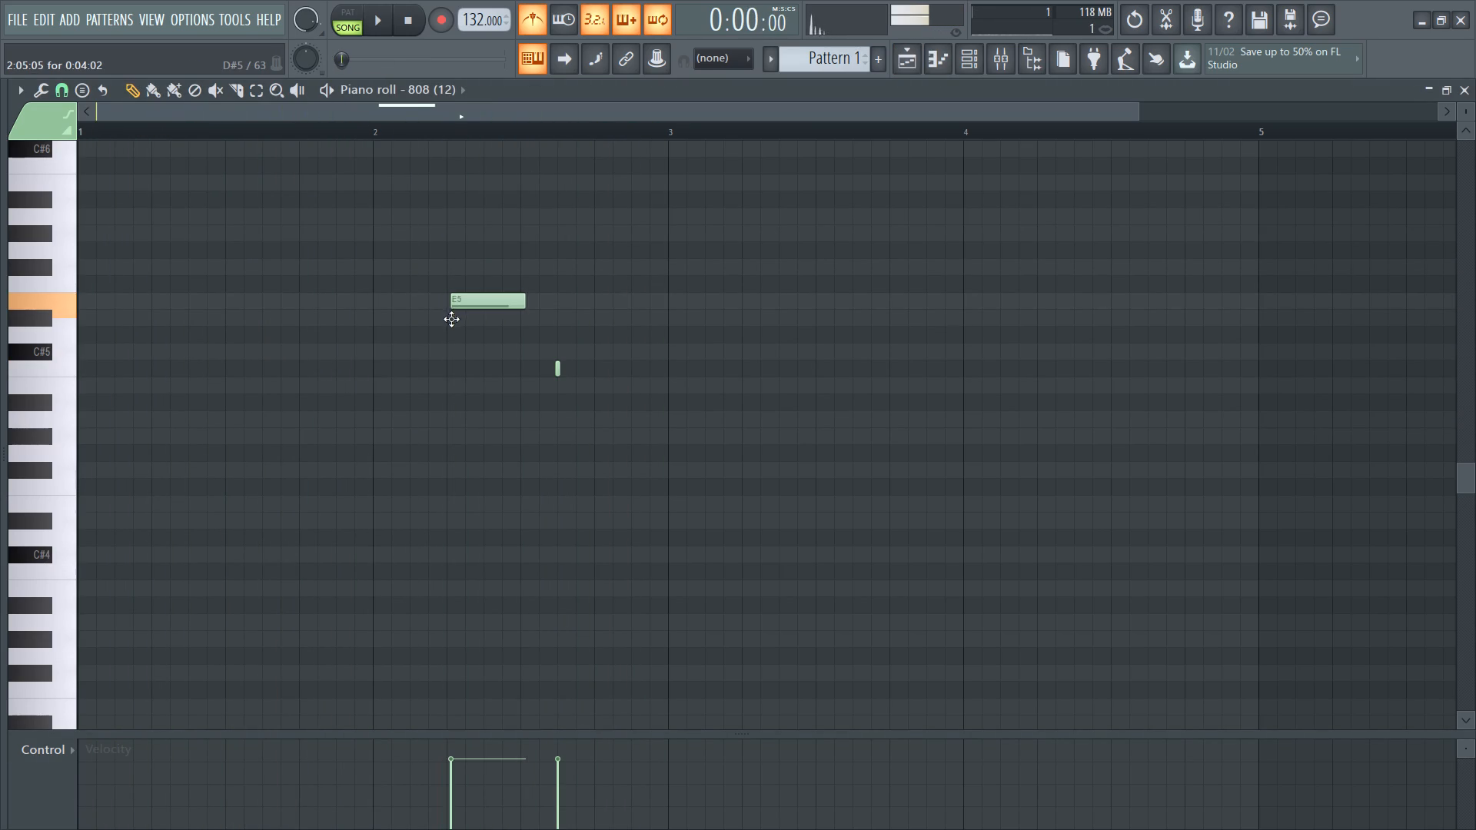
{"action": "left_click_drag", "start_coordinate": [451, 319], "coordinate": [445, 331]}
{"action": "key", "text": "space"}
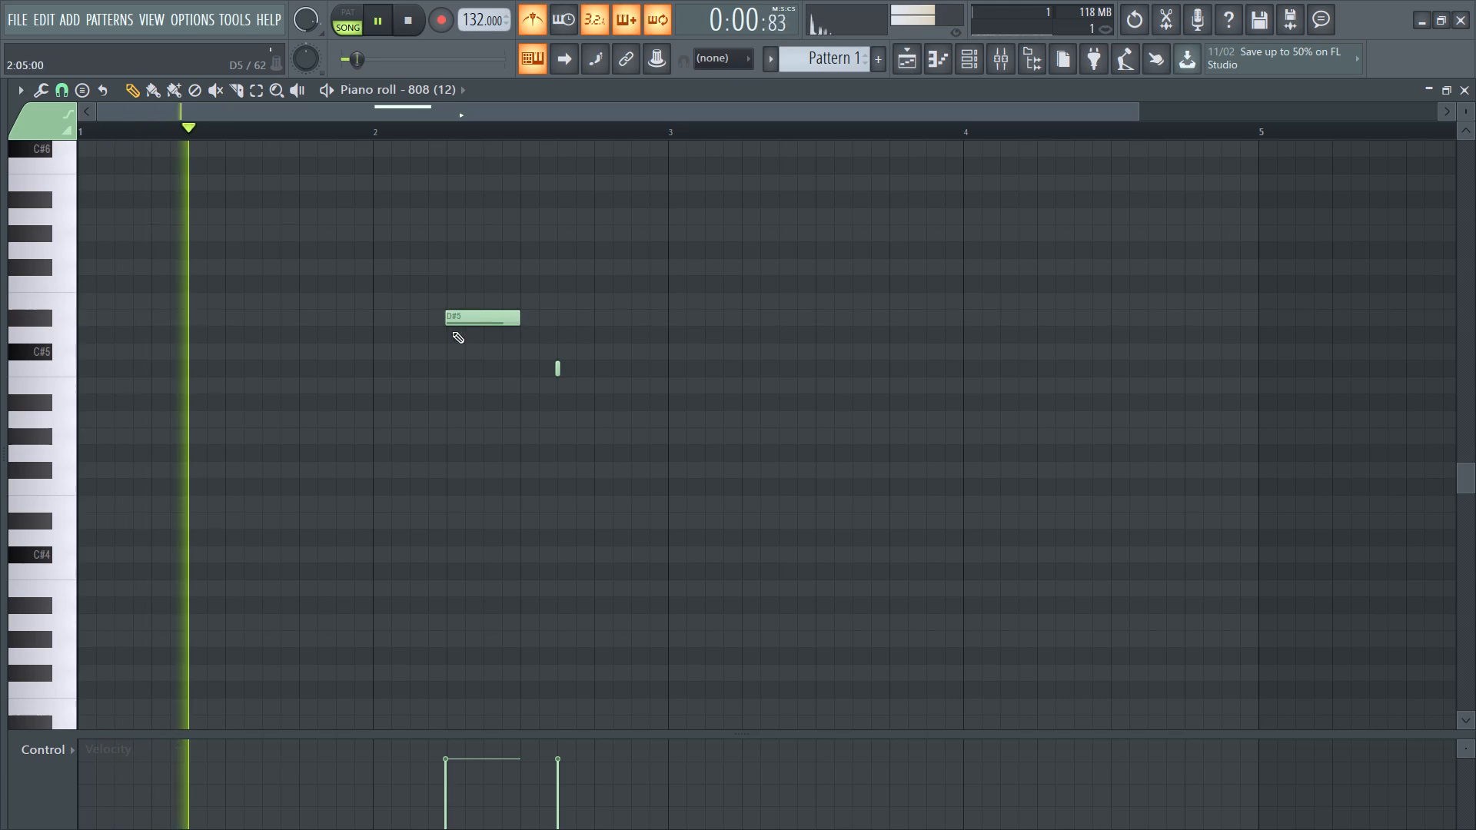
{"action": "left_click", "coordinate": [486, 319]}
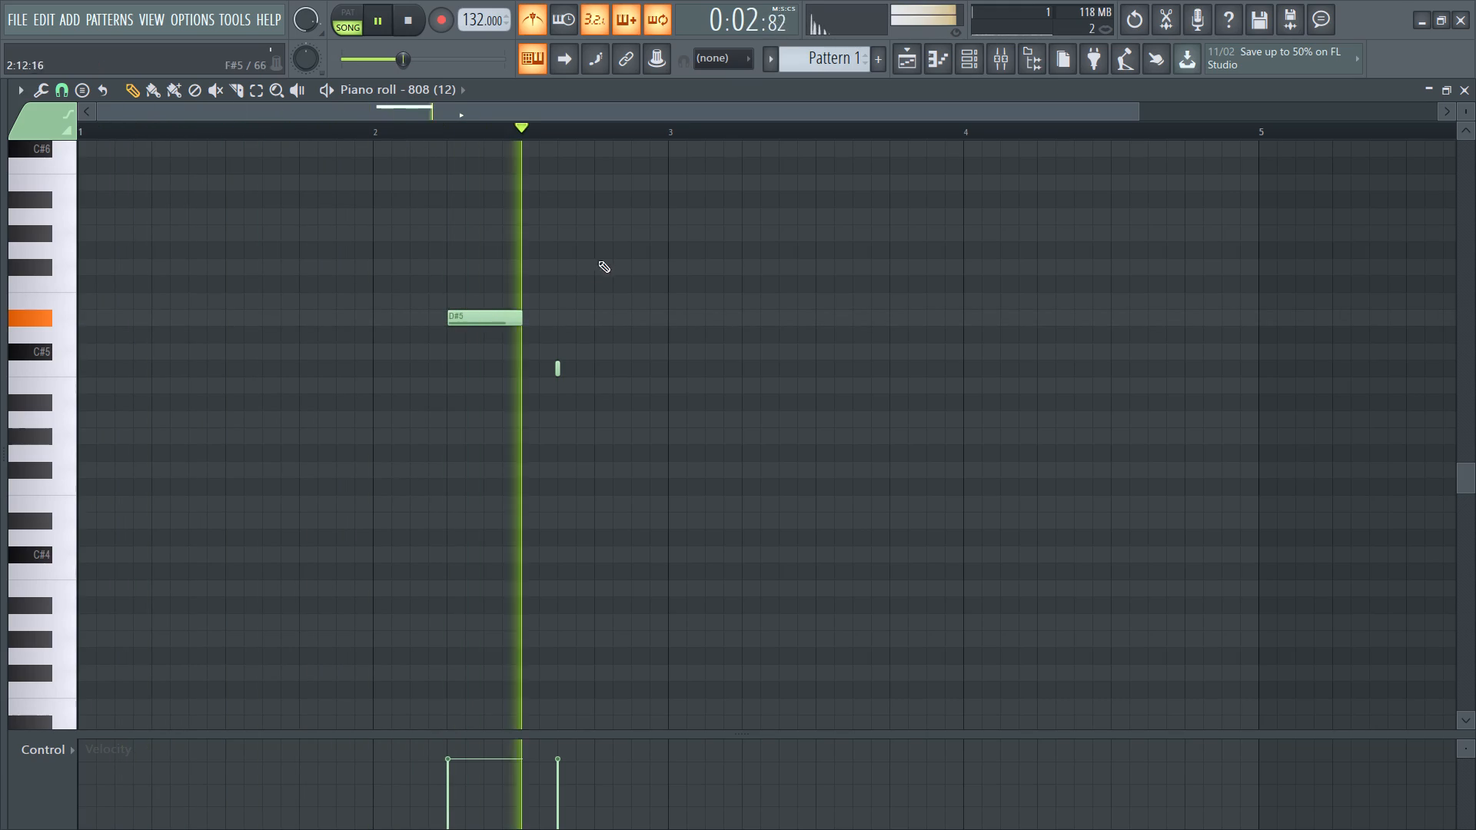
{"action": "key", "text": "space"}
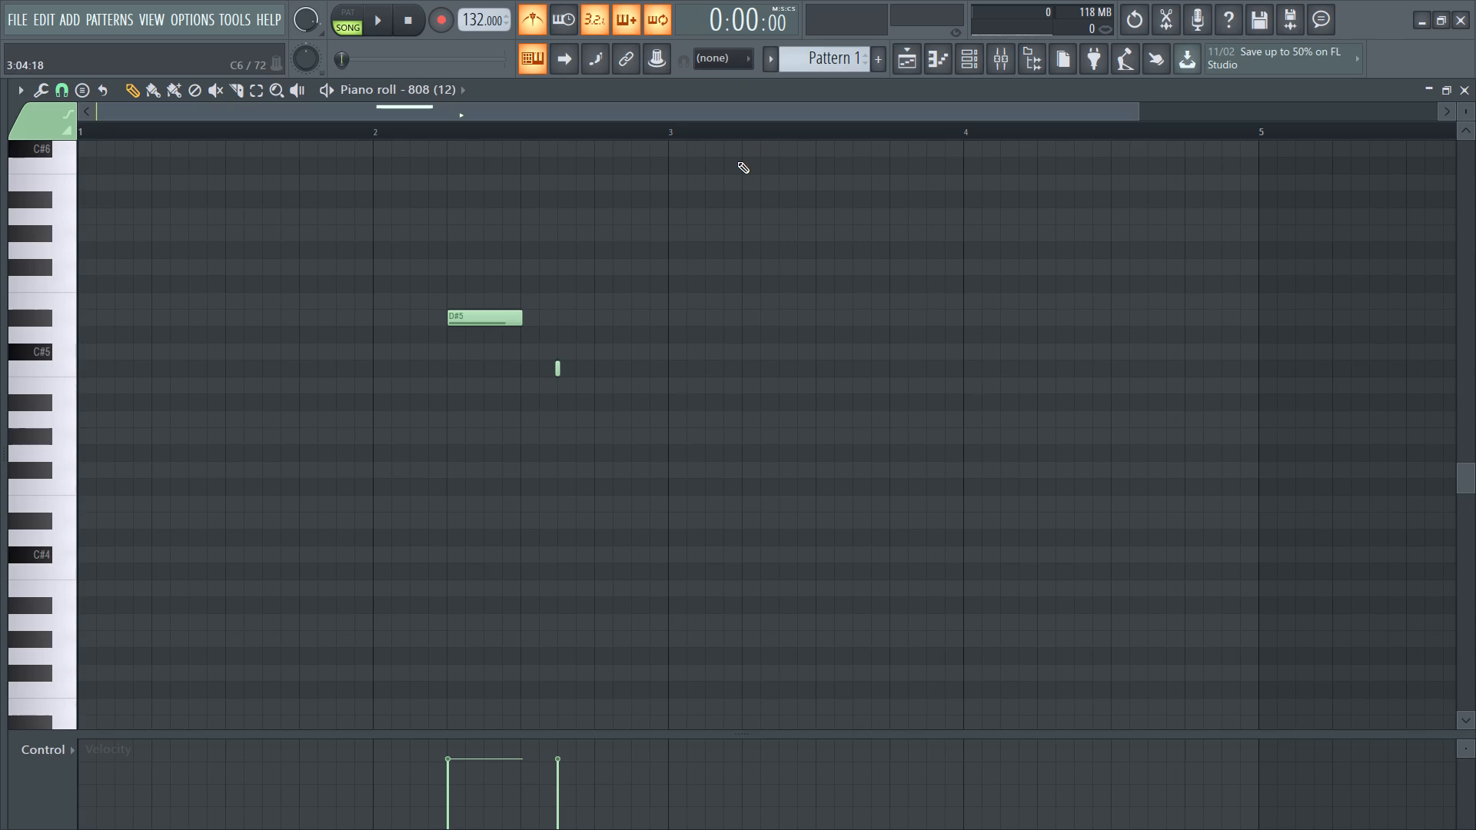
Play back the pattern again to check the new 808 (12) note.
{"action": "key", "text": "space"}
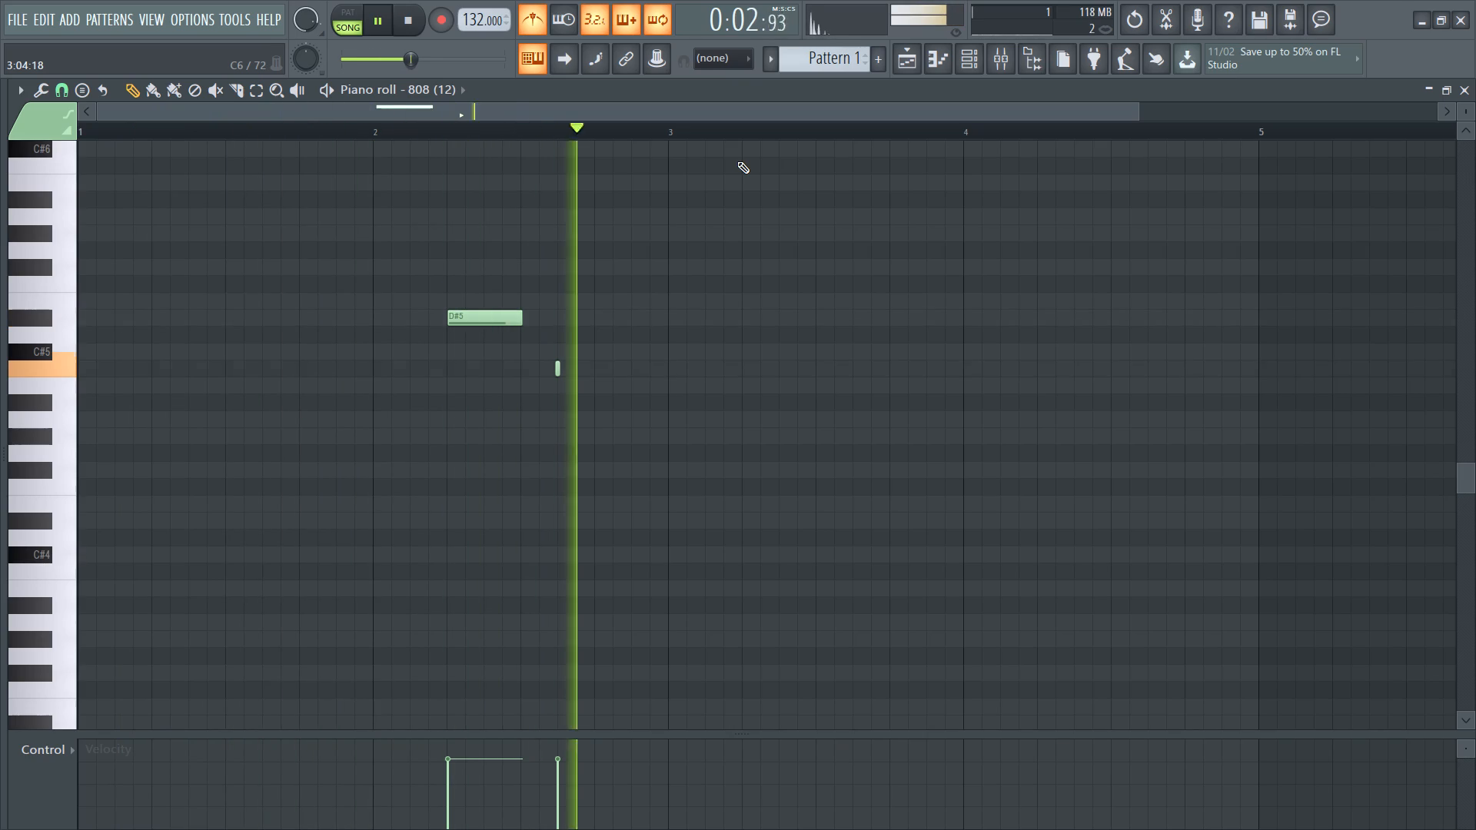
{"action": "key", "text": "space"}
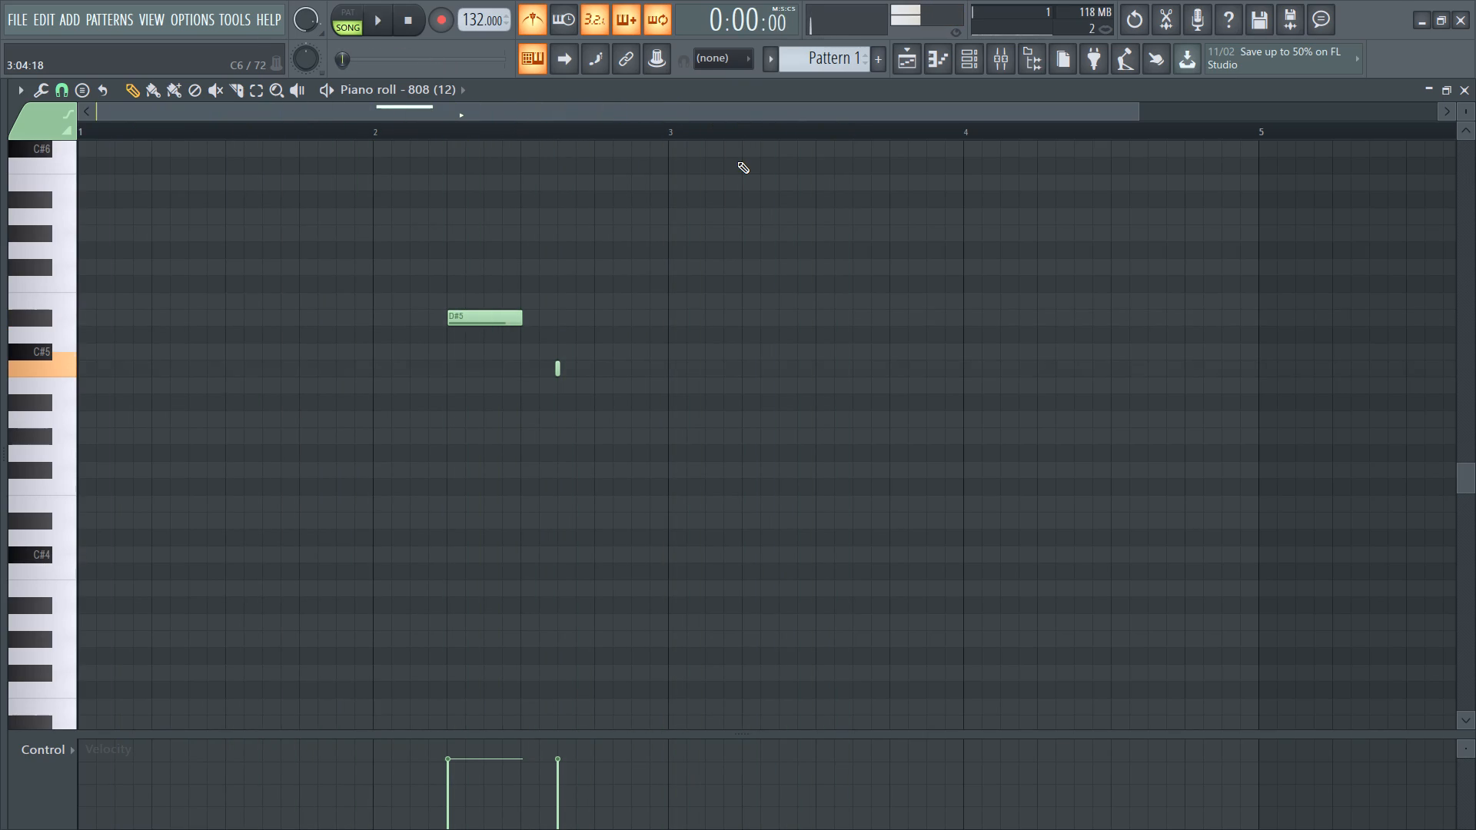
{"action": "key", "text": "space"}
In the 808 (10) piano roll, select bars 1 and 2 and duplicate their notes into bars 3 and 4.
{"action": "left_click", "coordinate": [963, 68]}
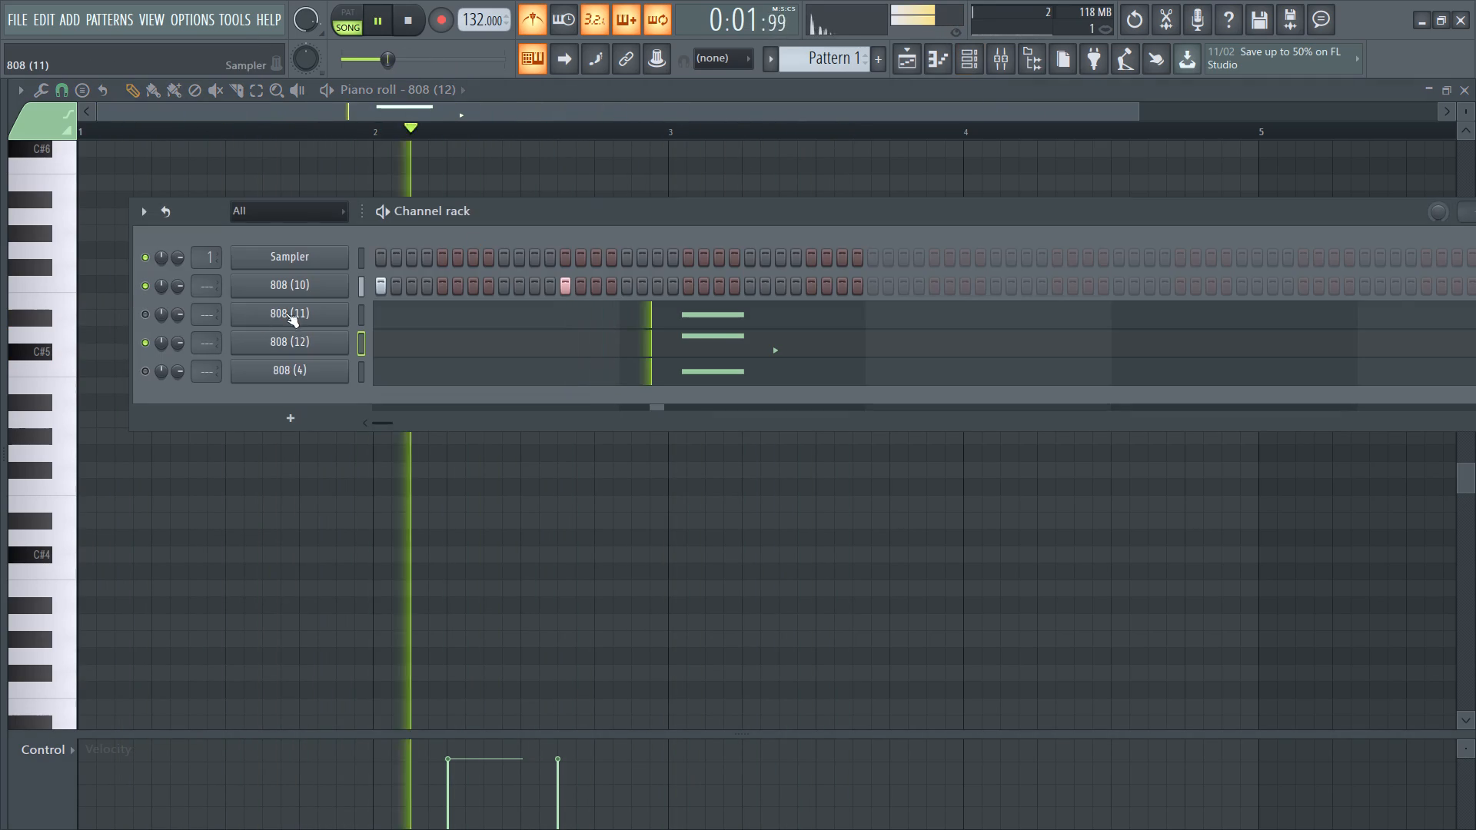
{"action": "left_click", "coordinate": [363, 283]}
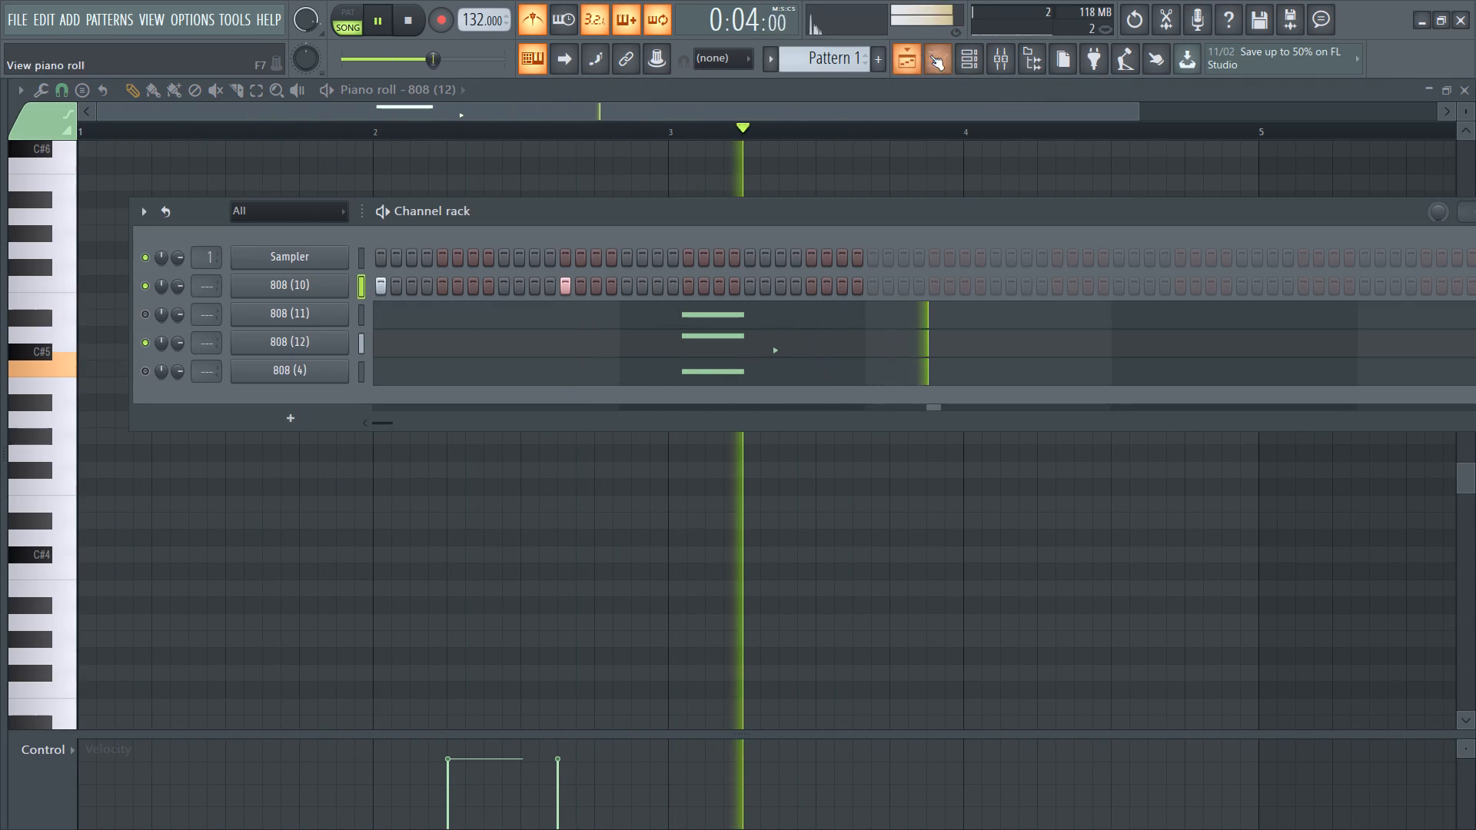
{"action": "left_click", "coordinate": [934, 58]}
{"action": "key", "text": "space"}
{"action": "key", "text": "space"}
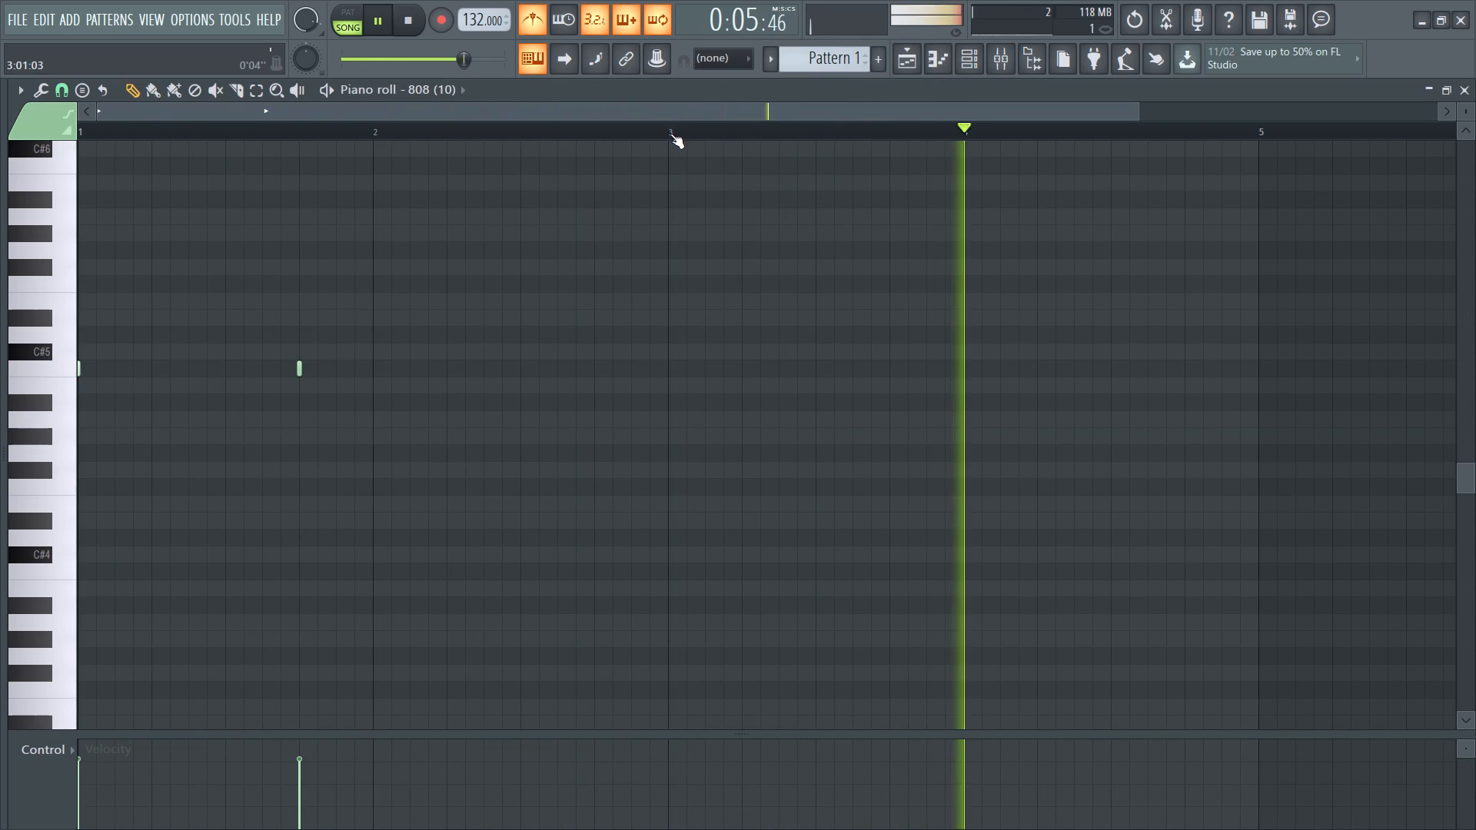
{"action": "left_click_drag", "start_coordinate": [670, 134], "coordinate": [542, 164], "text": "ctrl"}
{"action": "left_click", "coordinate": [600, 136], "text": "ctrl"}
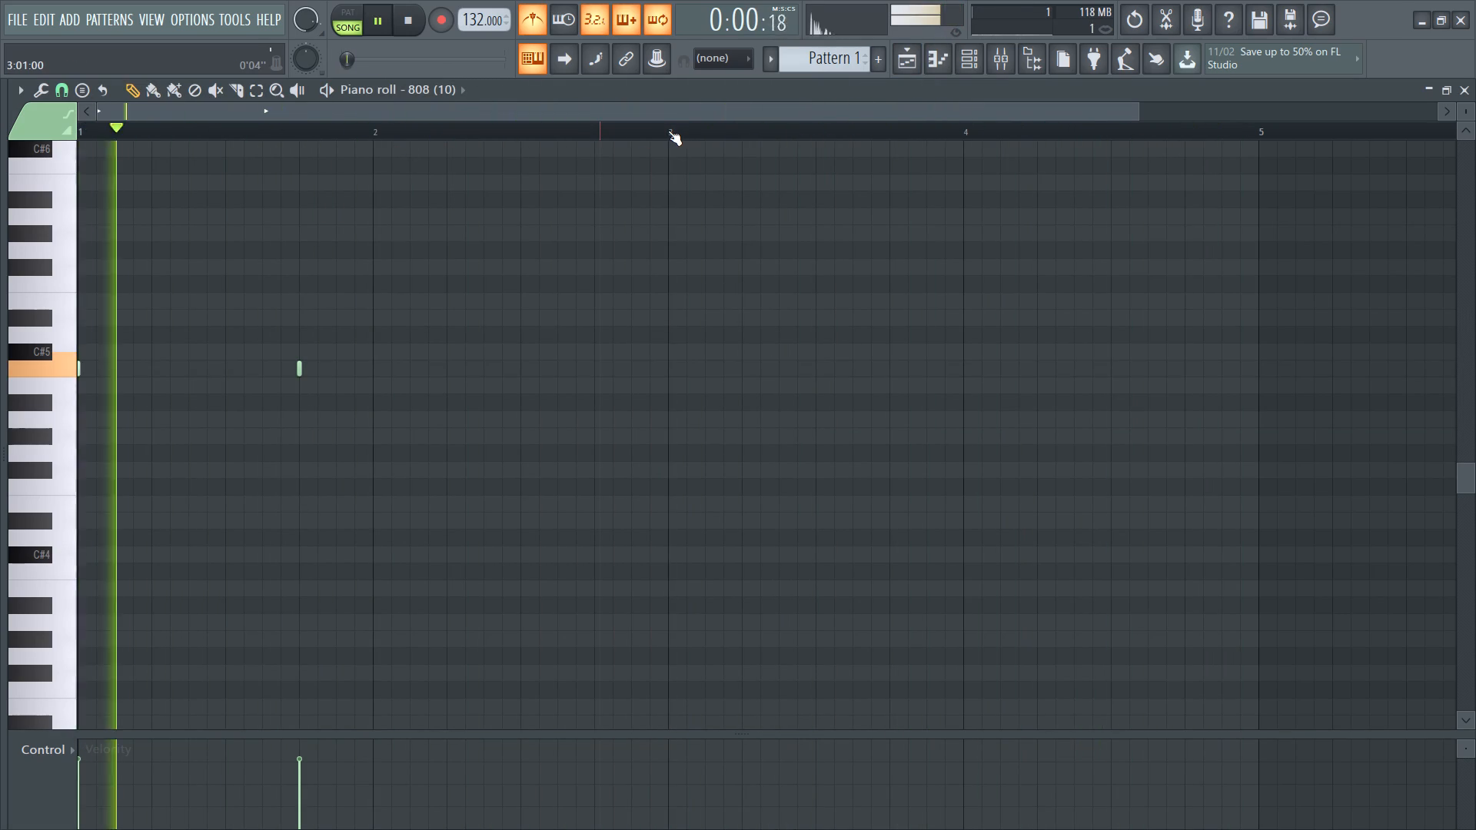
{"action": "left_click_drag", "start_coordinate": [668, 131], "coordinate": [37, 138], "text": "ctrl"}
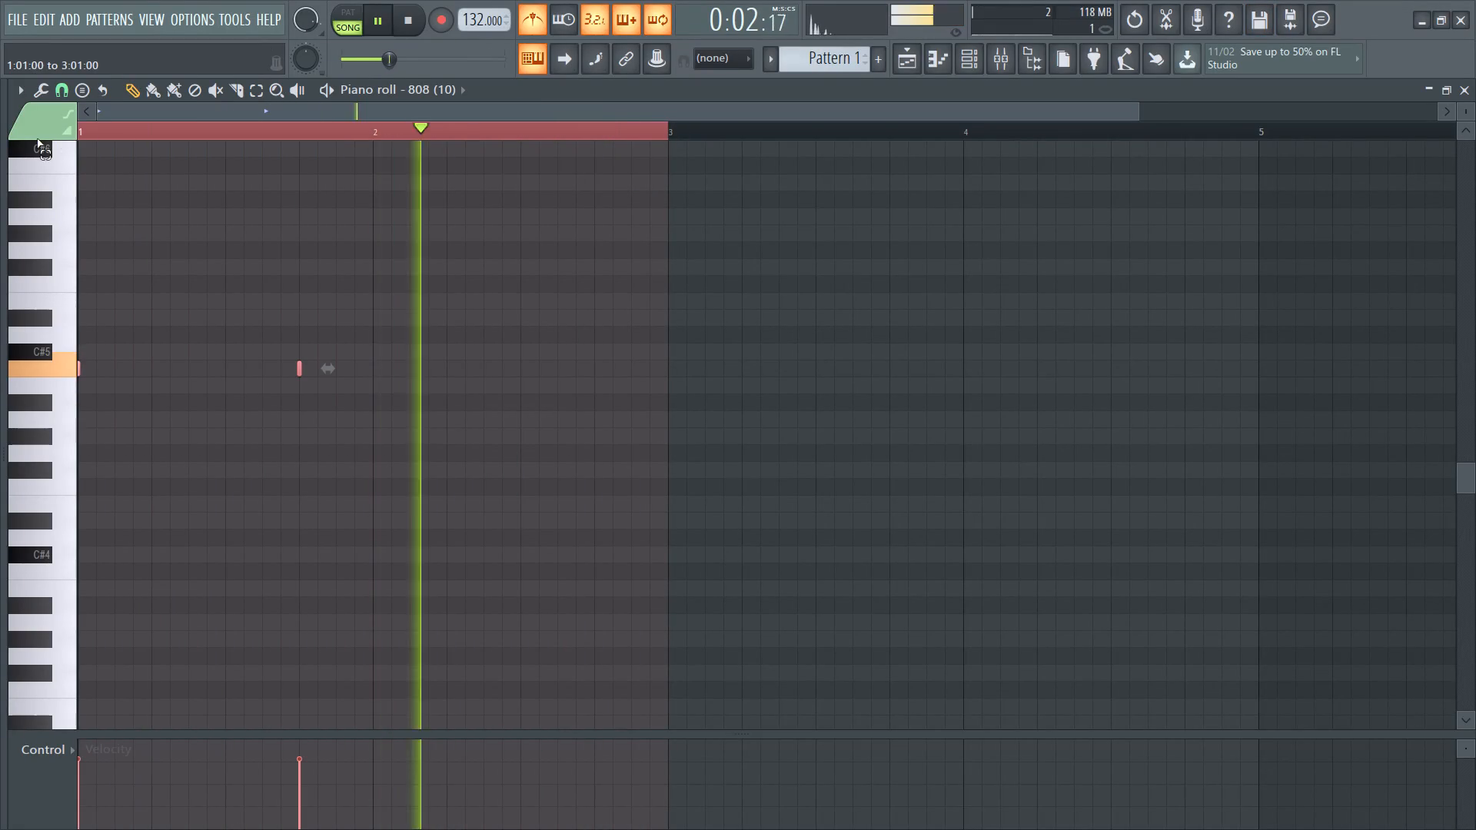
{"action": "left_click_drag", "start_coordinate": [37, 138], "coordinate": [36, 140], "text": "ctrl"}
{"action": "left_click", "coordinate": [657, 128], "text": "ctrl"}
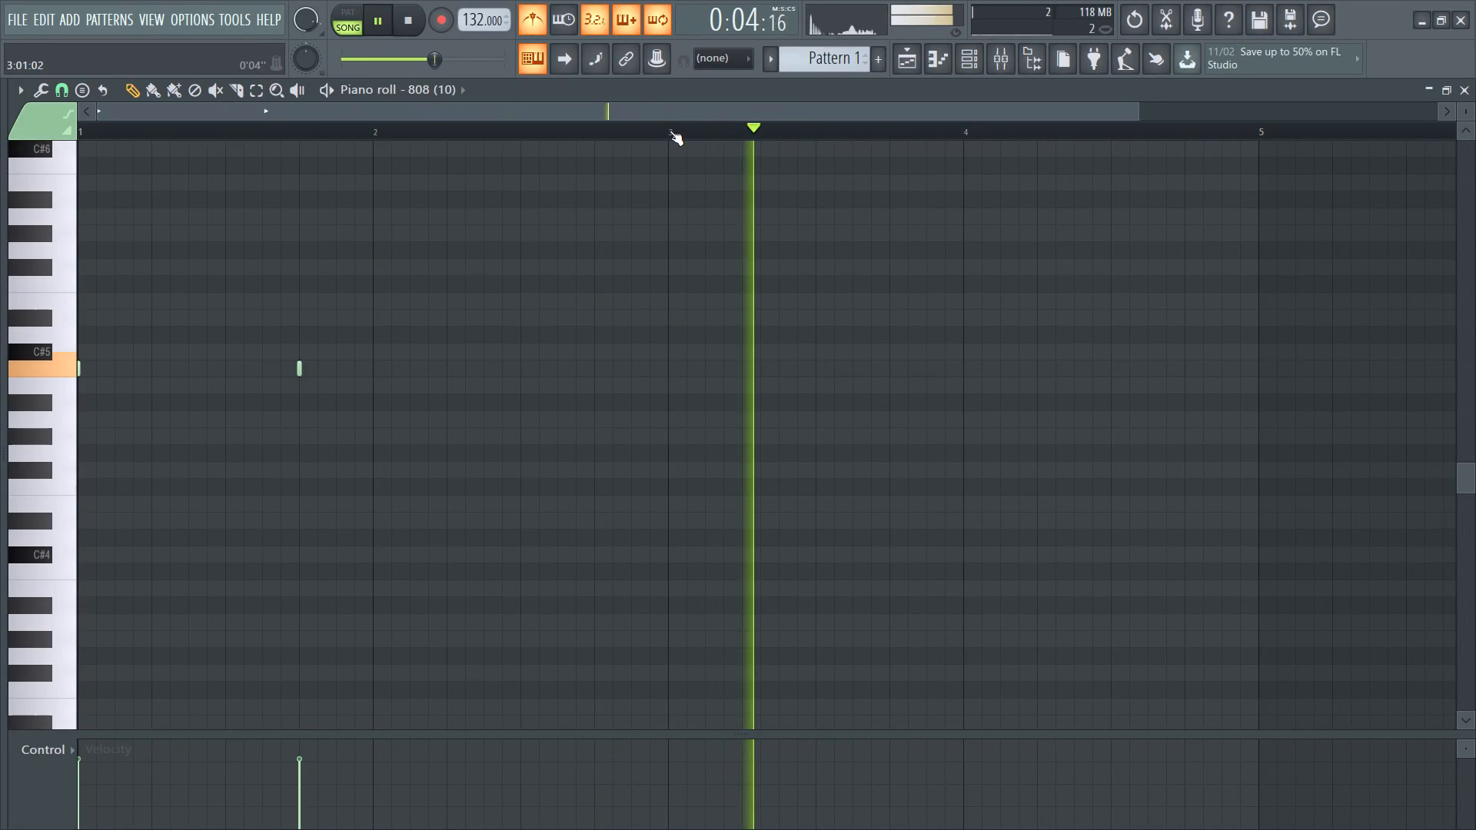
{"action": "left_click_drag", "start_coordinate": [667, 129], "coordinate": [13, 166], "text": "ctrl"}
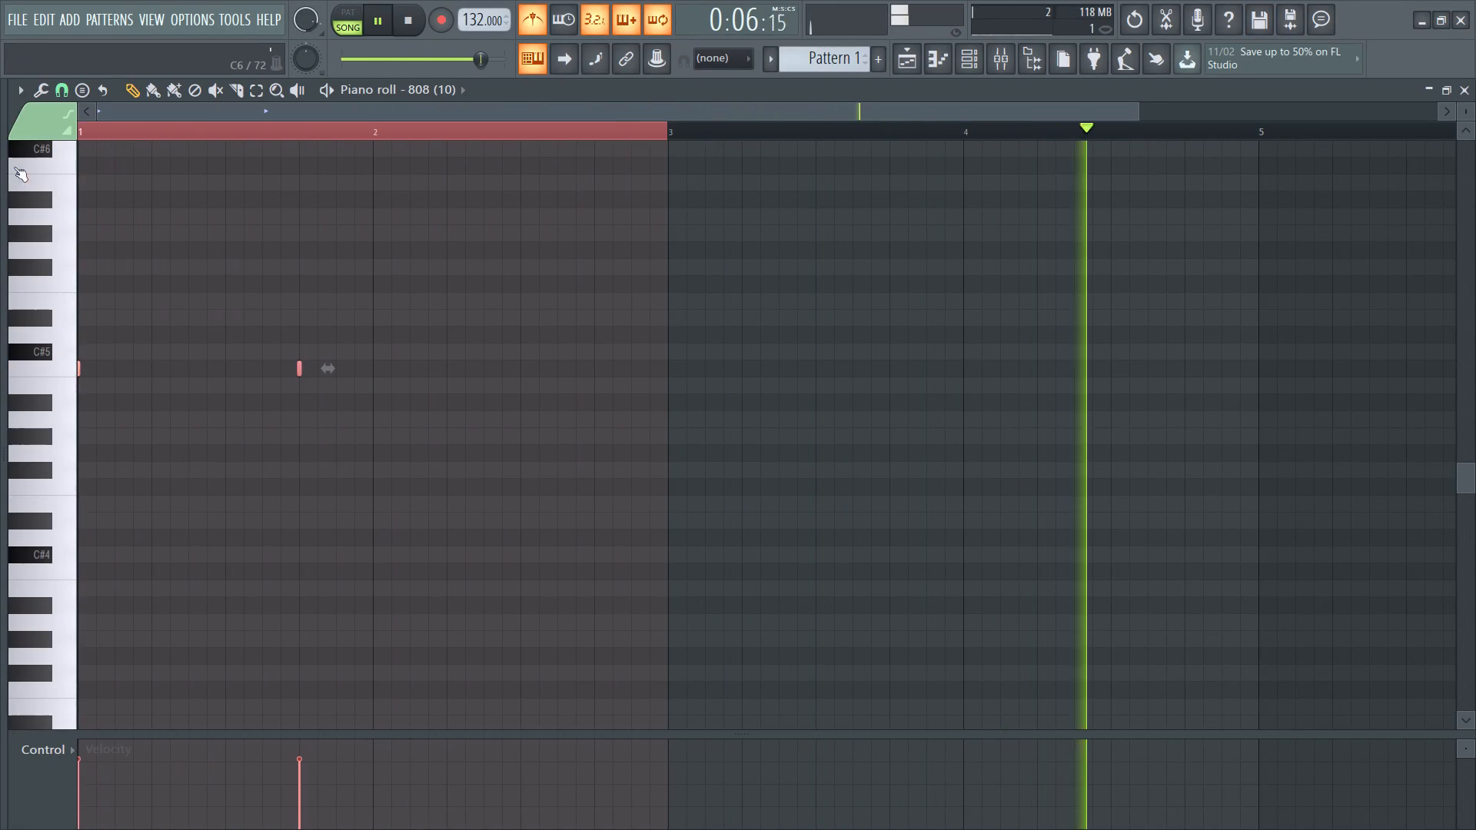
{"action": "key", "text": "ctrl+b"}
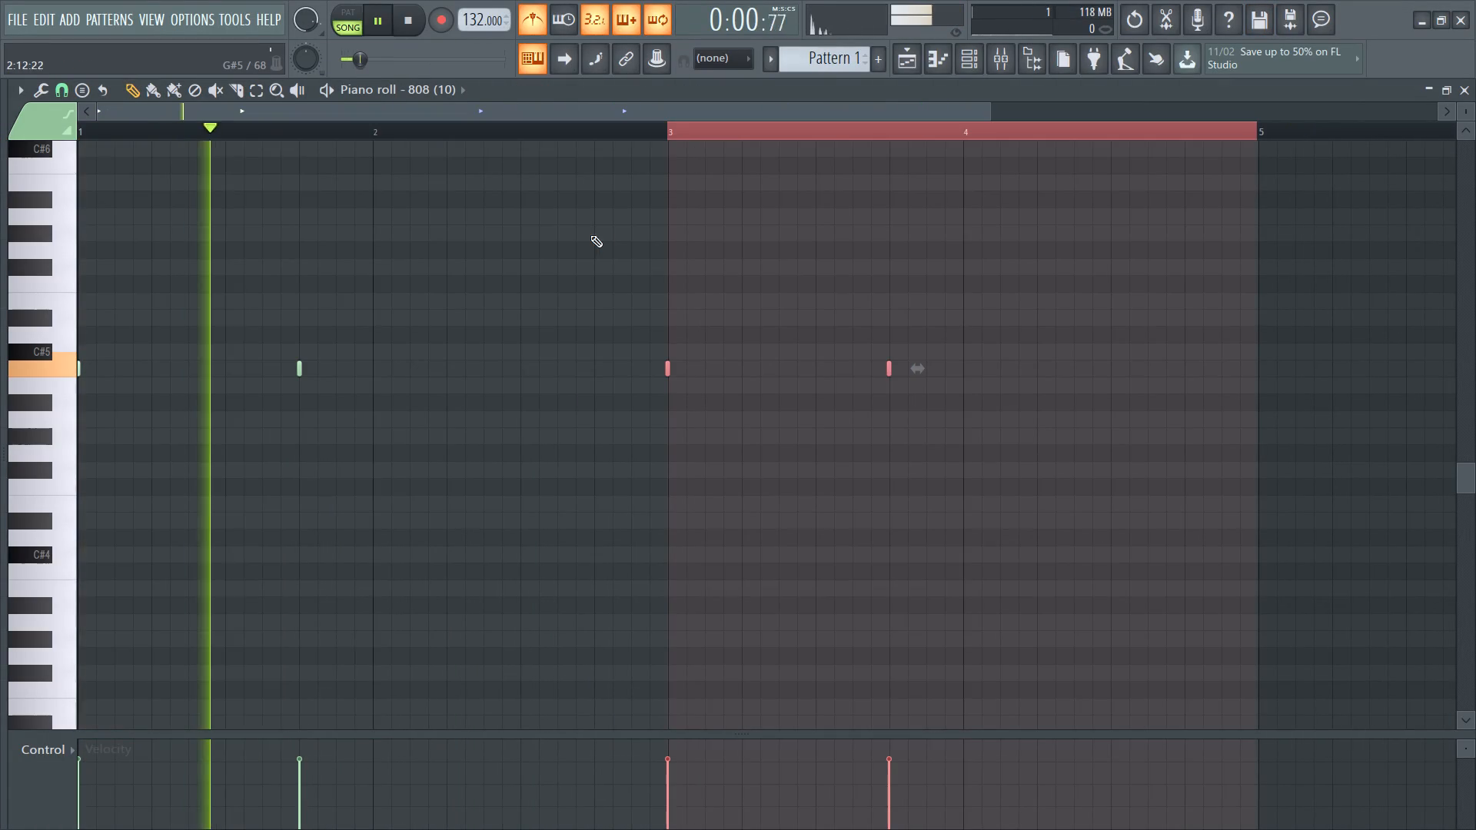
Inspect the duplicated 808 (10) note at the start of bar 3 up close and clear the time selection.
{"action": "scroll", "coordinate": [693, 304], "scroll_direction": "up", "scroll_amount": 10, "text": "ctrl"}
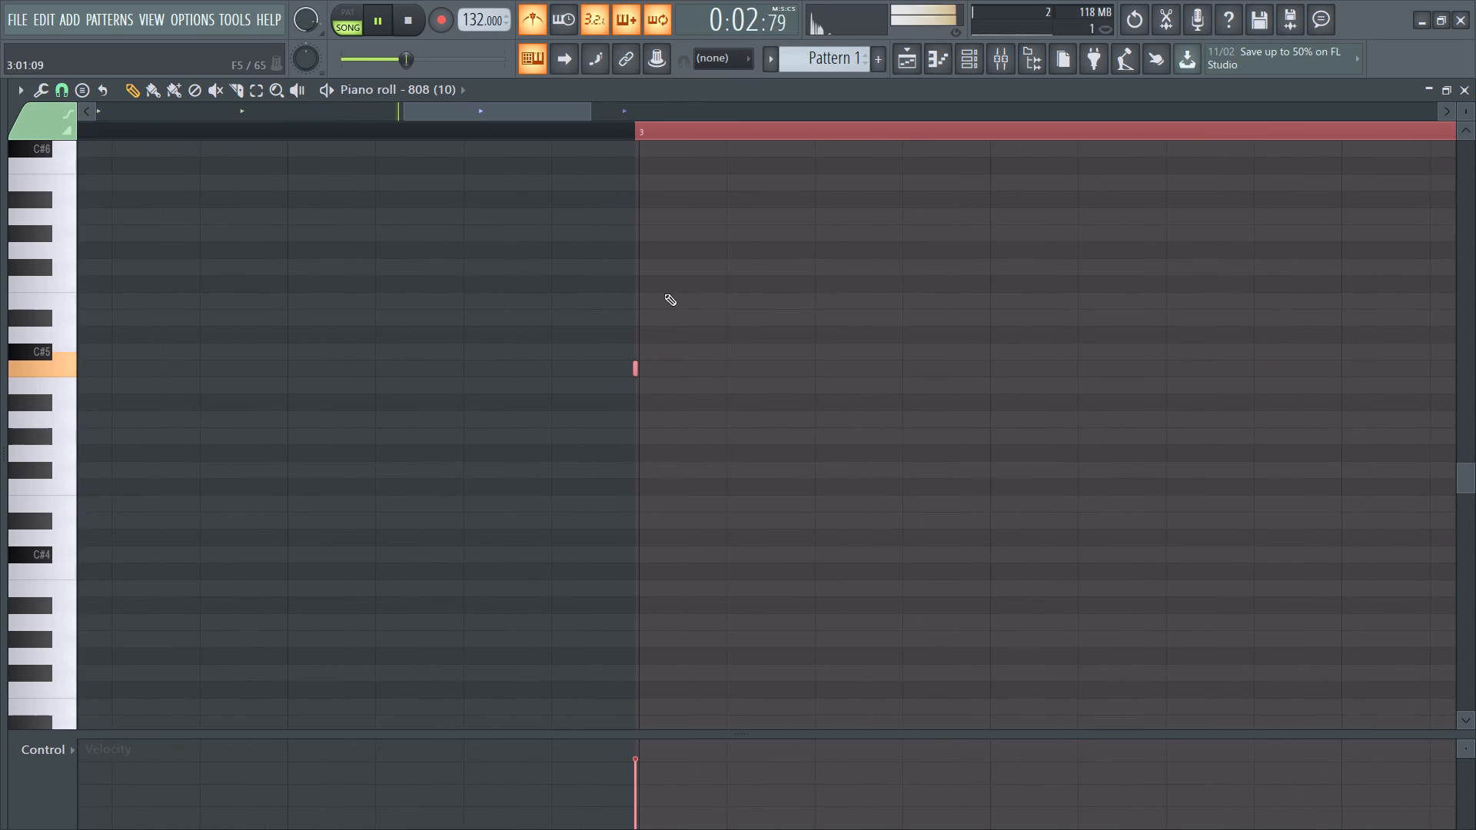
{"action": "scroll", "coordinate": [626, 377], "scroll_direction": "up", "scroll_amount": 3, "text": "ctrl"}
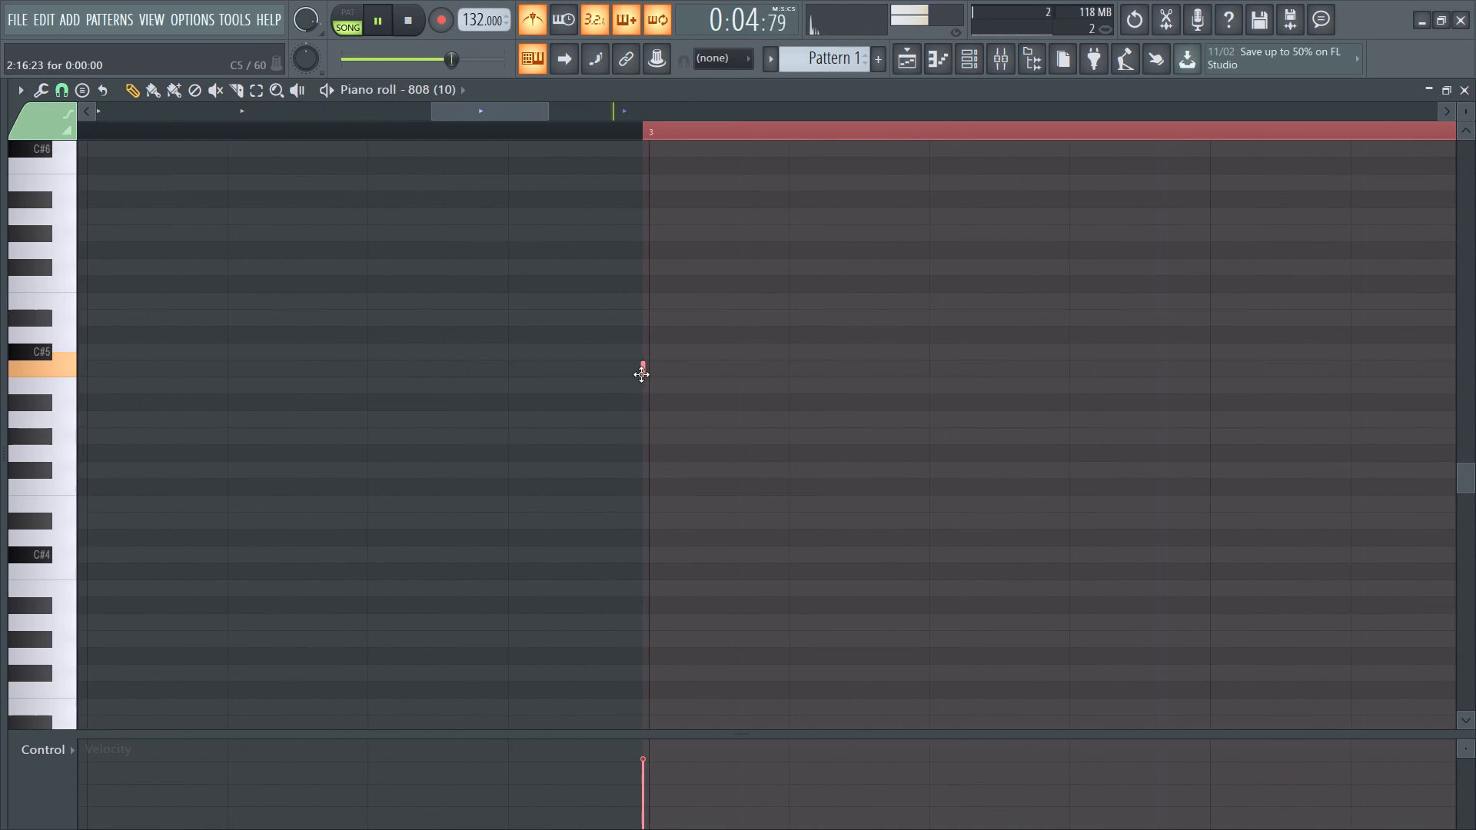
{"action": "left_click", "coordinate": [641, 374]}
{"action": "scroll", "coordinate": [477, 411], "scroll_direction": "down", "scroll_amount": 5, "text": "ctrl"}
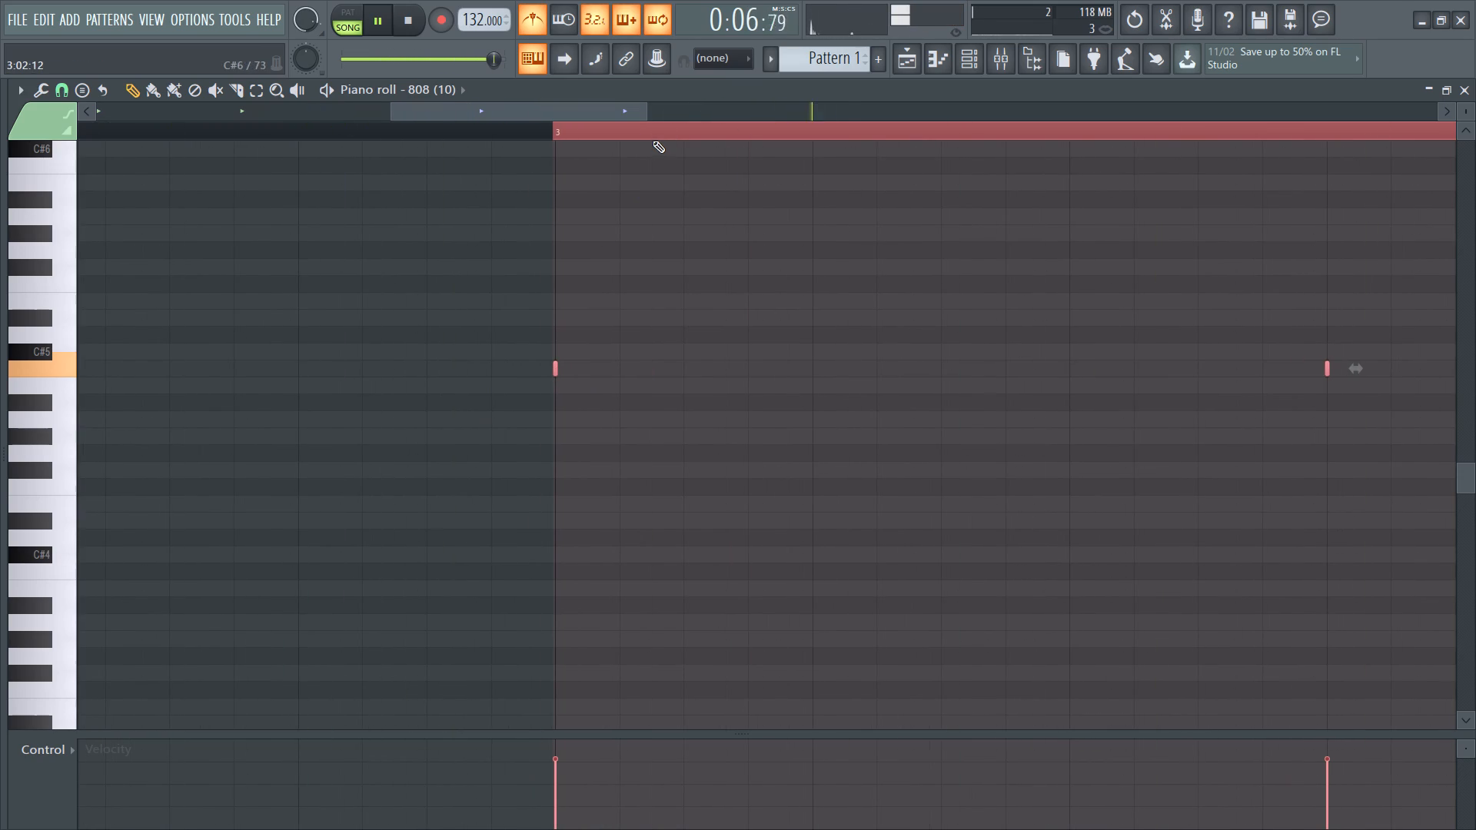
{"action": "left_click", "coordinate": [653, 138], "text": "ctrl"}
Select the 808 (12) channel and open its notes in the piano roll.
{"action": "left_click", "coordinate": [969, 71]}
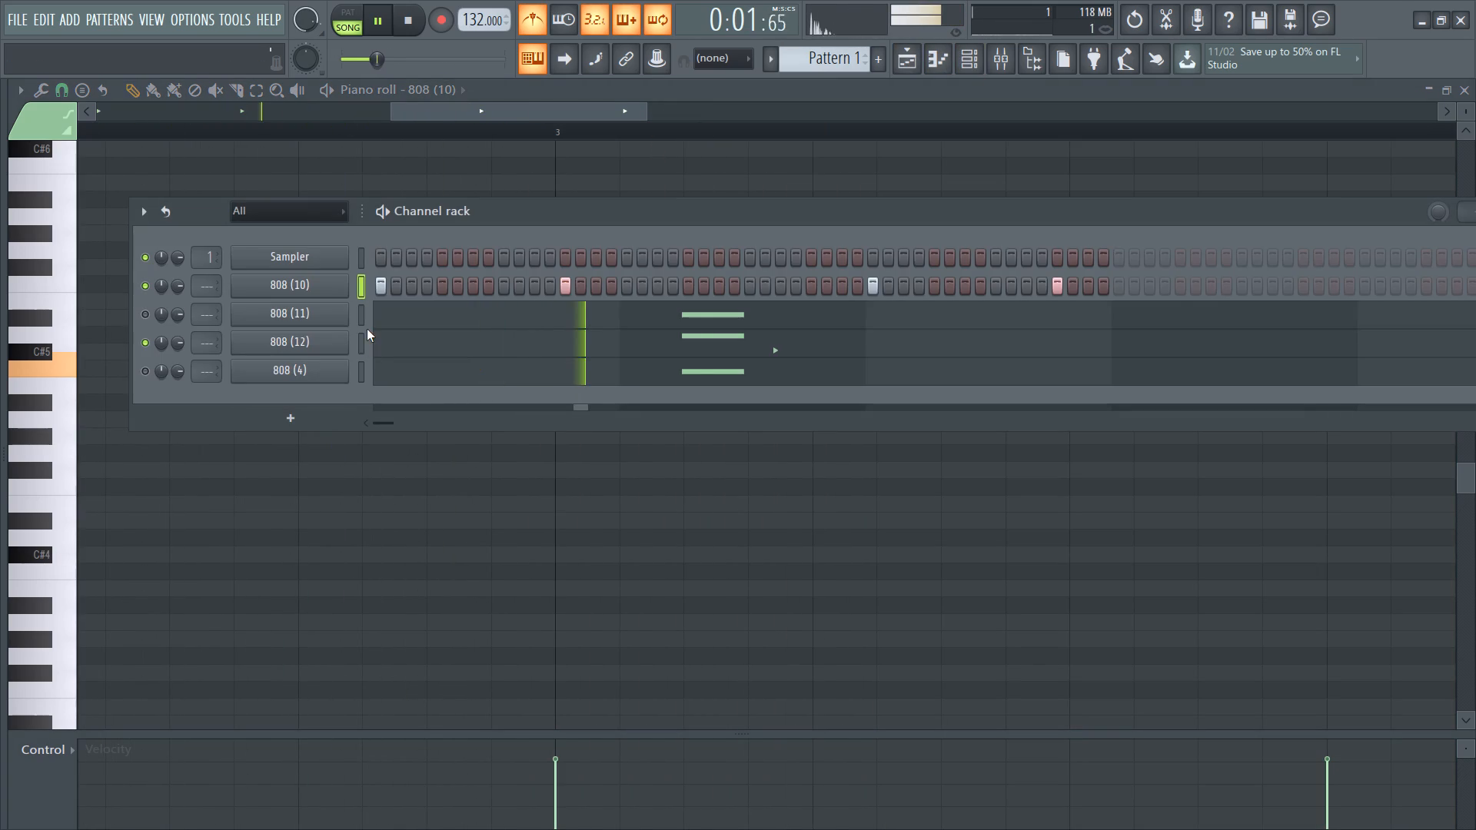
{"action": "left_click", "coordinate": [361, 320]}
{"action": "left_click", "coordinate": [361, 342]}
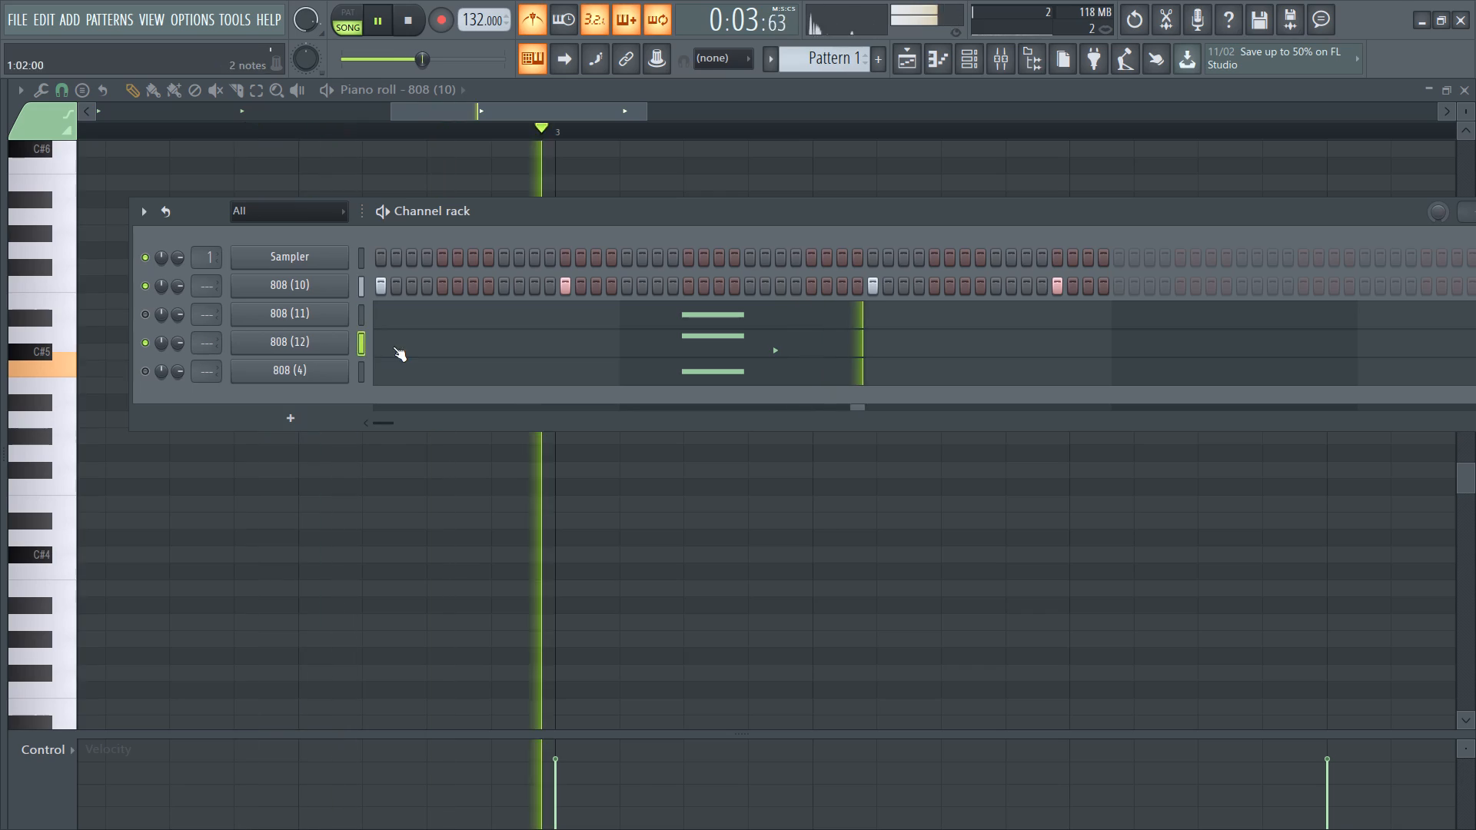
{"action": "left_click", "coordinate": [394, 347]}
{"action": "scroll", "coordinate": [268, 535], "scroll_direction": "down", "scroll_amount": 5, "text": "ctrl"}
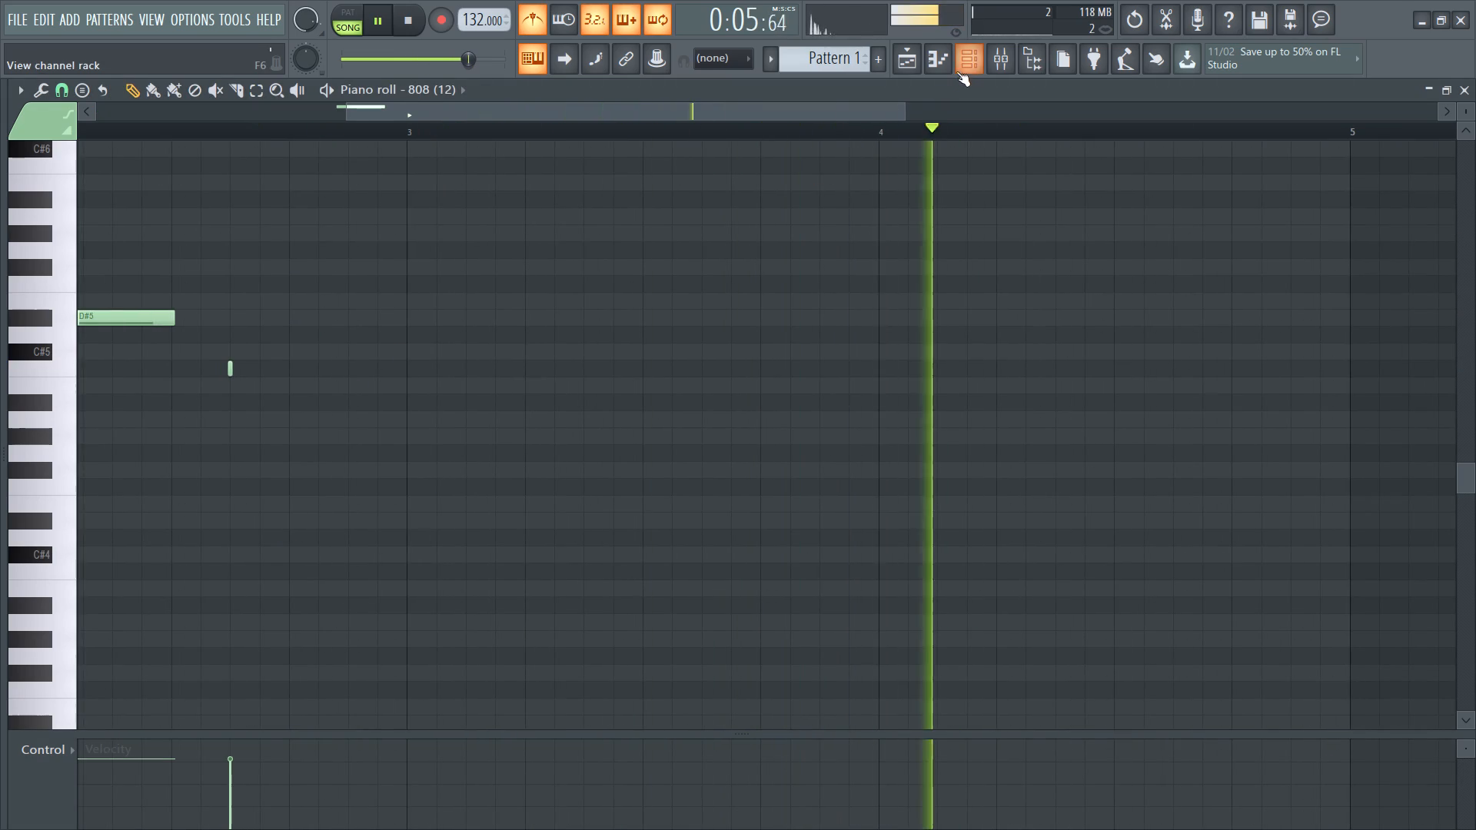
In the 808 (12) channel settings, enable the volume envelope with its attack at minimum and replay the pattern.
{"action": "left_click", "coordinate": [966, 69]}
{"action": "left_click", "coordinate": [278, 344]}
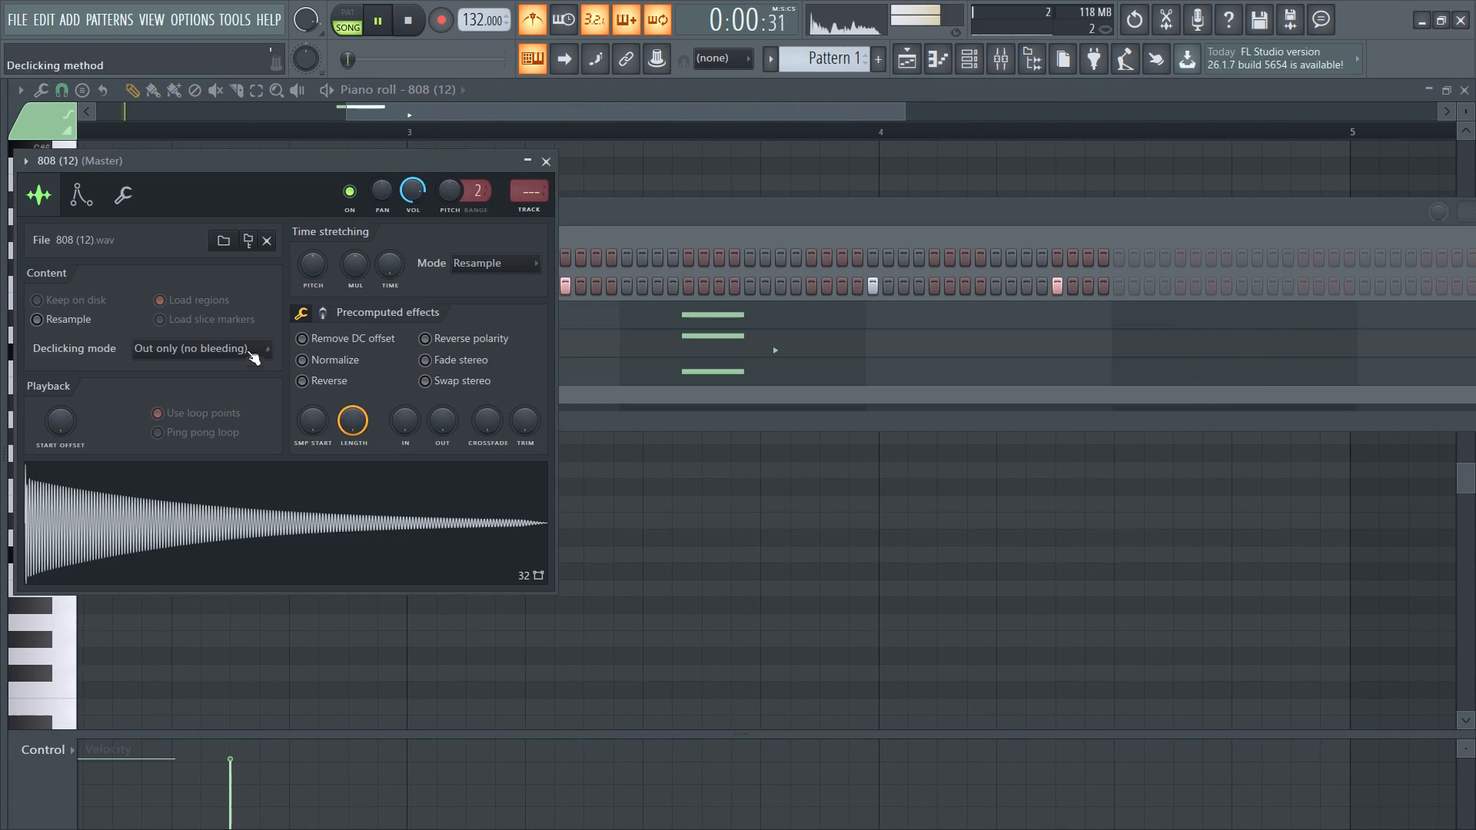
{"action": "left_click", "coordinate": [162, 418]}
{"action": "left_click", "coordinate": [72, 184]}
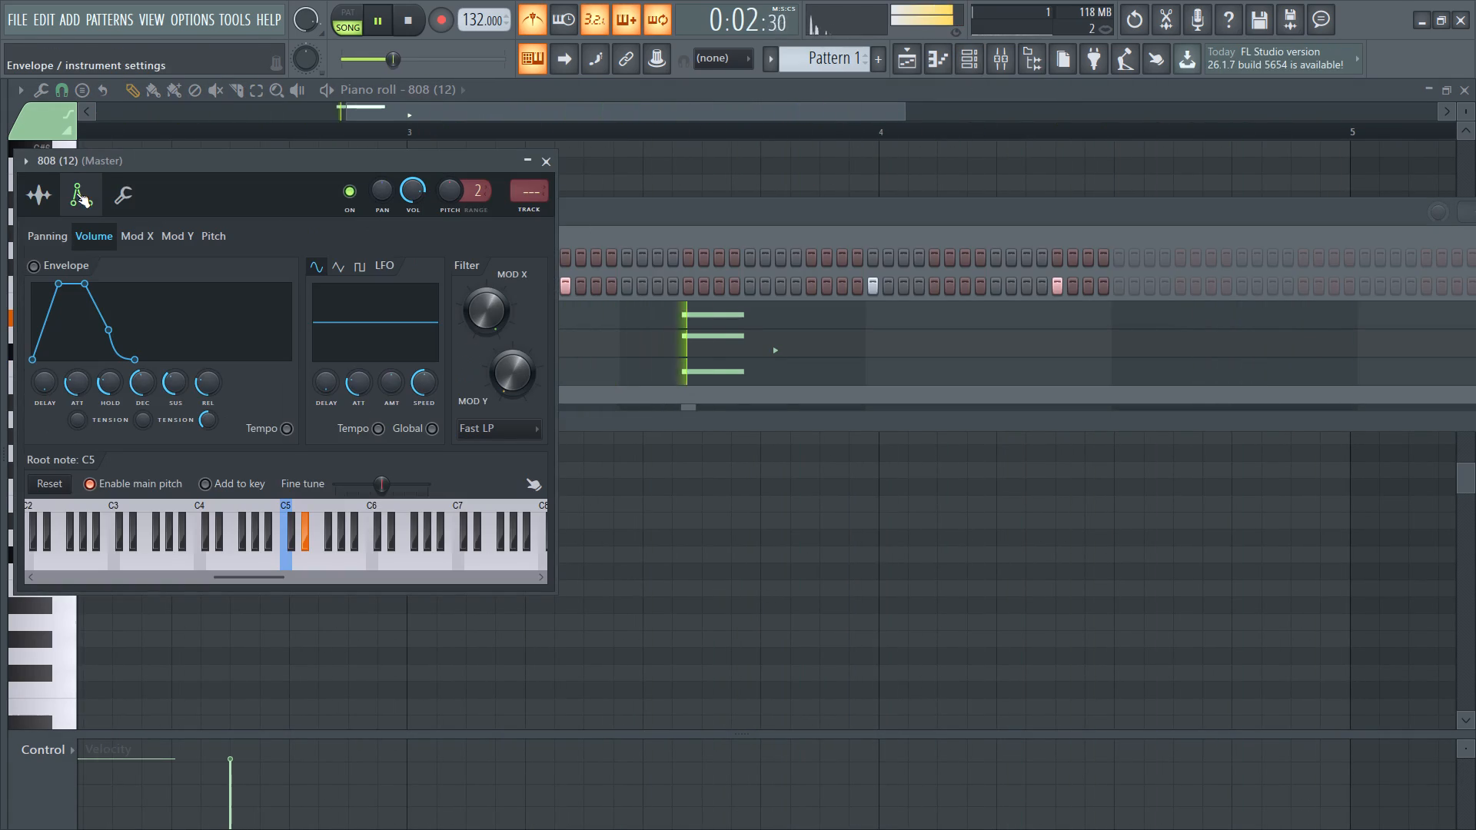
{"action": "left_click_drag", "start_coordinate": [76, 388], "coordinate": [85, 571]}
{"action": "key", "text": "space"}
{"action": "key", "text": "space"}
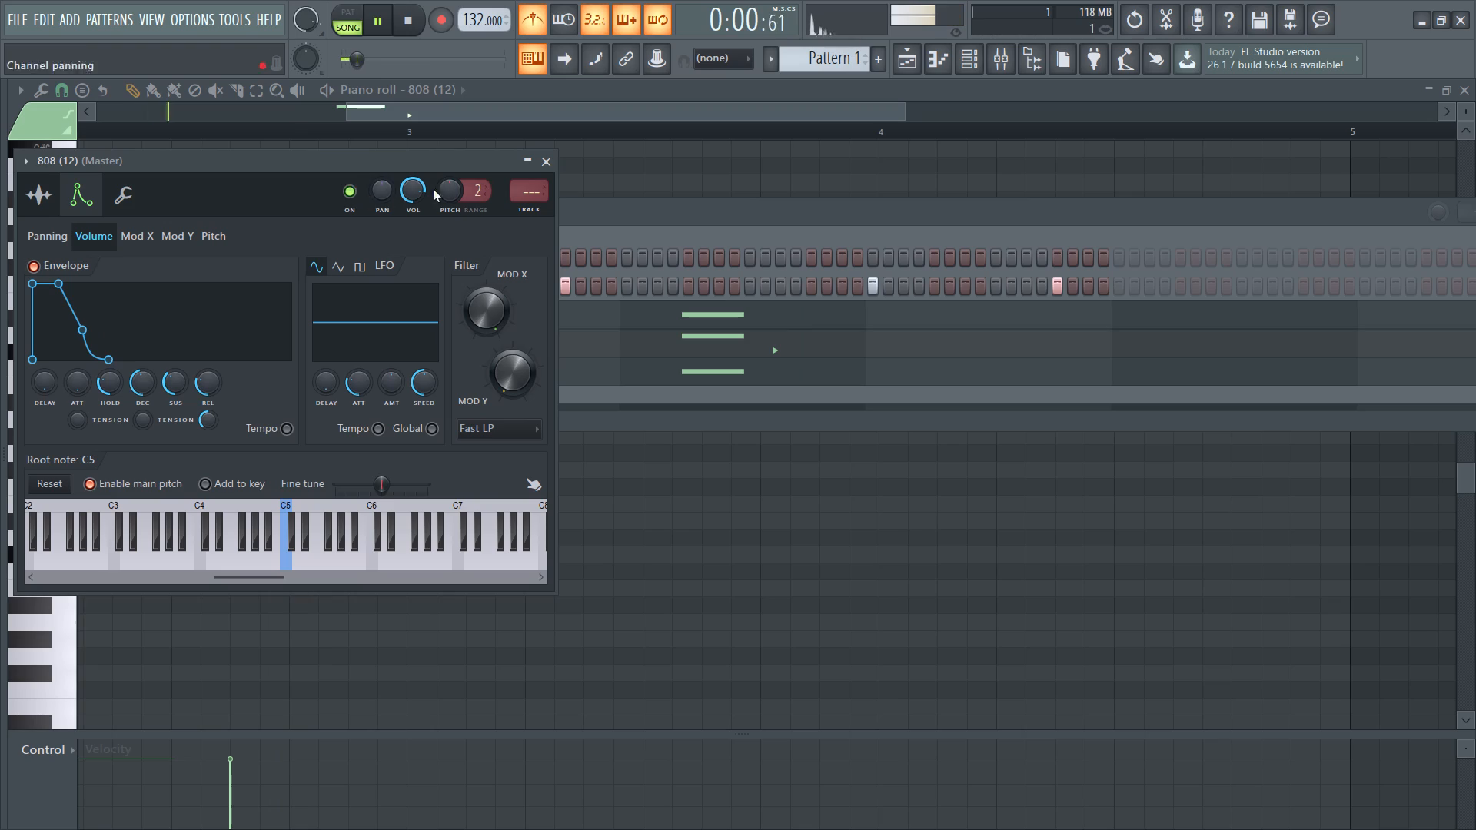
{"action": "left_click", "coordinate": [544, 161]}
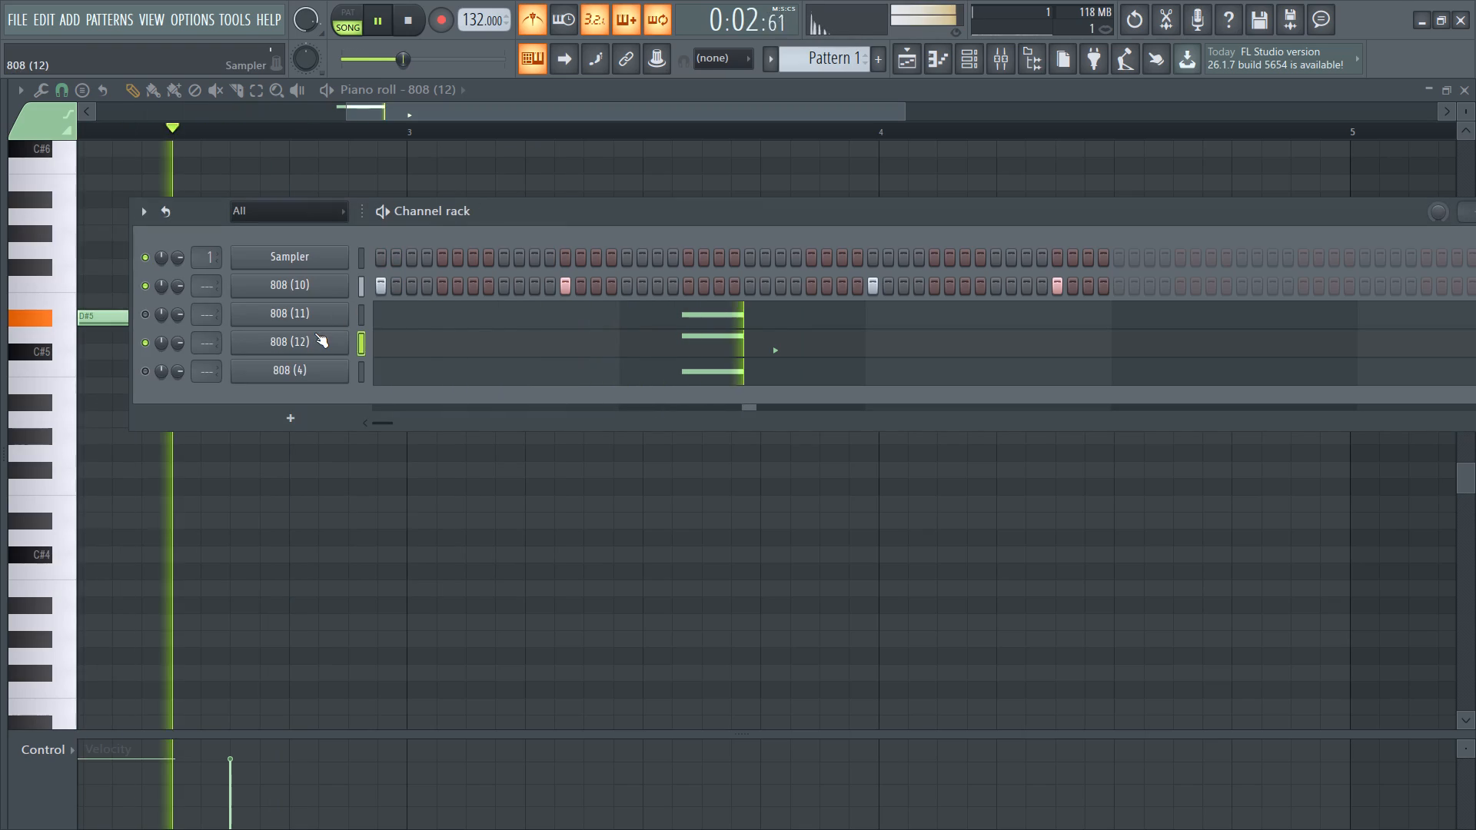
{"action": "key", "text": "space"}
{"action": "key", "text": "space"}
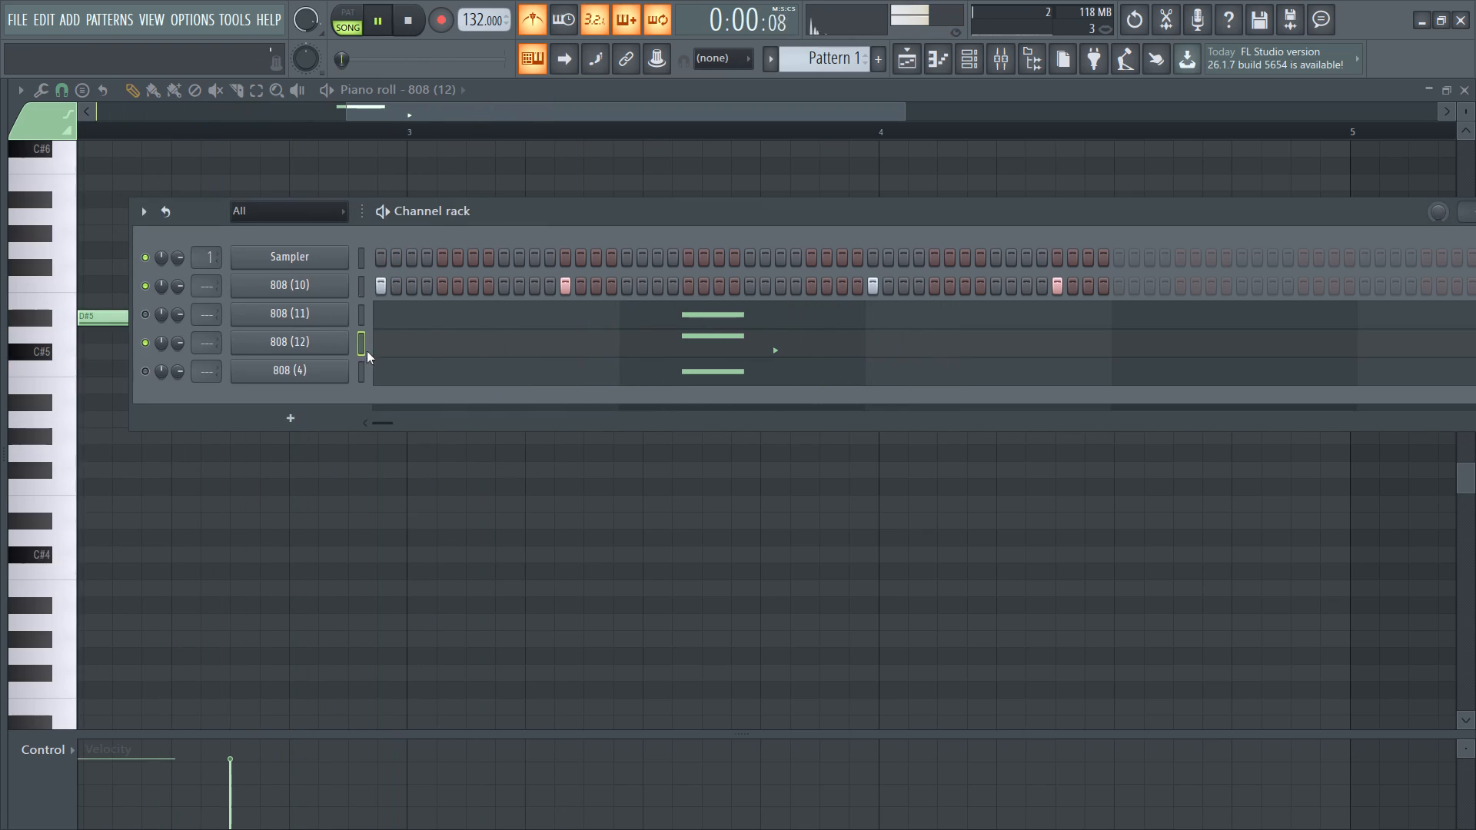
In the 808 (12) piano roll, lengthen the D#5 note to 0:06:00 so it meets the start of the C5 note.
{"action": "left_click", "coordinate": [384, 347]}
{"action": "left_click", "coordinate": [384, 347]}
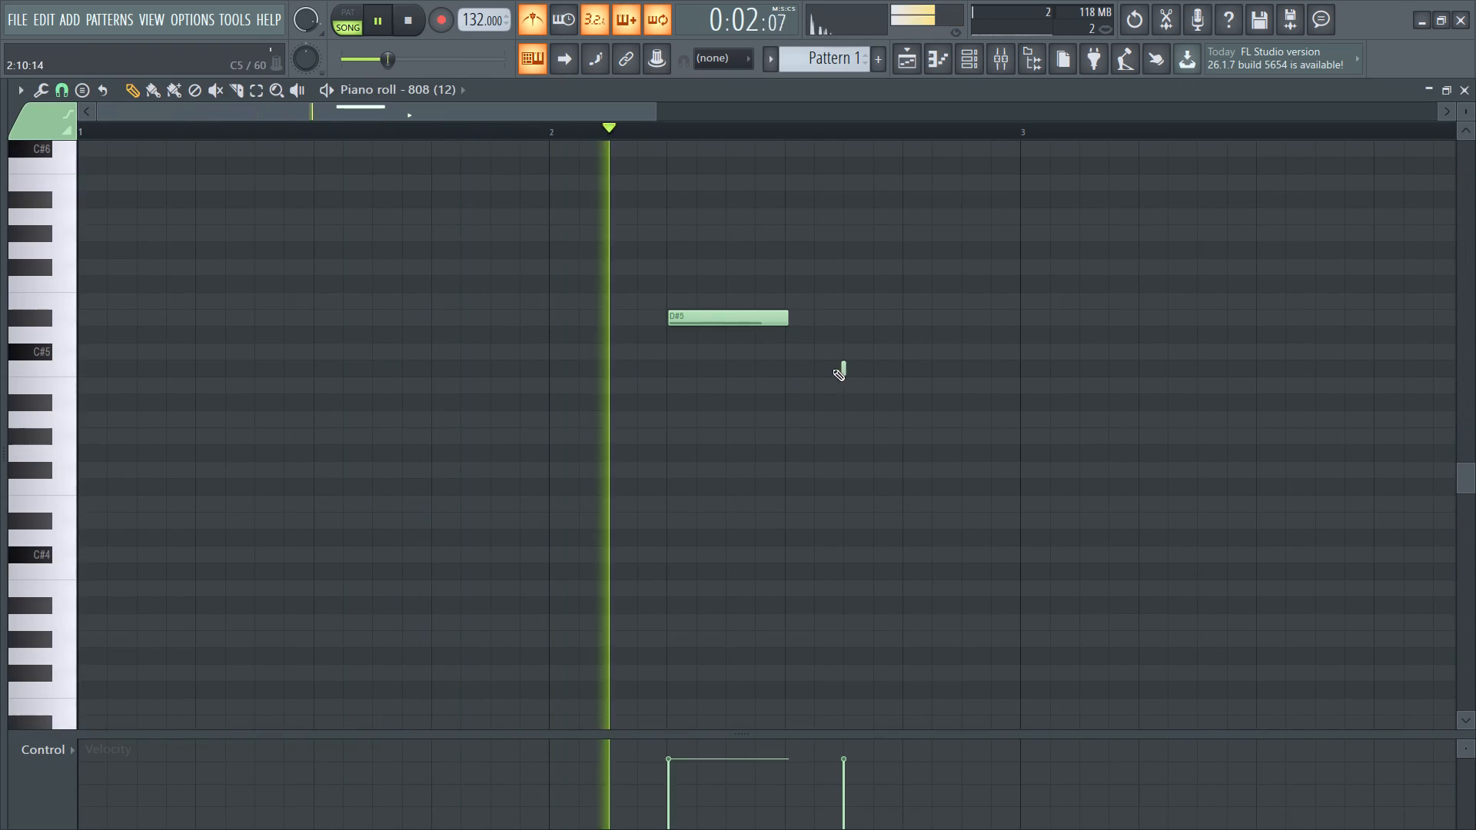
{"action": "key", "text": "space"}
{"action": "key", "text": "space"}
{"action": "left_click_drag", "start_coordinate": [788, 318], "coordinate": [810, 334]}
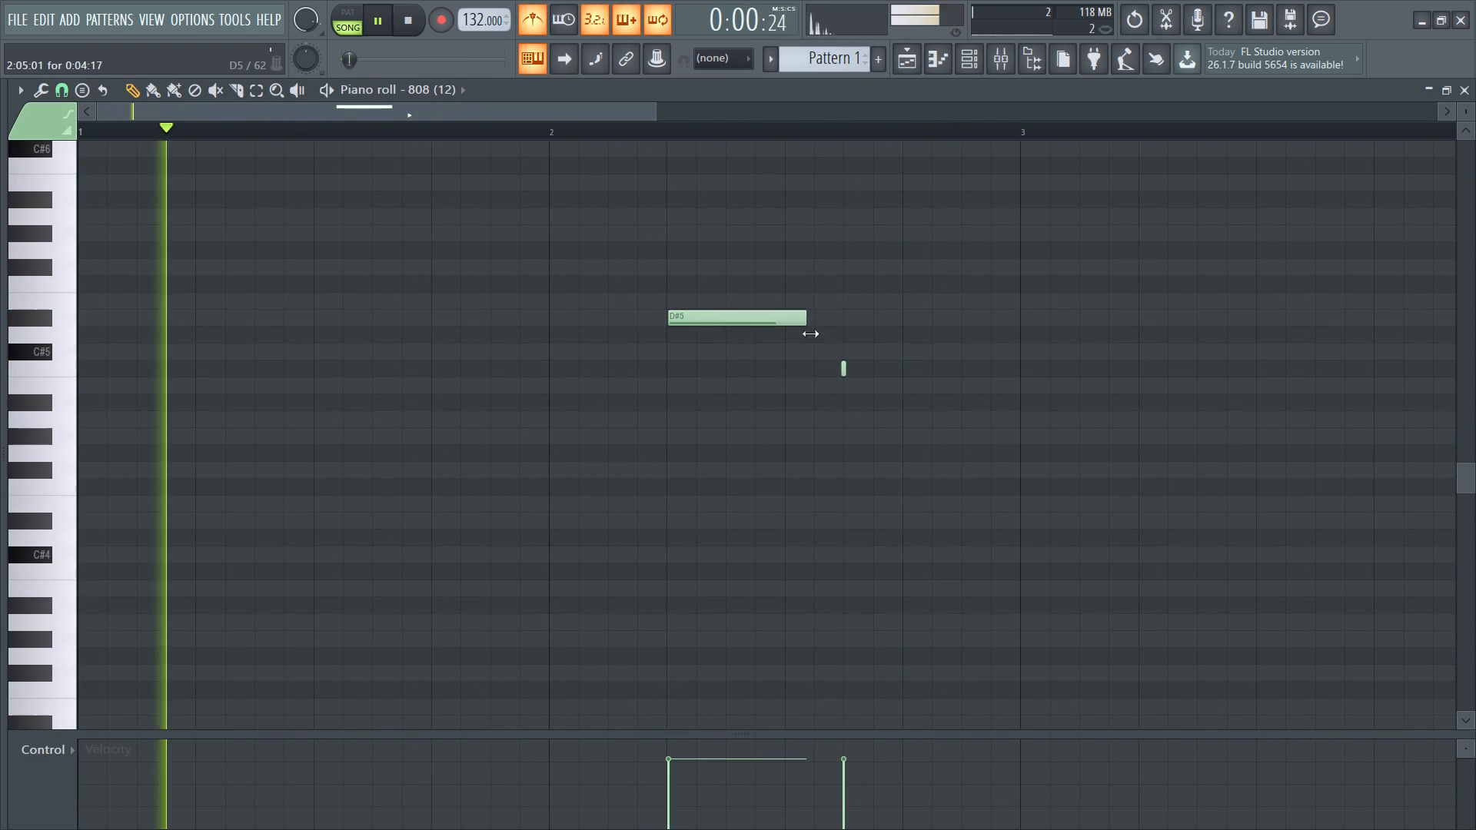
{"action": "left_click_drag", "start_coordinate": [810, 334], "coordinate": [844, 348]}
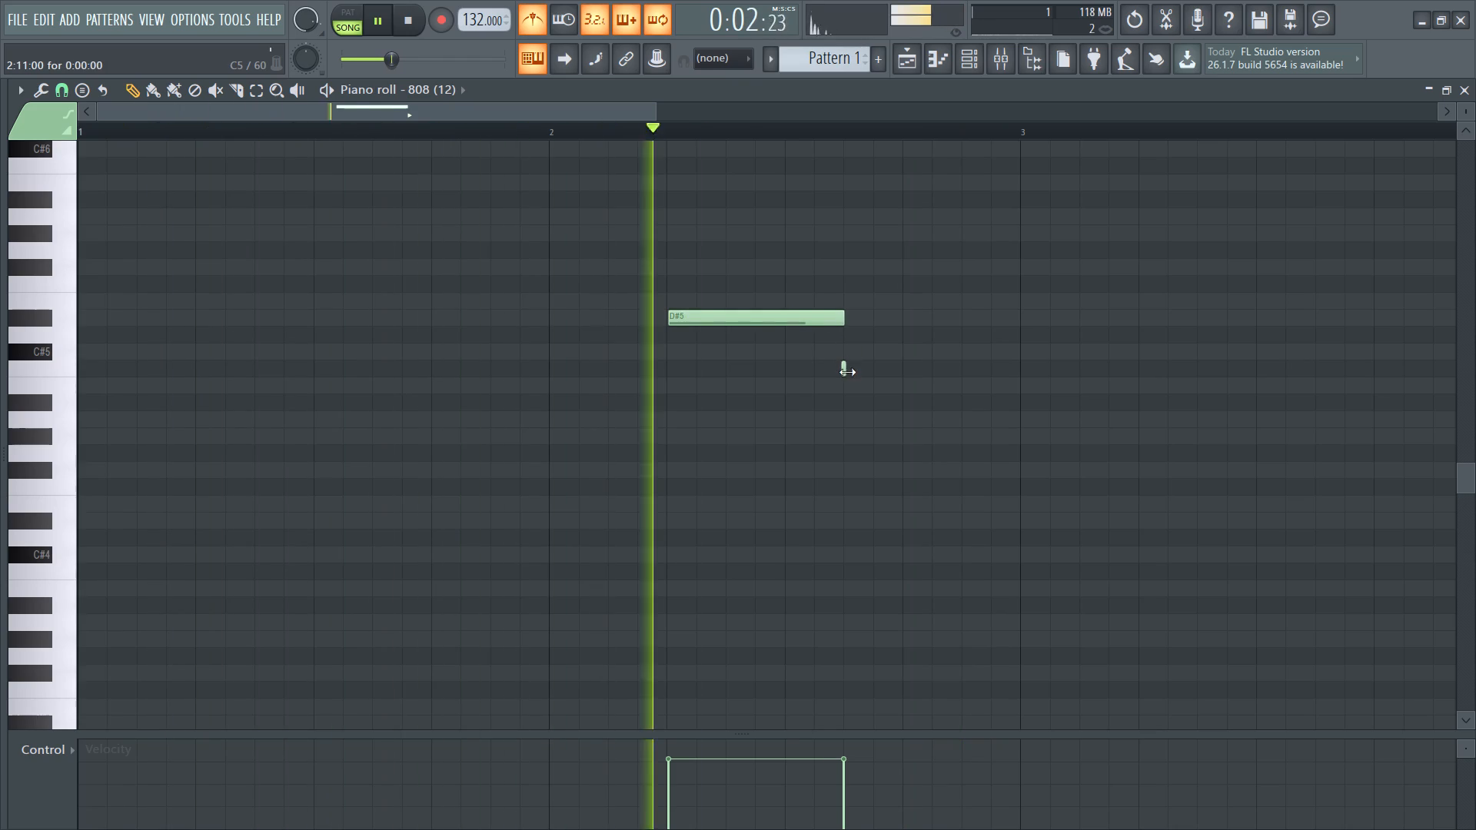
Stretch the short C5 note at 2:11:00 until it ends at the start of bar 3, and replay the pattern.
{"action": "left_click_drag", "start_coordinate": [848, 372], "coordinate": [982, 409]}
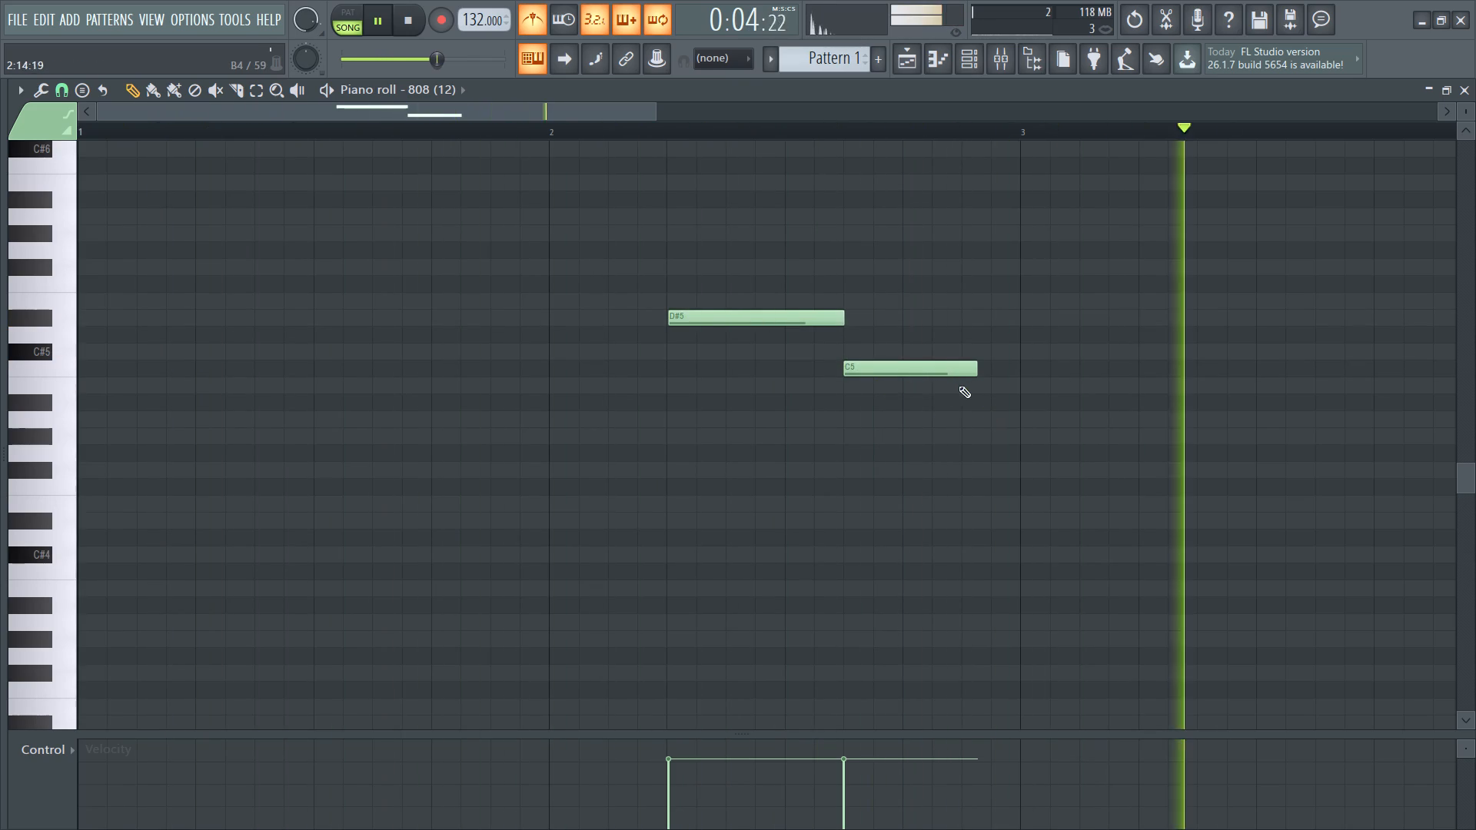
{"action": "left_click_drag", "start_coordinate": [979, 374], "coordinate": [1020, 470]}
{"action": "key", "text": "space"}
{"action": "key", "text": "space"}
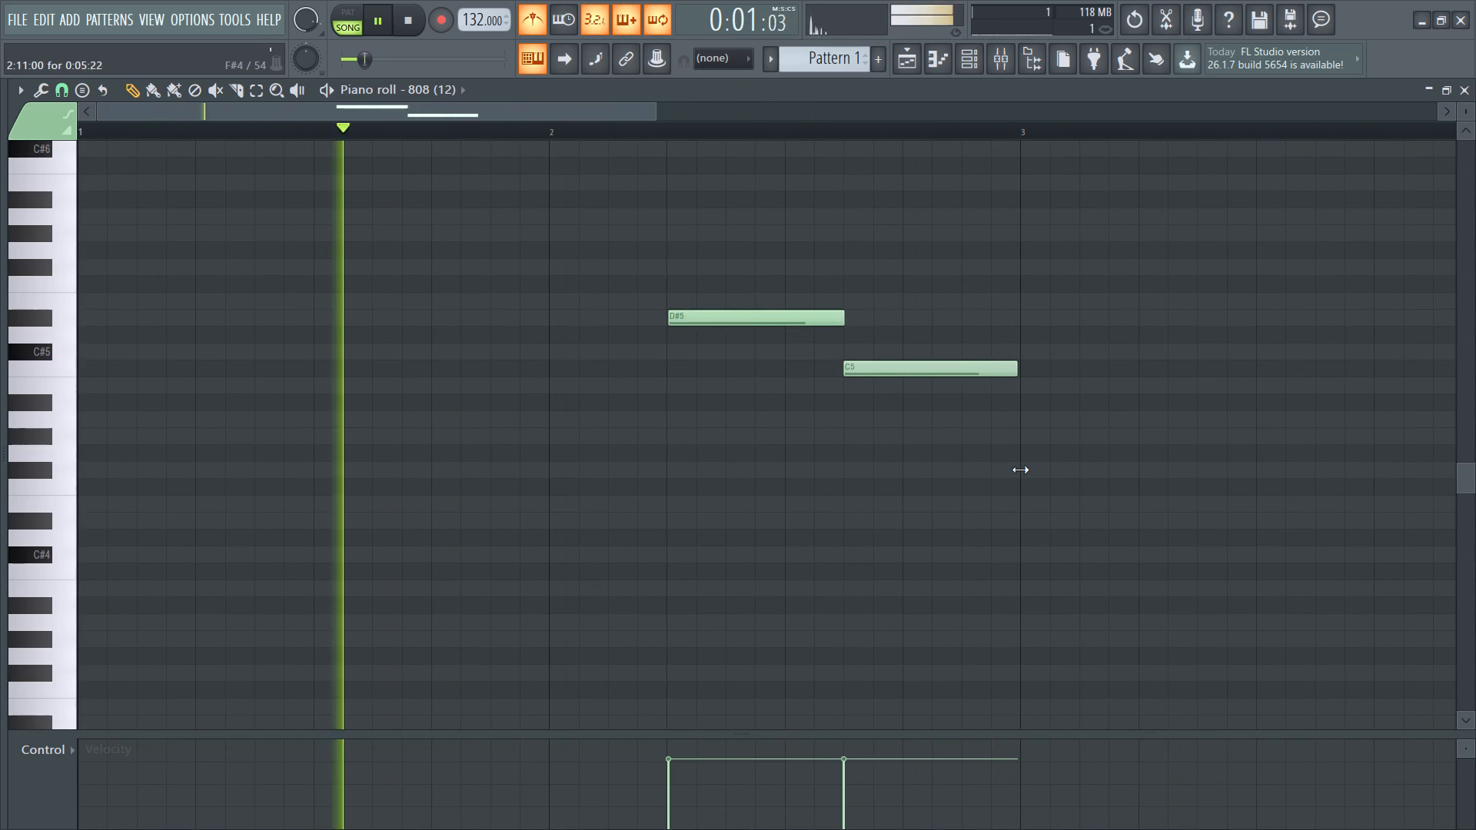
{"action": "left_click_drag", "start_coordinate": [1020, 470], "coordinate": [1022, 470]}
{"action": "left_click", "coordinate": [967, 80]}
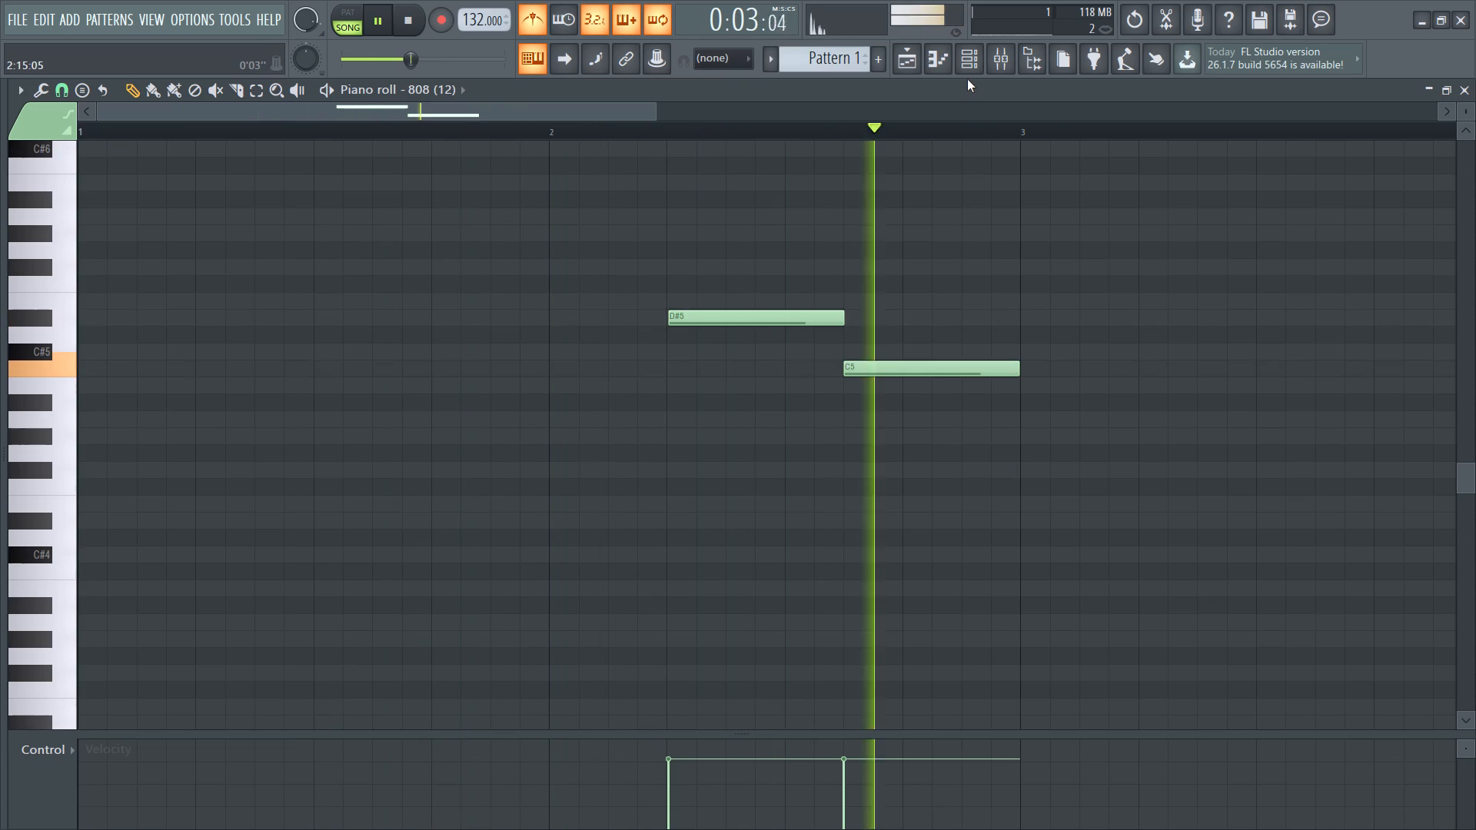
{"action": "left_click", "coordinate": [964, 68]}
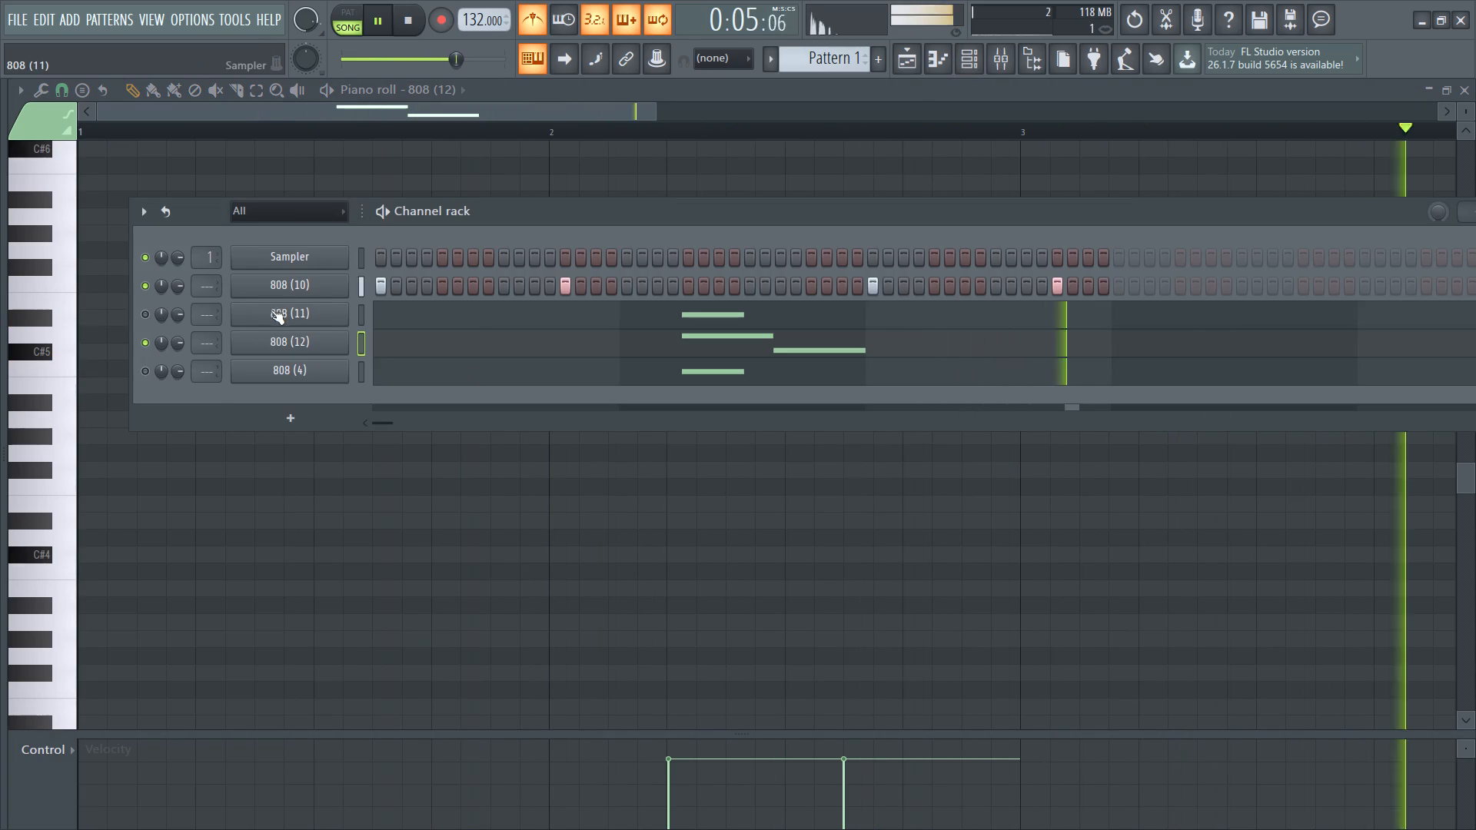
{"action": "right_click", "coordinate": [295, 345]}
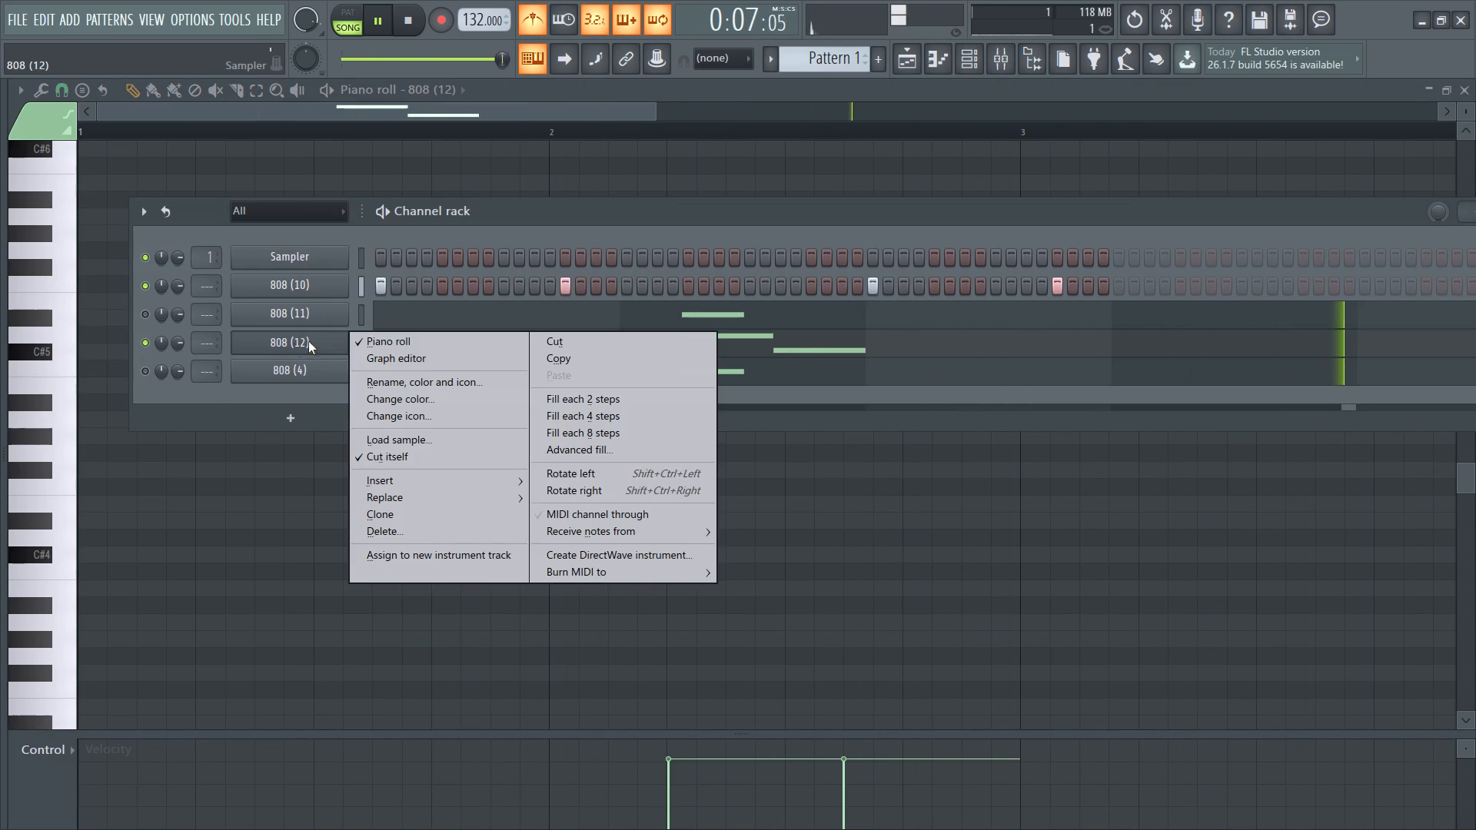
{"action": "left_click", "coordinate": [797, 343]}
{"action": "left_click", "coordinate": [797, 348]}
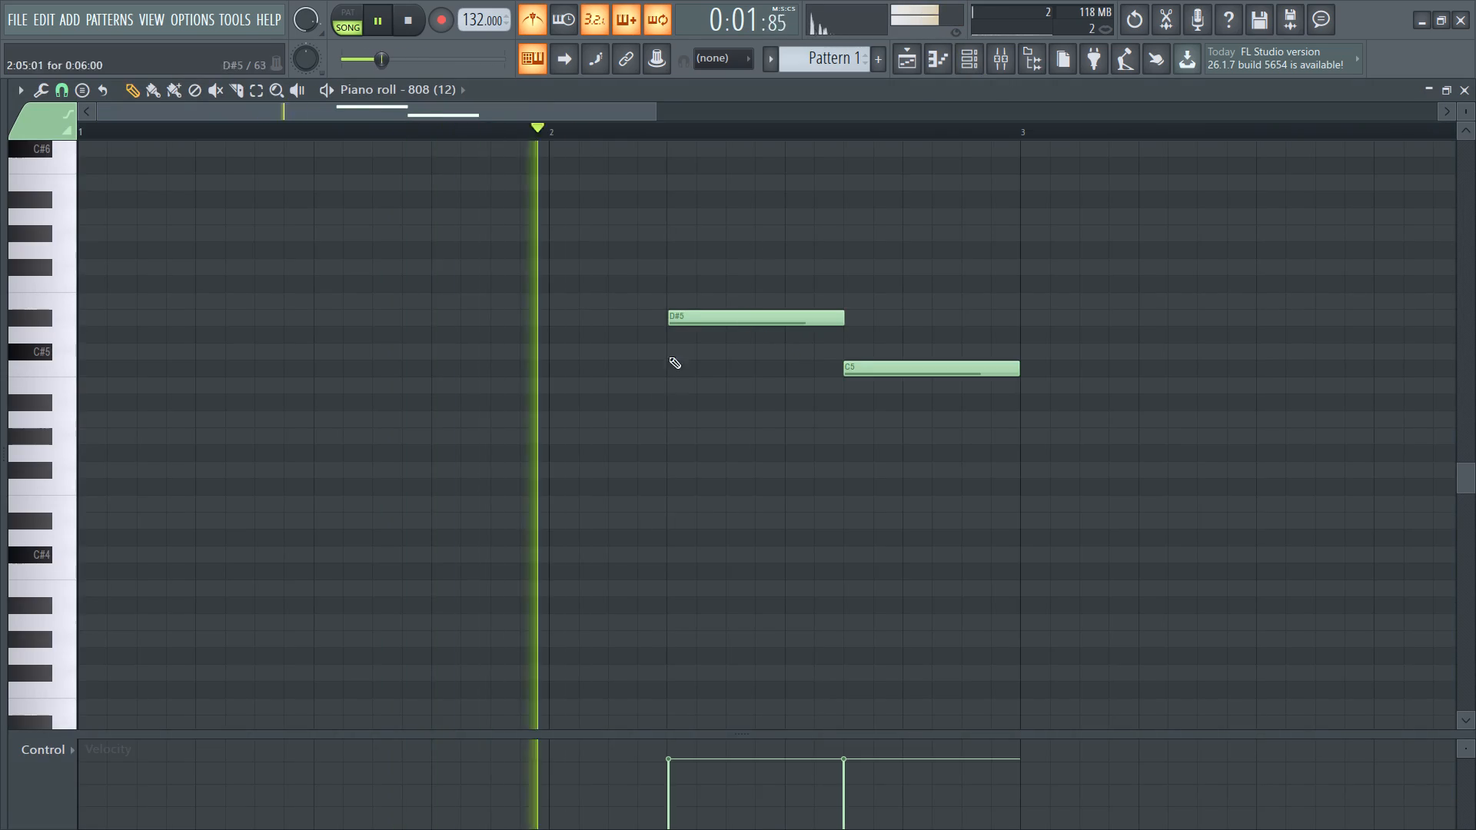
In the 808 (12) piano roll, select bars 1 and 2 and duplicate their notes into bars 3 and 4.
{"action": "scroll", "coordinate": [661, 403], "scroll_direction": "down", "scroll_amount": 4, "text": "ctrl"}
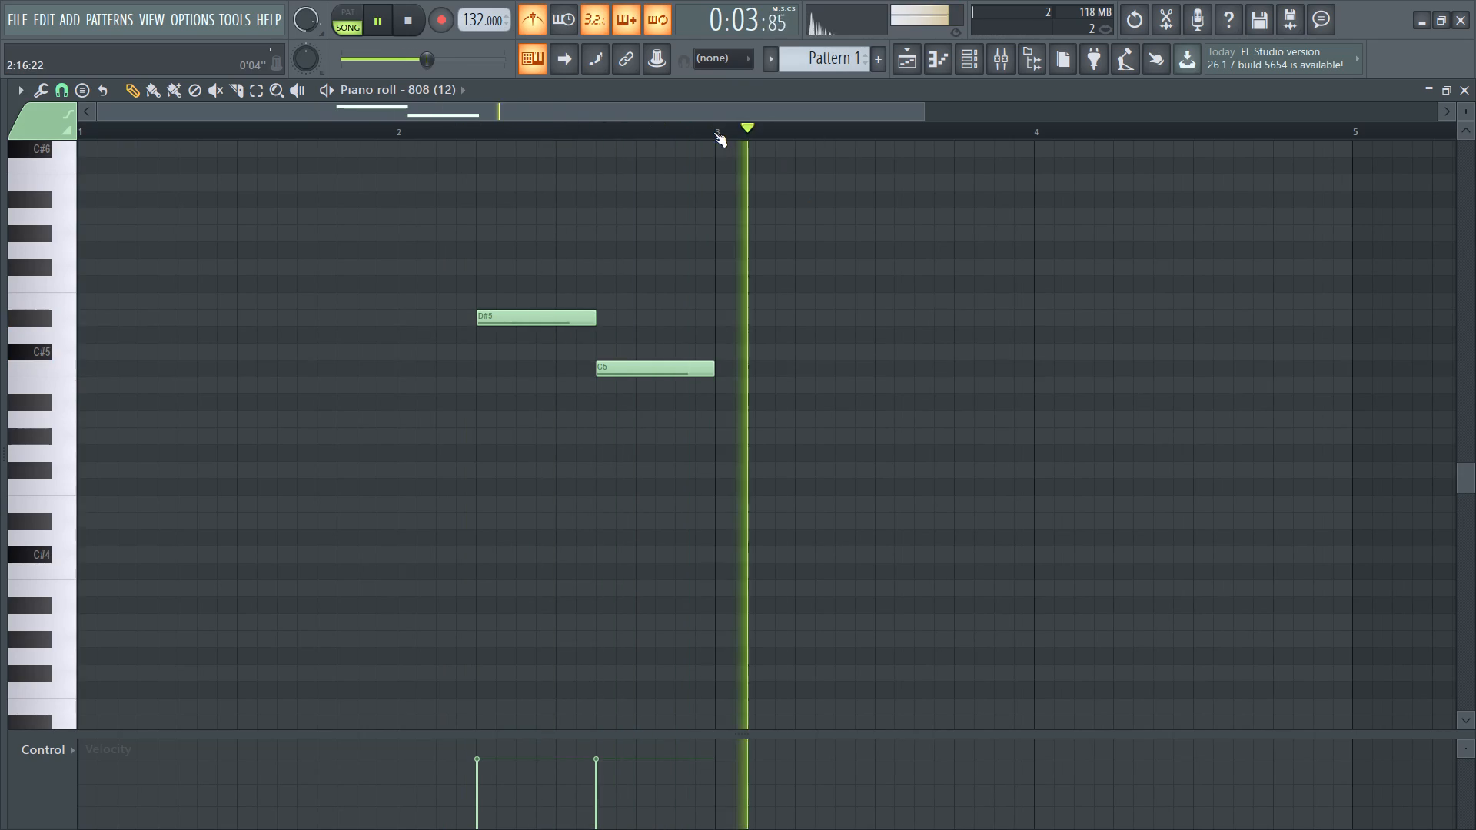
{"action": "left_click_drag", "start_coordinate": [713, 132], "coordinate": [2, 181], "text": "ctrl"}
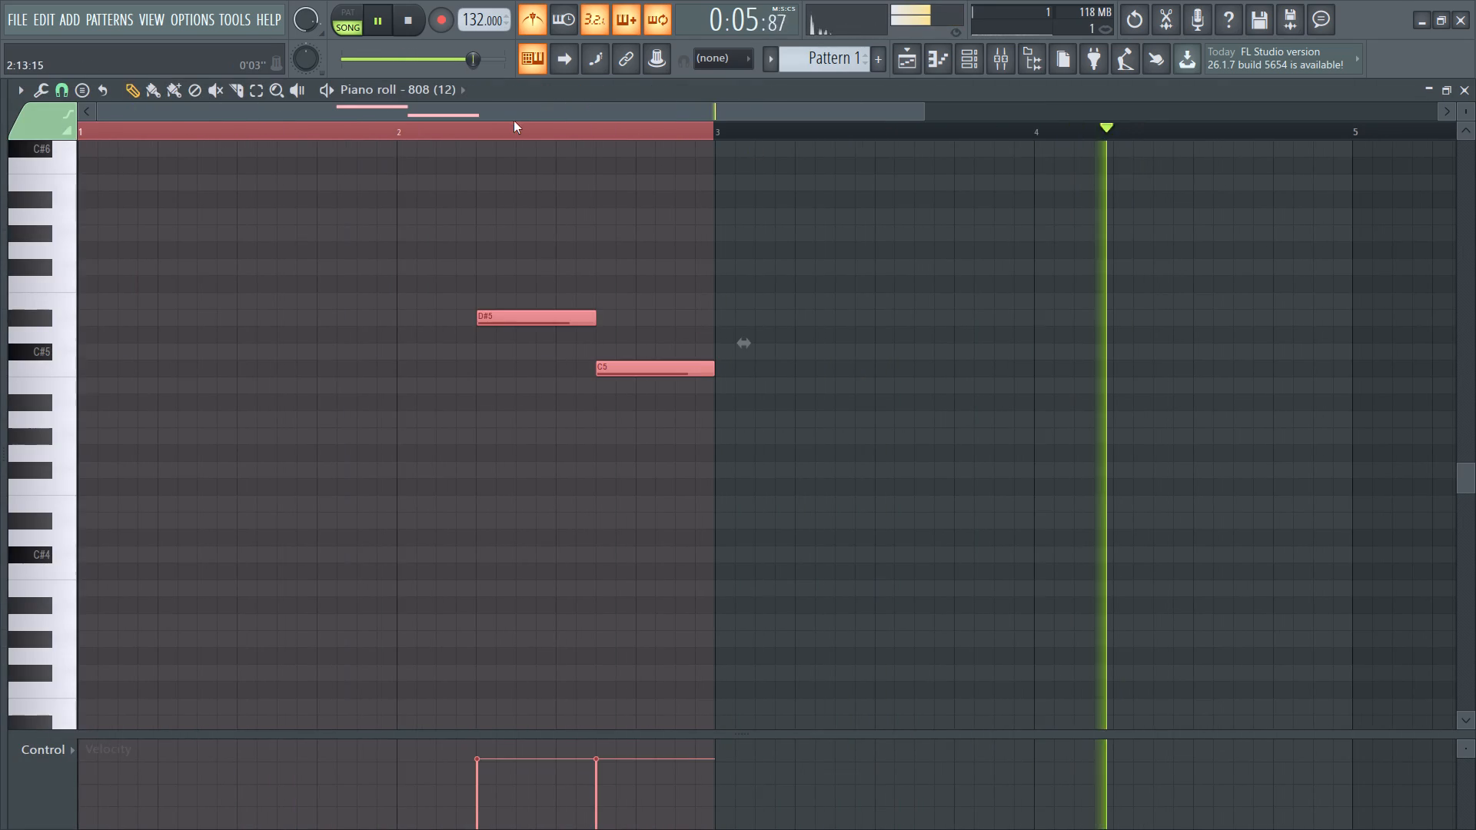
{"action": "left_click", "coordinate": [511, 131], "text": "ctrl"}
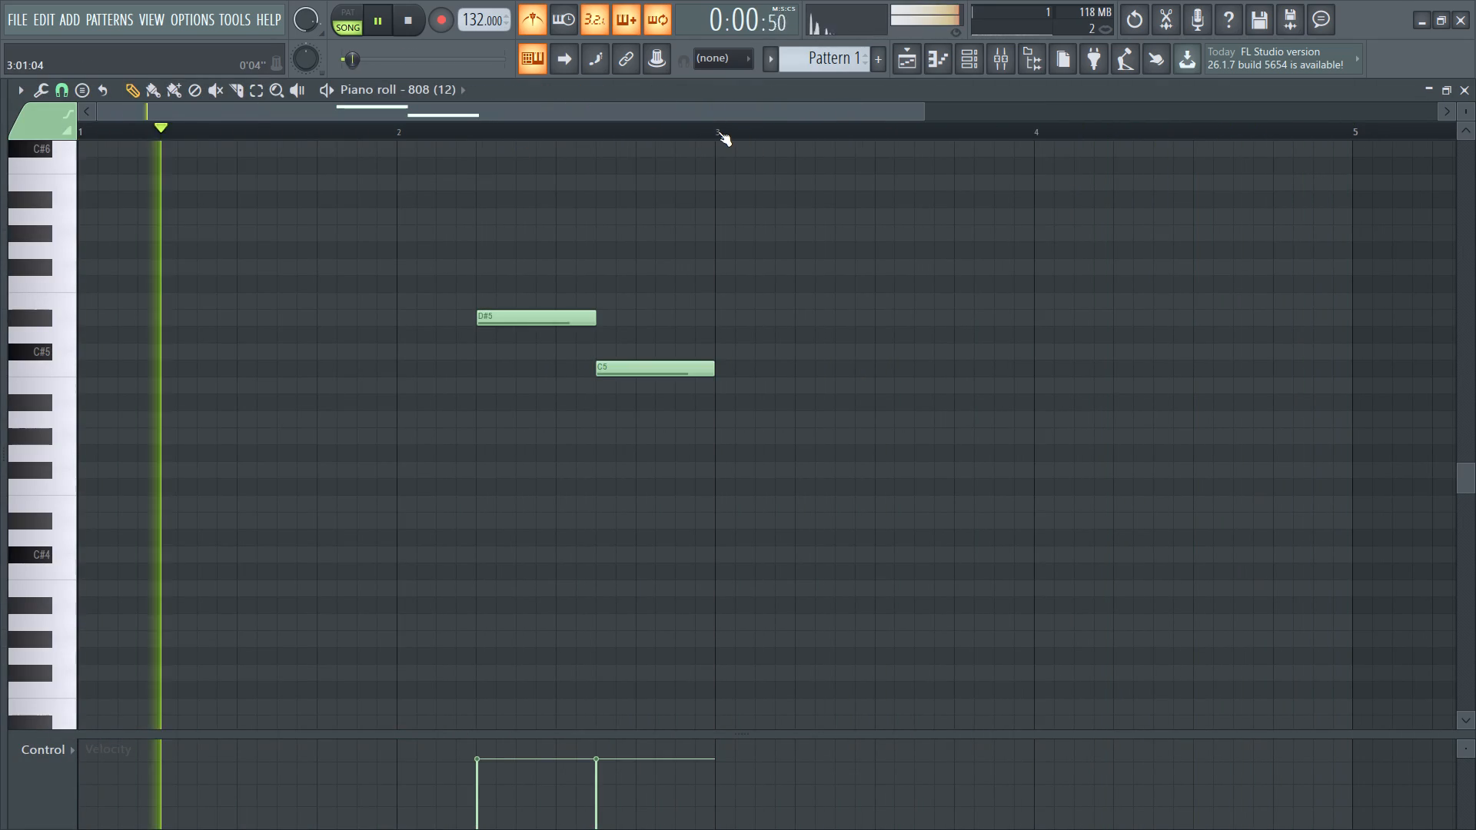
{"action": "left_click_drag", "start_coordinate": [718, 131], "coordinate": [156, 198], "text": "ctrl"}
{"action": "left_click", "coordinate": [490, 133], "text": "ctrl"}
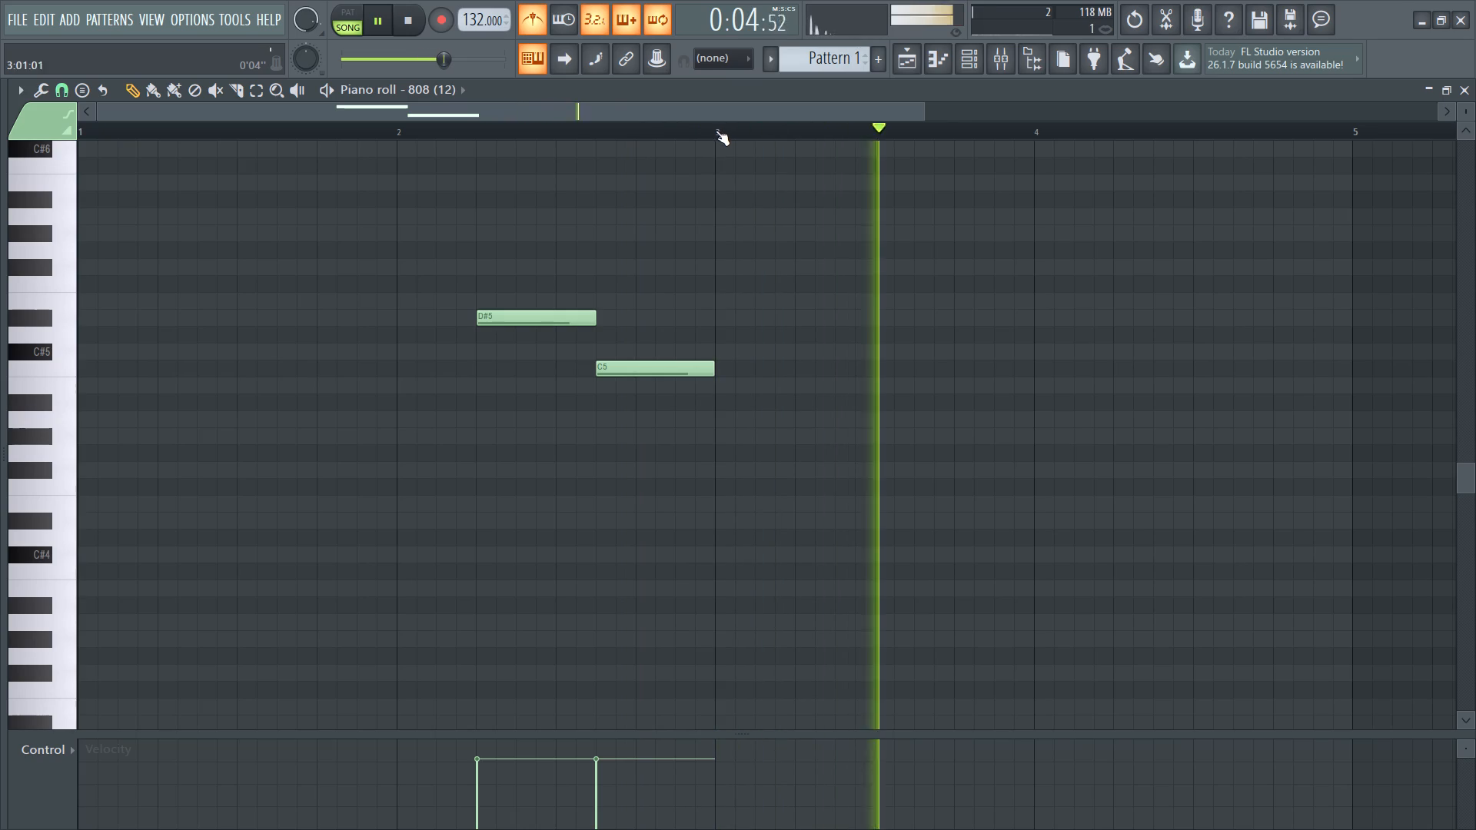
{"action": "left_click_drag", "start_coordinate": [716, 131], "coordinate": [296, 158], "text": "ctrl"}
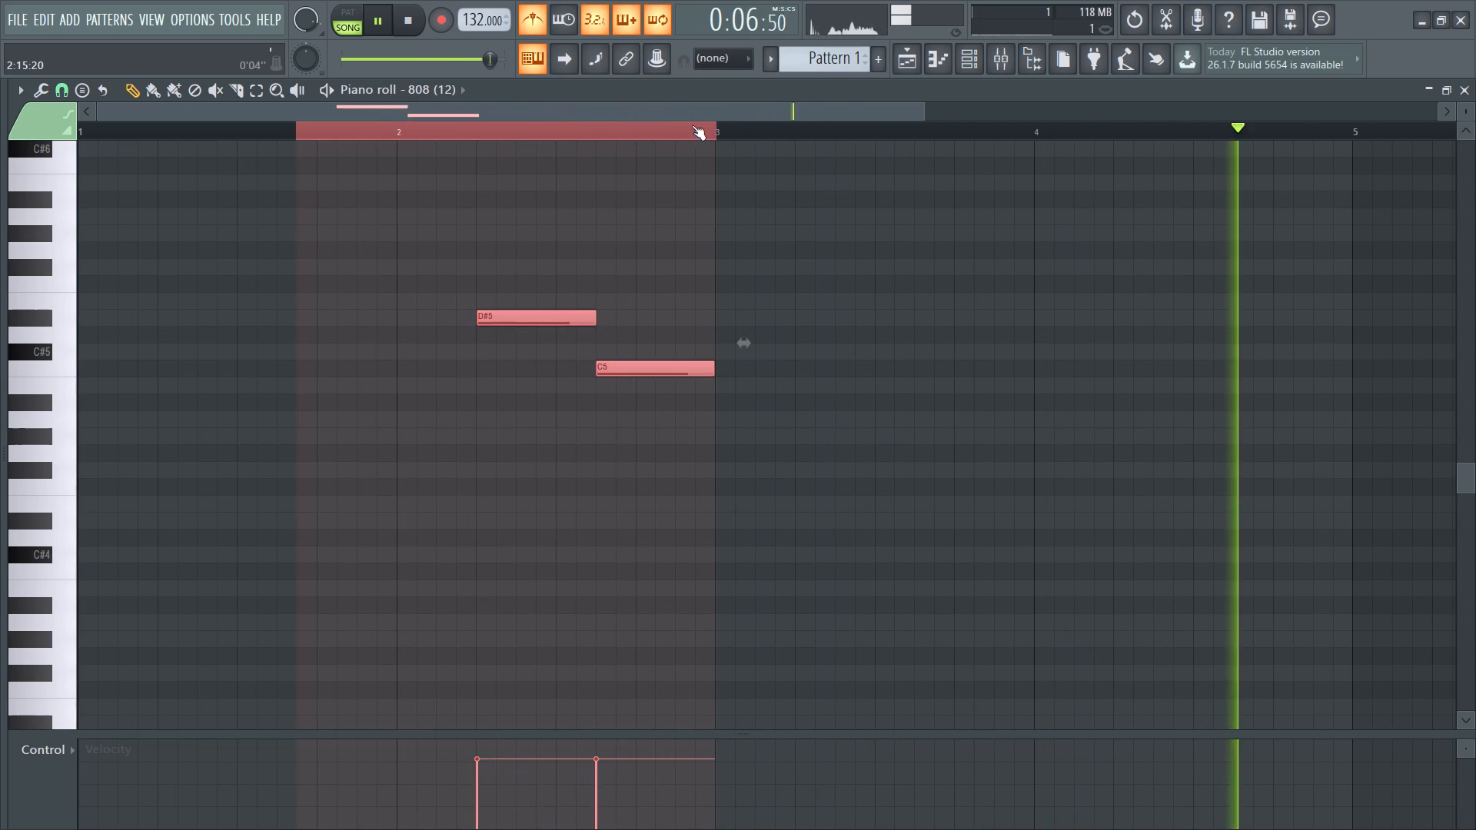
{"action": "left_click", "coordinate": [698, 134], "text": "ctrl"}
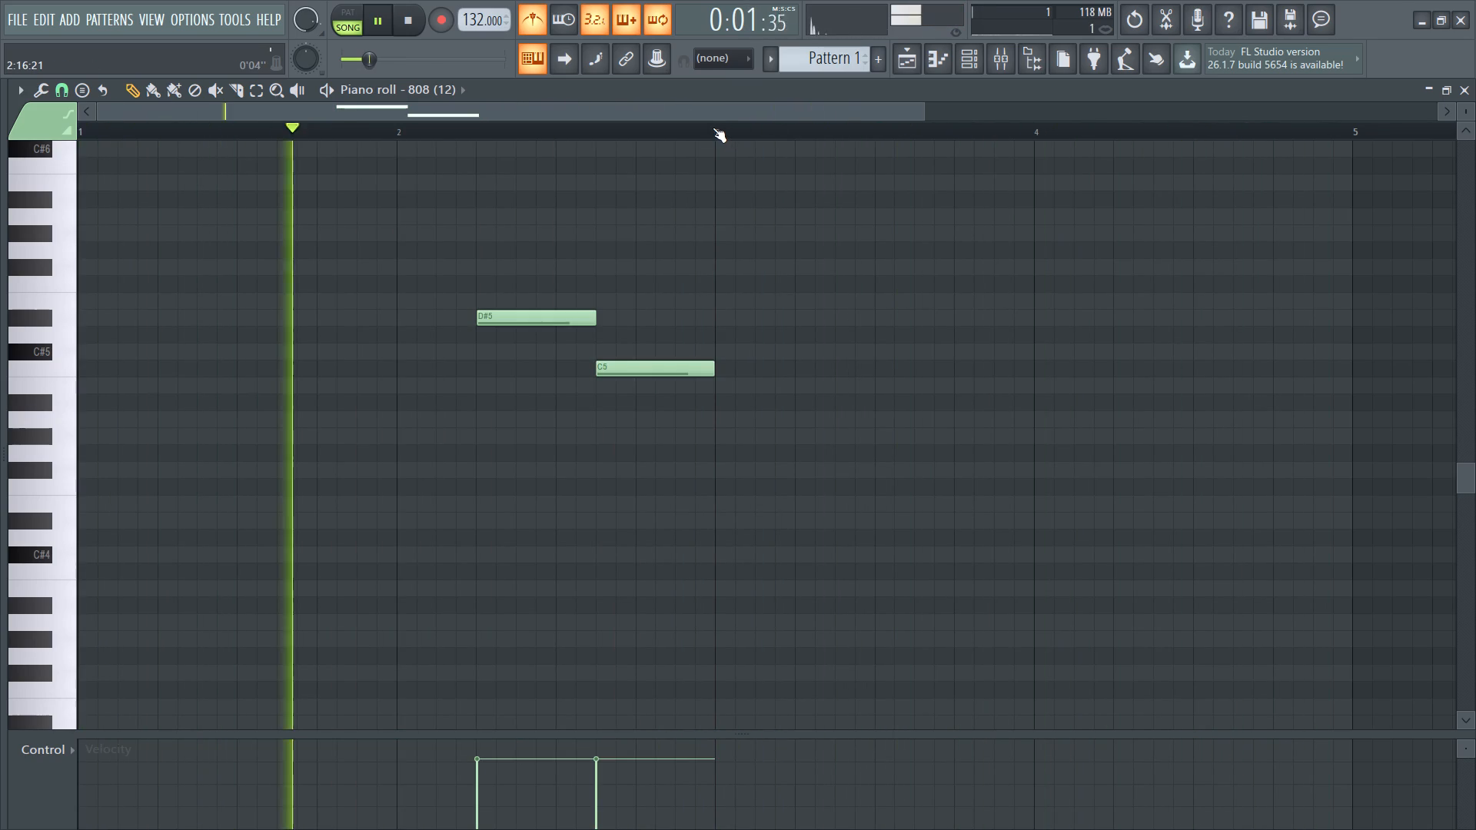
{"action": "left_click_drag", "start_coordinate": [713, 128], "coordinate": [660, 138], "text": "ctrl"}
{"action": "left_click_drag", "start_coordinate": [682, 134], "coordinate": [690, 134], "text": "ctrl"}
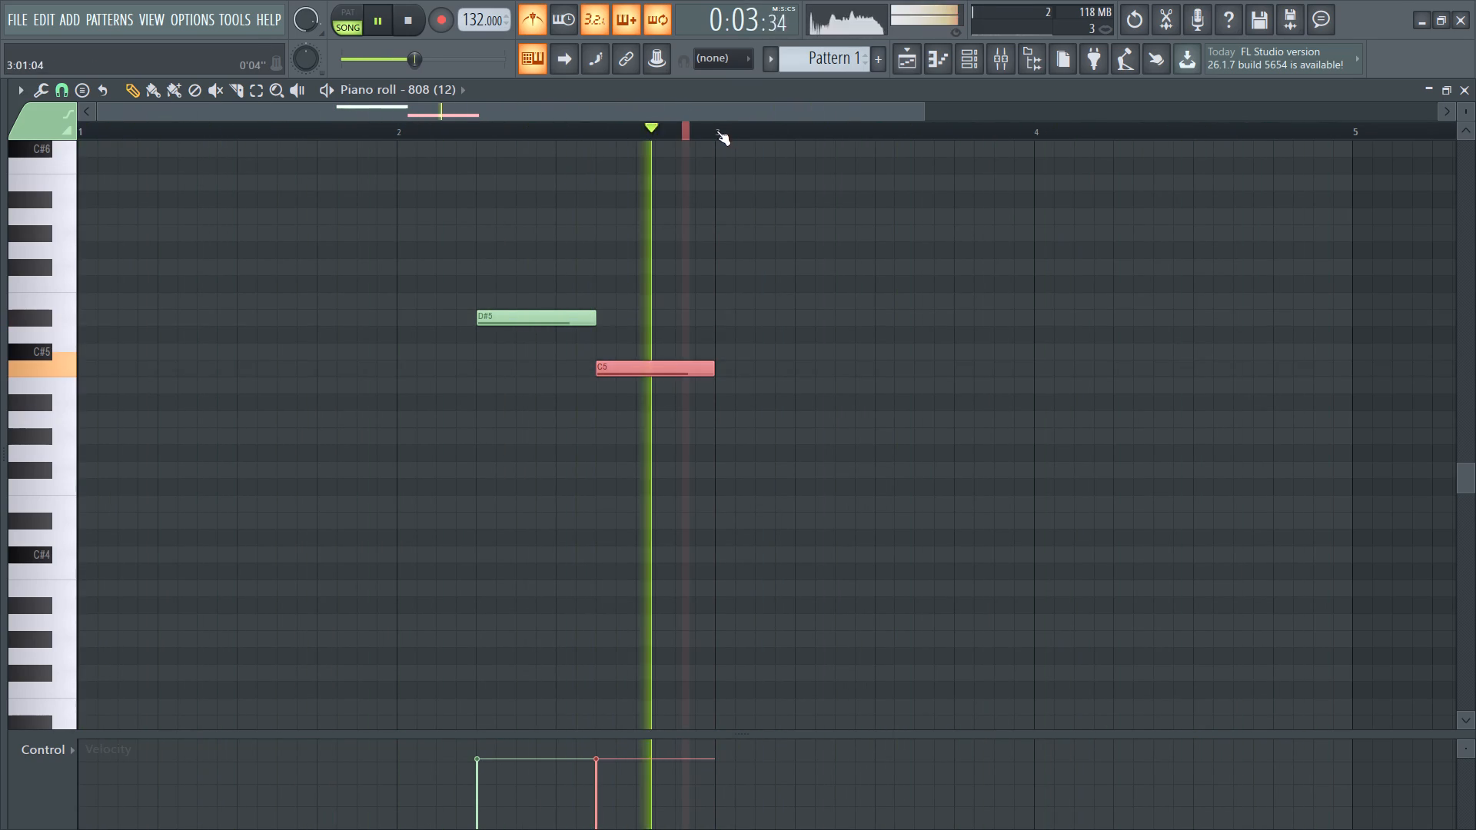
{"action": "left_click_drag", "start_coordinate": [715, 131], "coordinate": [32, 189], "text": "ctrl"}
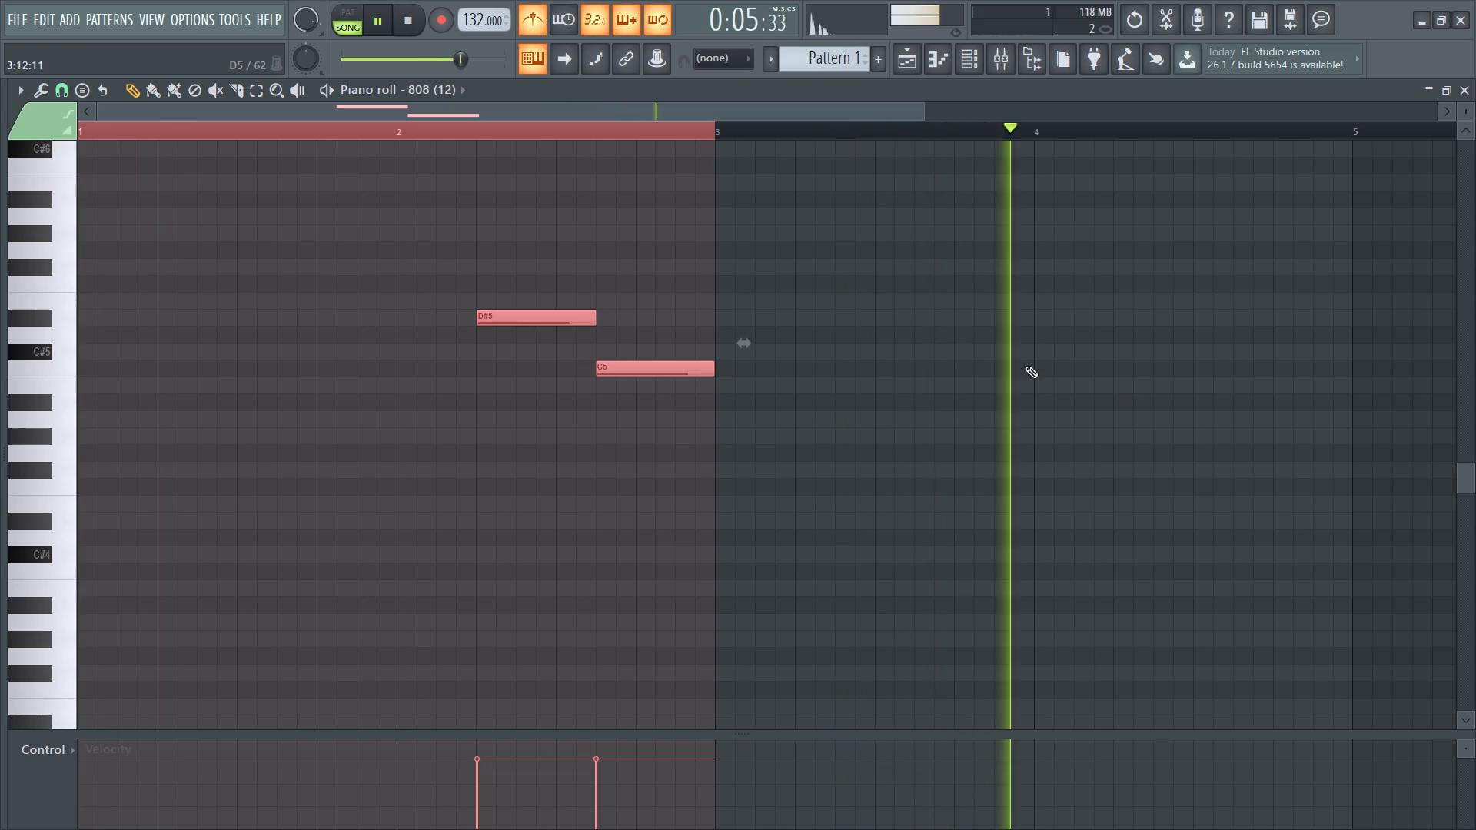
{"action": "key", "text": "ctrl+b"}
{"action": "scroll", "coordinate": [1022, 415], "scroll_direction": "down", "scroll_amount": 1, "text": "ctrl"}
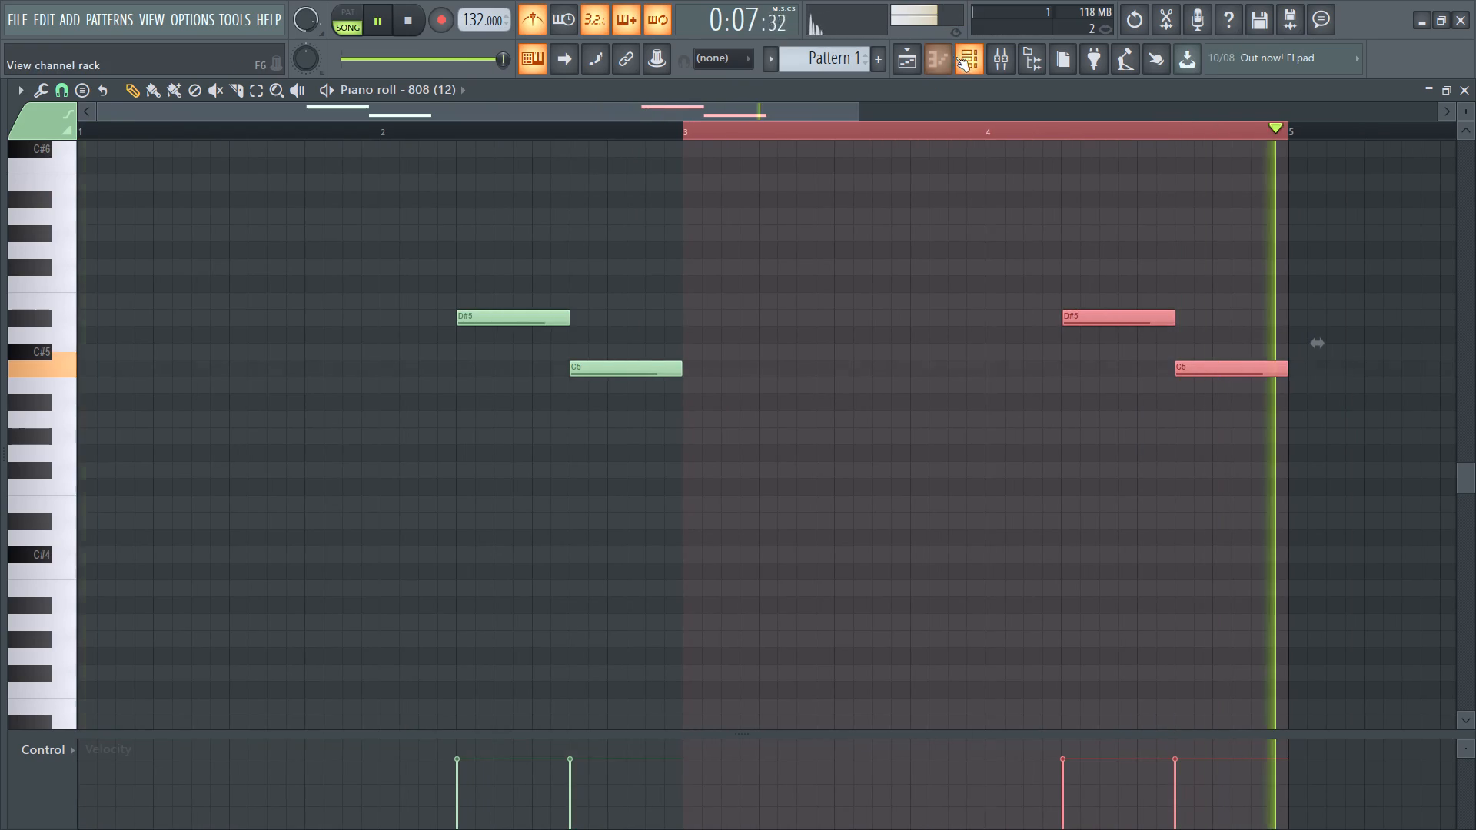
Delete the 808 (4) channel from the channel rack.
{"action": "left_click", "coordinate": [978, 67]}
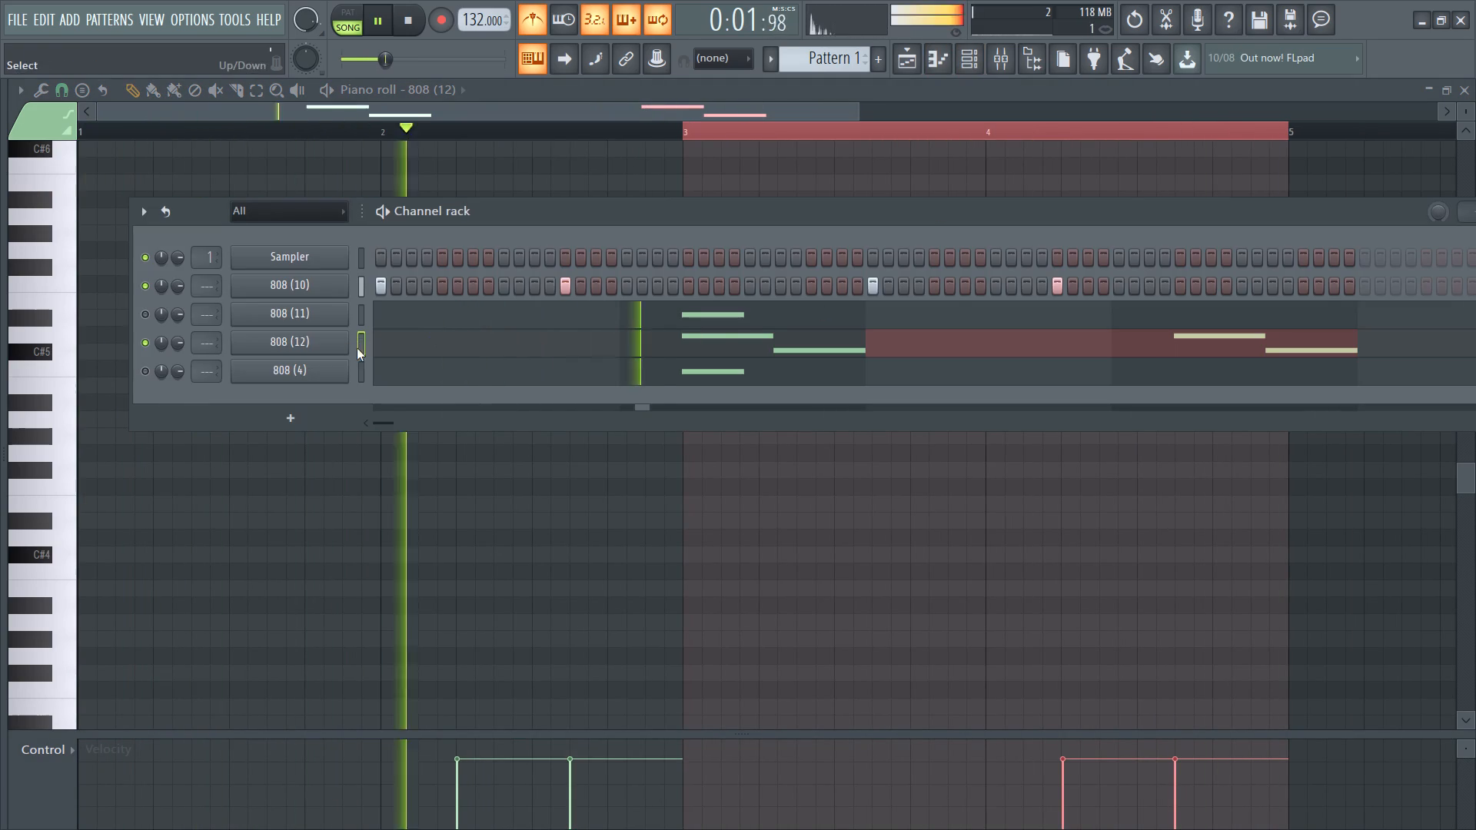
{"action": "right_click", "coordinate": [282, 364]}
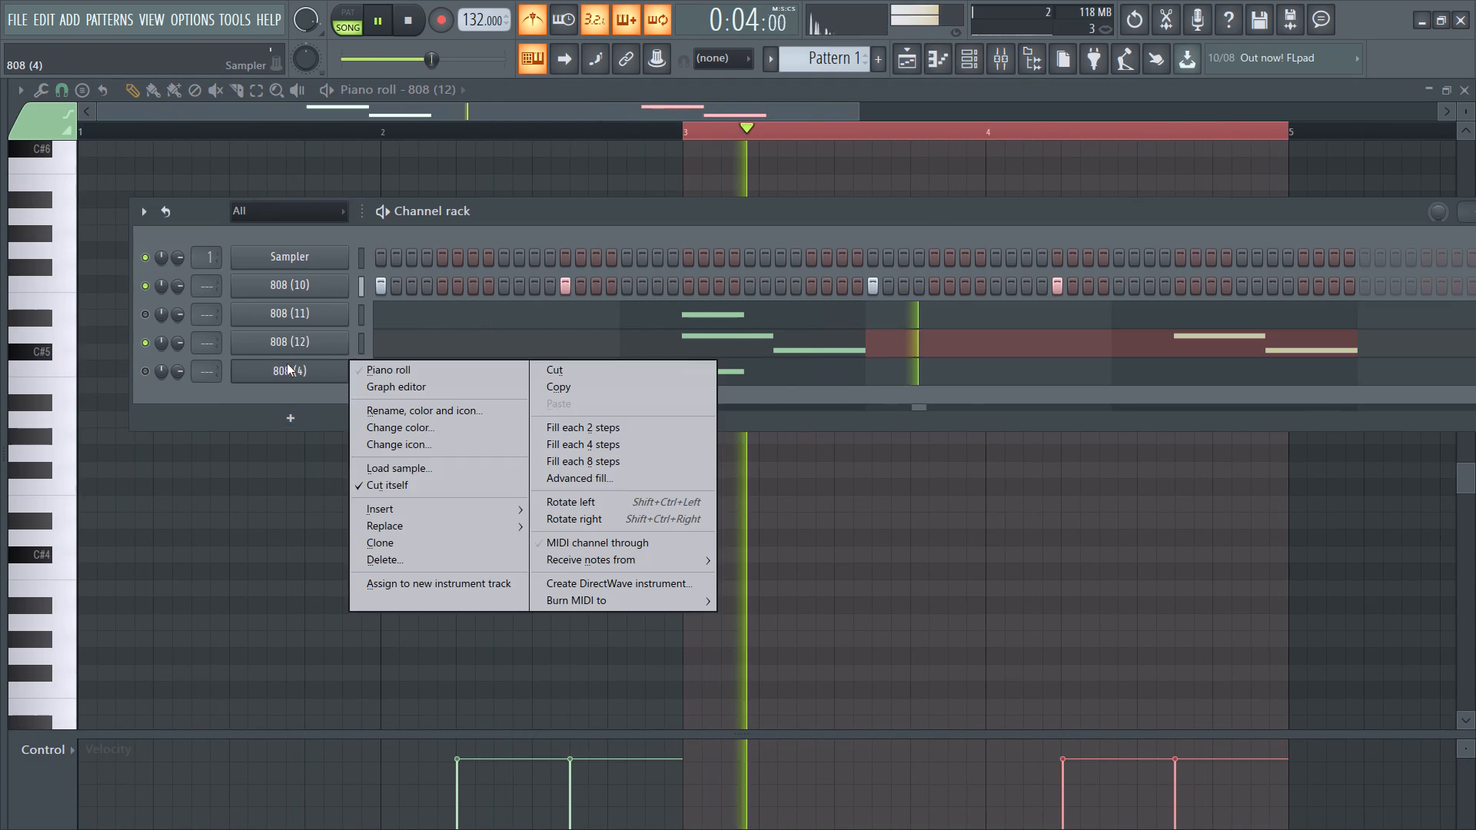
{"action": "left_click", "coordinate": [463, 566]}
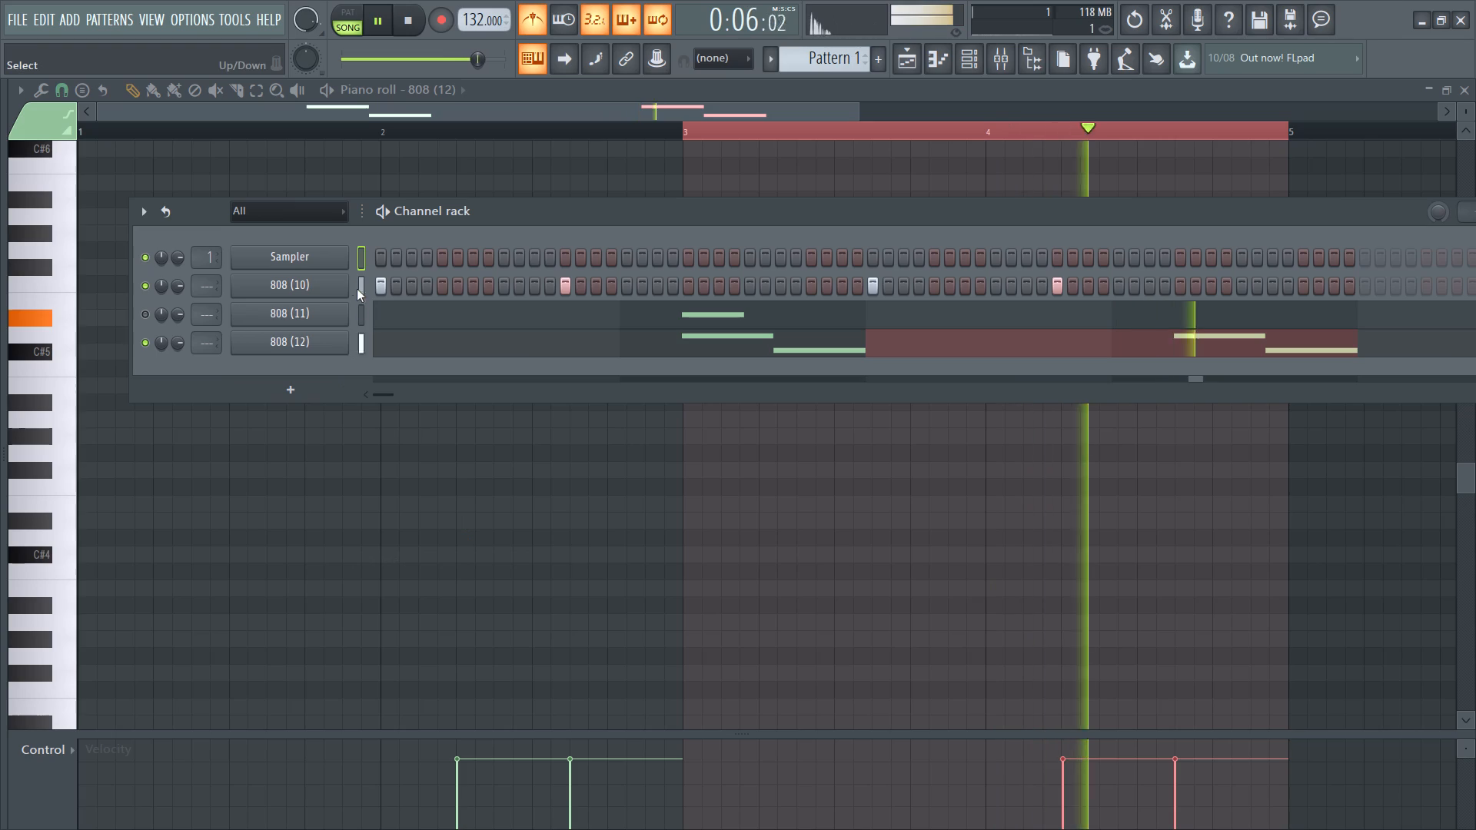
Open the 808 (10) channel in the piano roll, lengthen all four C5 notes to about one beat, and restart playback.
{"action": "left_click", "coordinate": [359, 289]}
{"action": "left_click", "coordinate": [944, 61]}
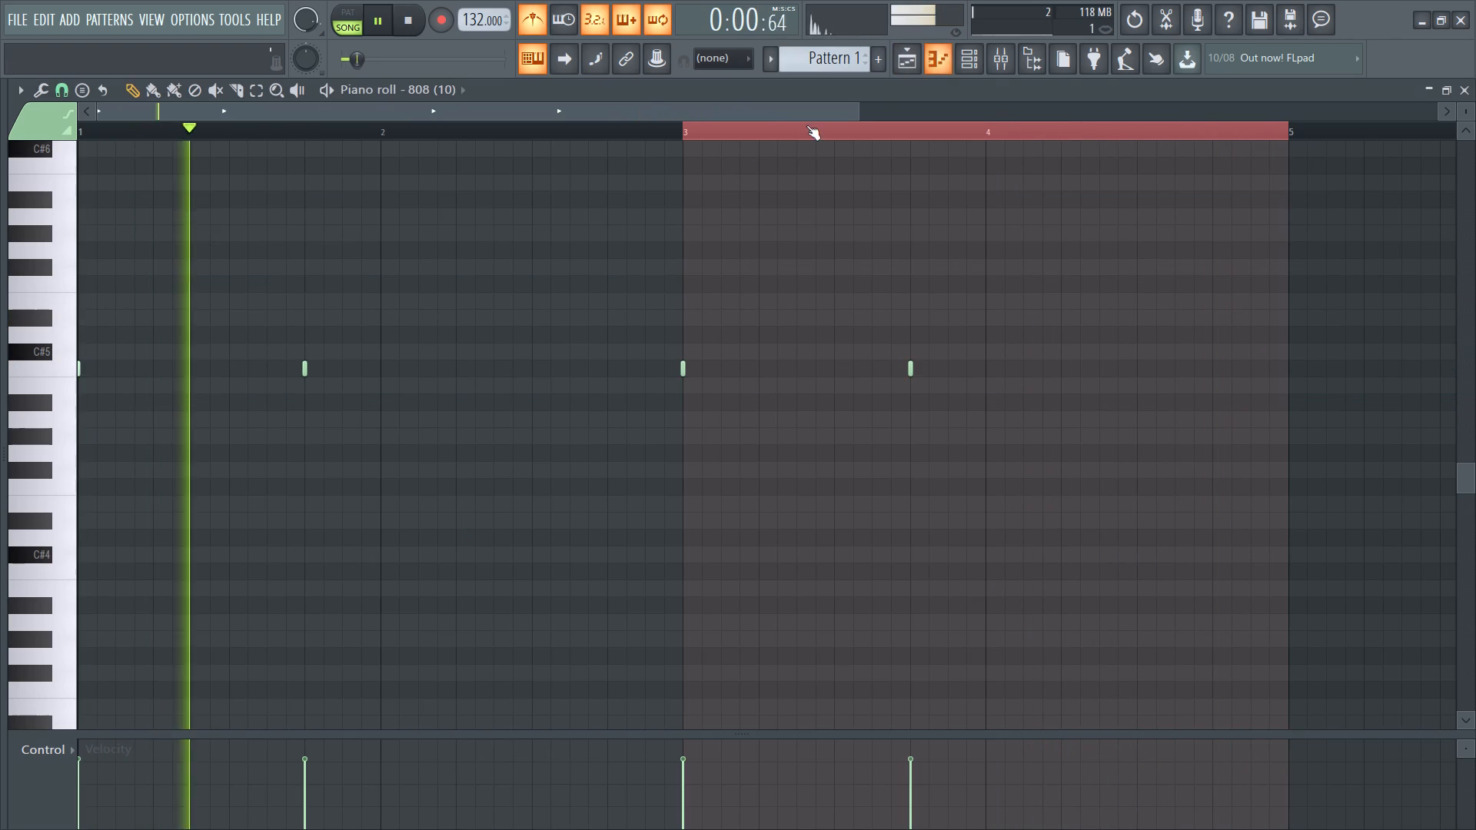
{"action": "left_click", "coordinate": [739, 125], "text": "ctrl"}
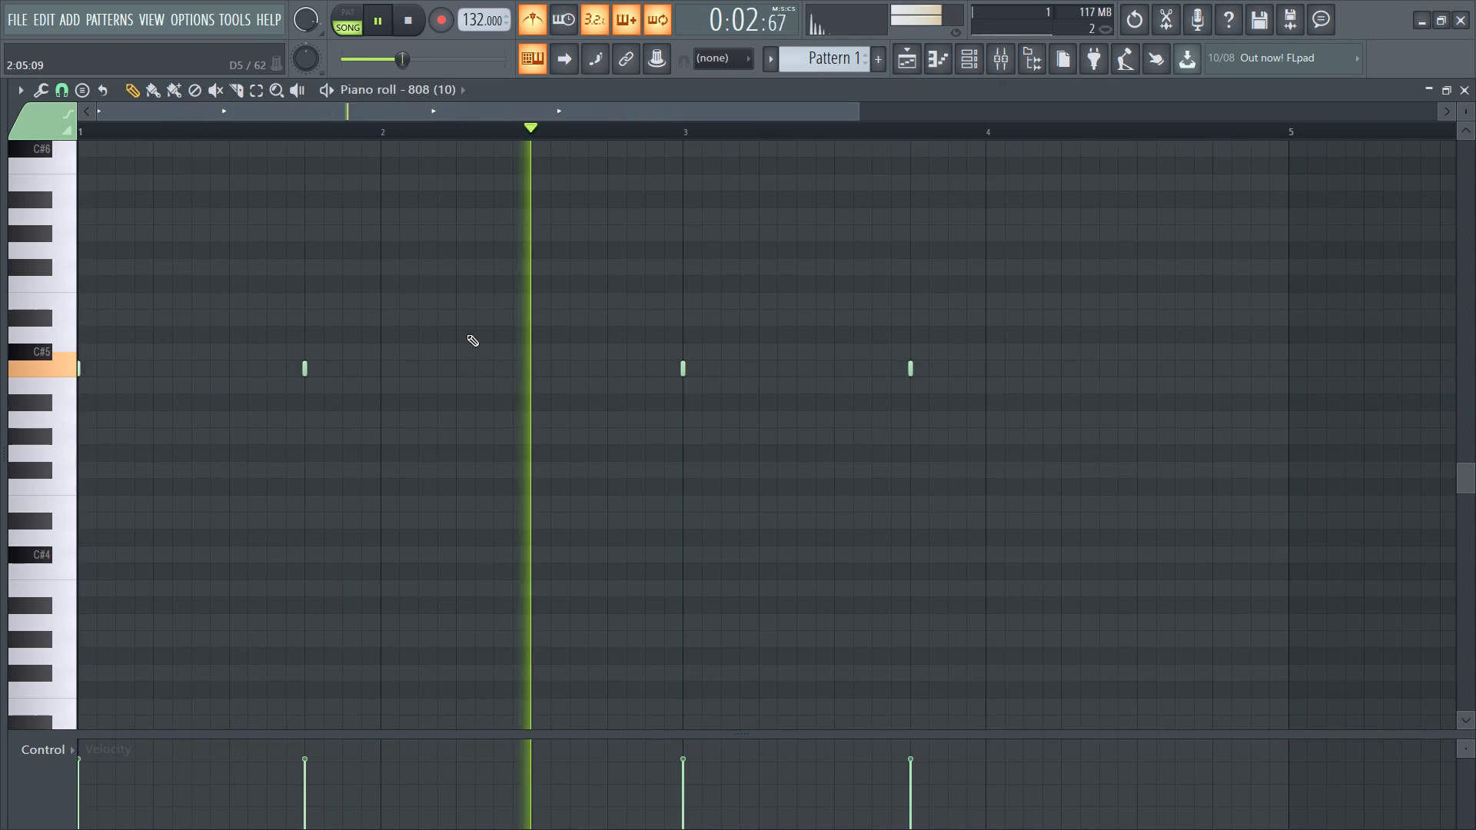
{"action": "key", "text": "ctrl+a"}
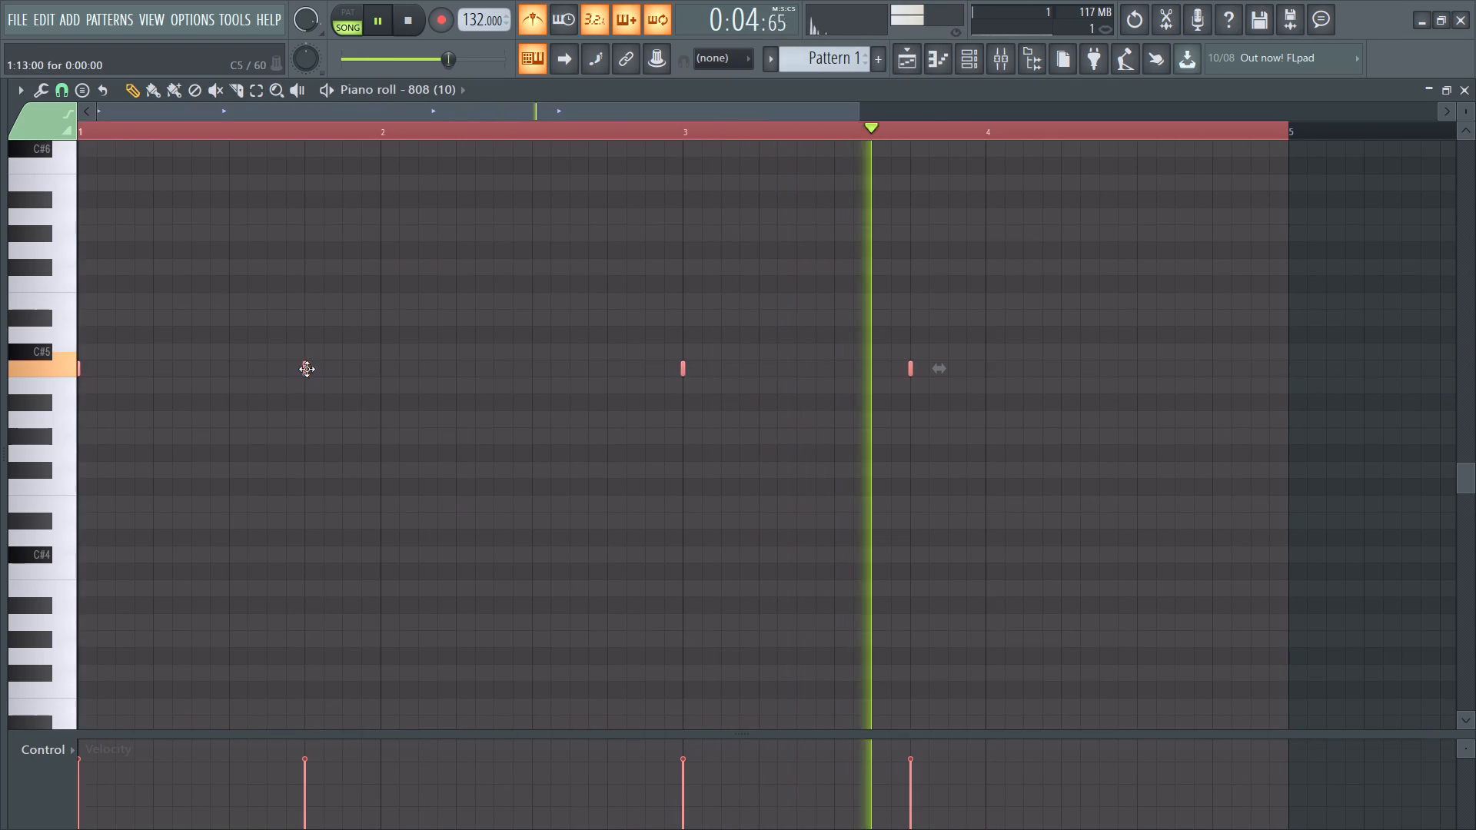
{"action": "left_click_drag", "start_coordinate": [308, 373], "coordinate": [396, 410]}
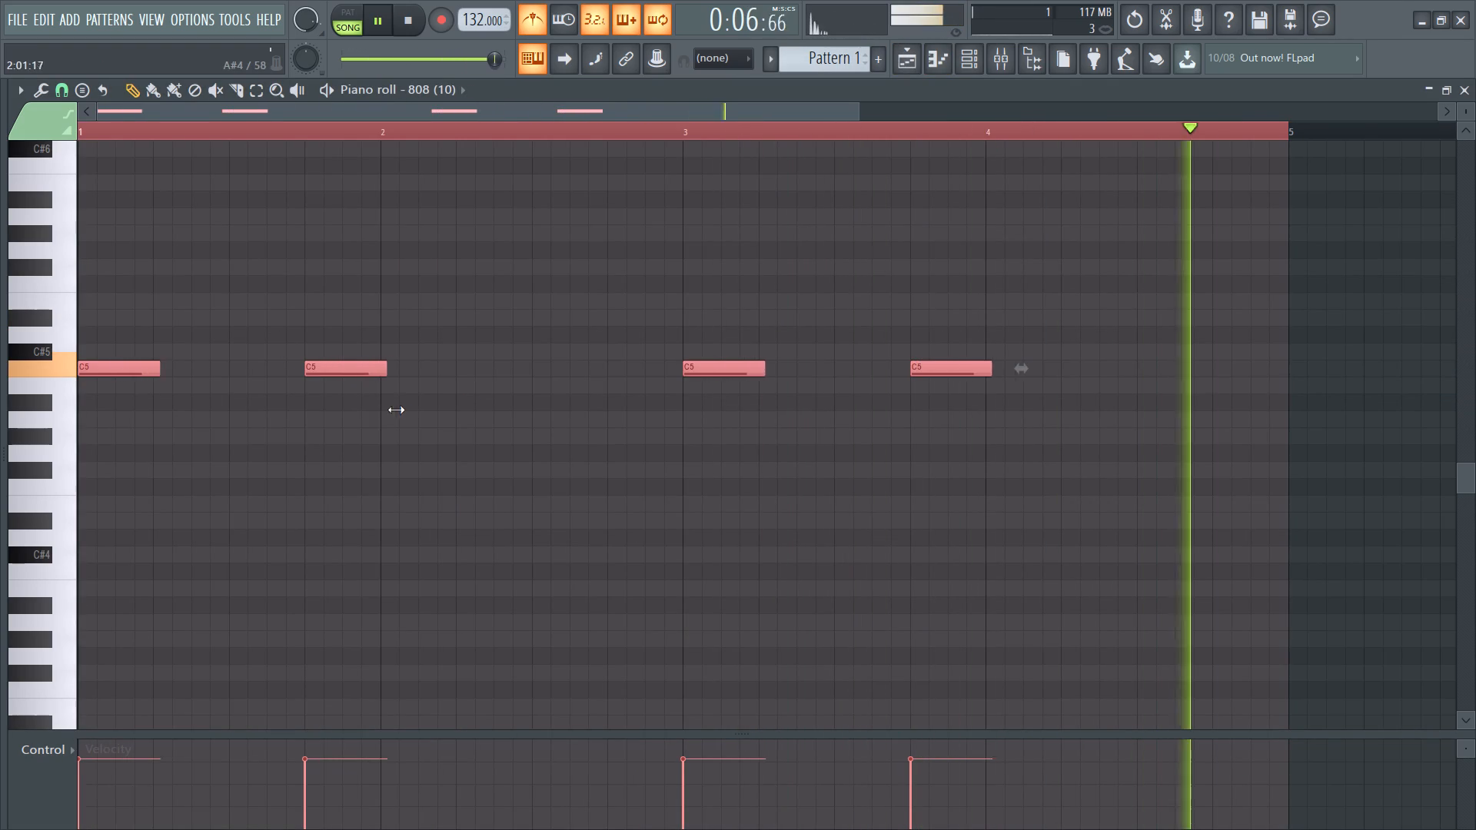
{"action": "left_click_drag", "start_coordinate": [396, 410], "coordinate": [384, 420]}
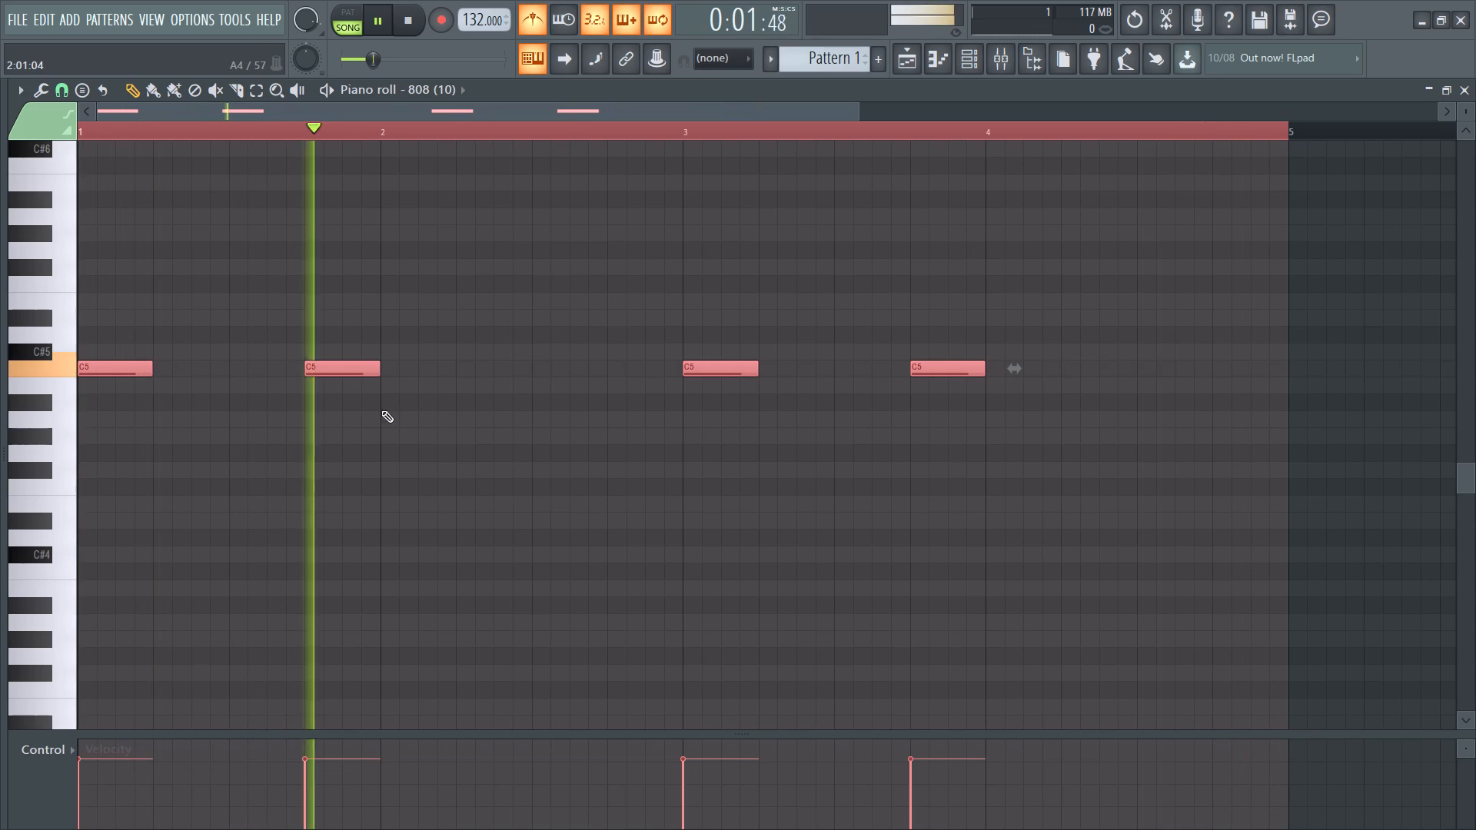
{"action": "key", "text": "space"}
{"action": "key", "text": "space"}
Stretch all four C5 notes together until the first note meets the second, replaying between adjustments.
{"action": "left_click_drag", "start_coordinate": [377, 374], "coordinate": [462, 414]}
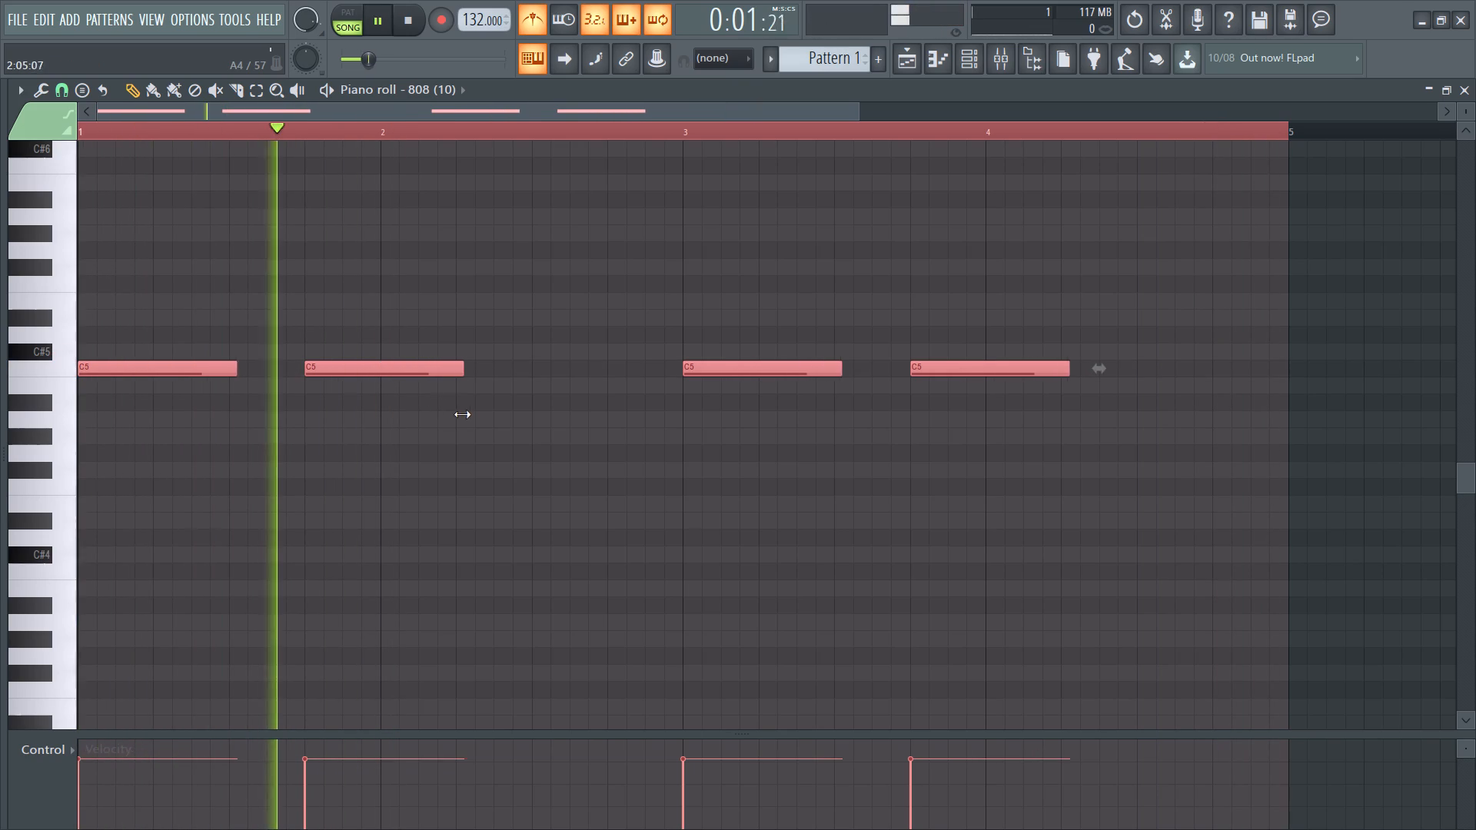
{"action": "left_click_drag", "start_coordinate": [462, 414], "coordinate": [452, 417]}
{"action": "key", "text": "space"}
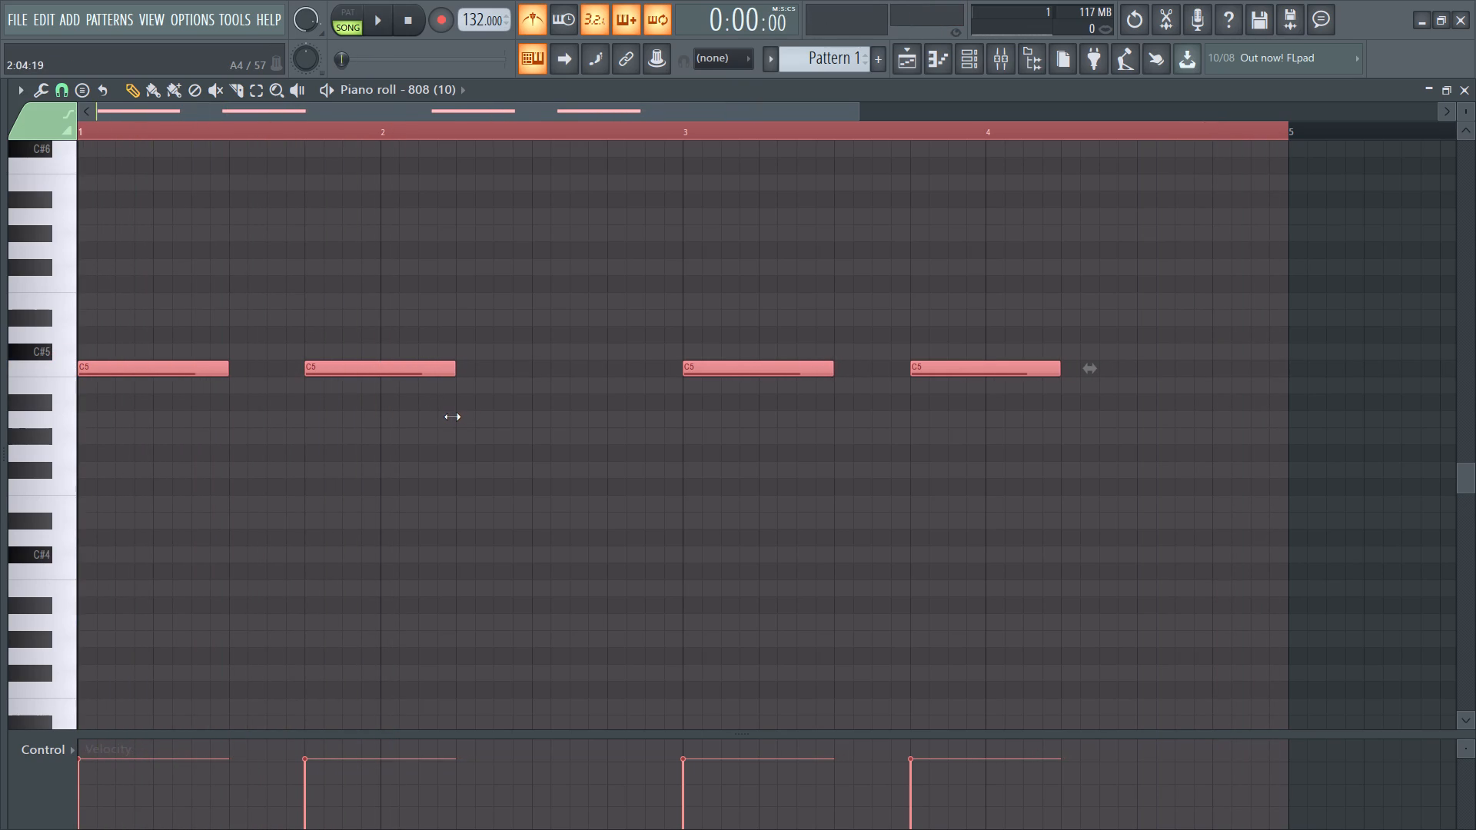
{"action": "left_click_drag", "start_coordinate": [452, 417], "coordinate": [453, 417]}
{"action": "key", "text": "space"}
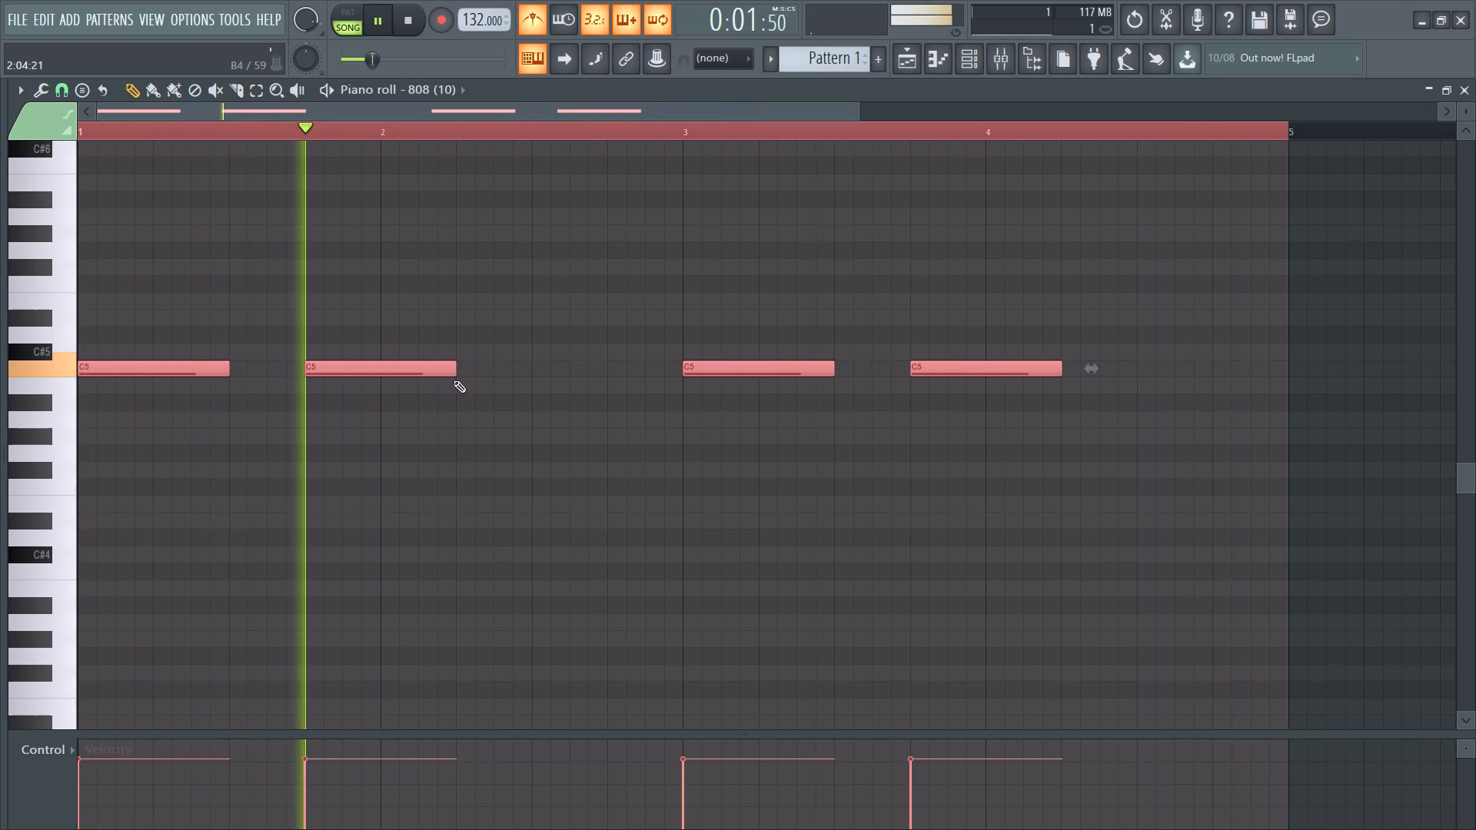
{"action": "key", "text": "space"}
{"action": "left_click_drag", "start_coordinate": [450, 369], "coordinate": [526, 407]}
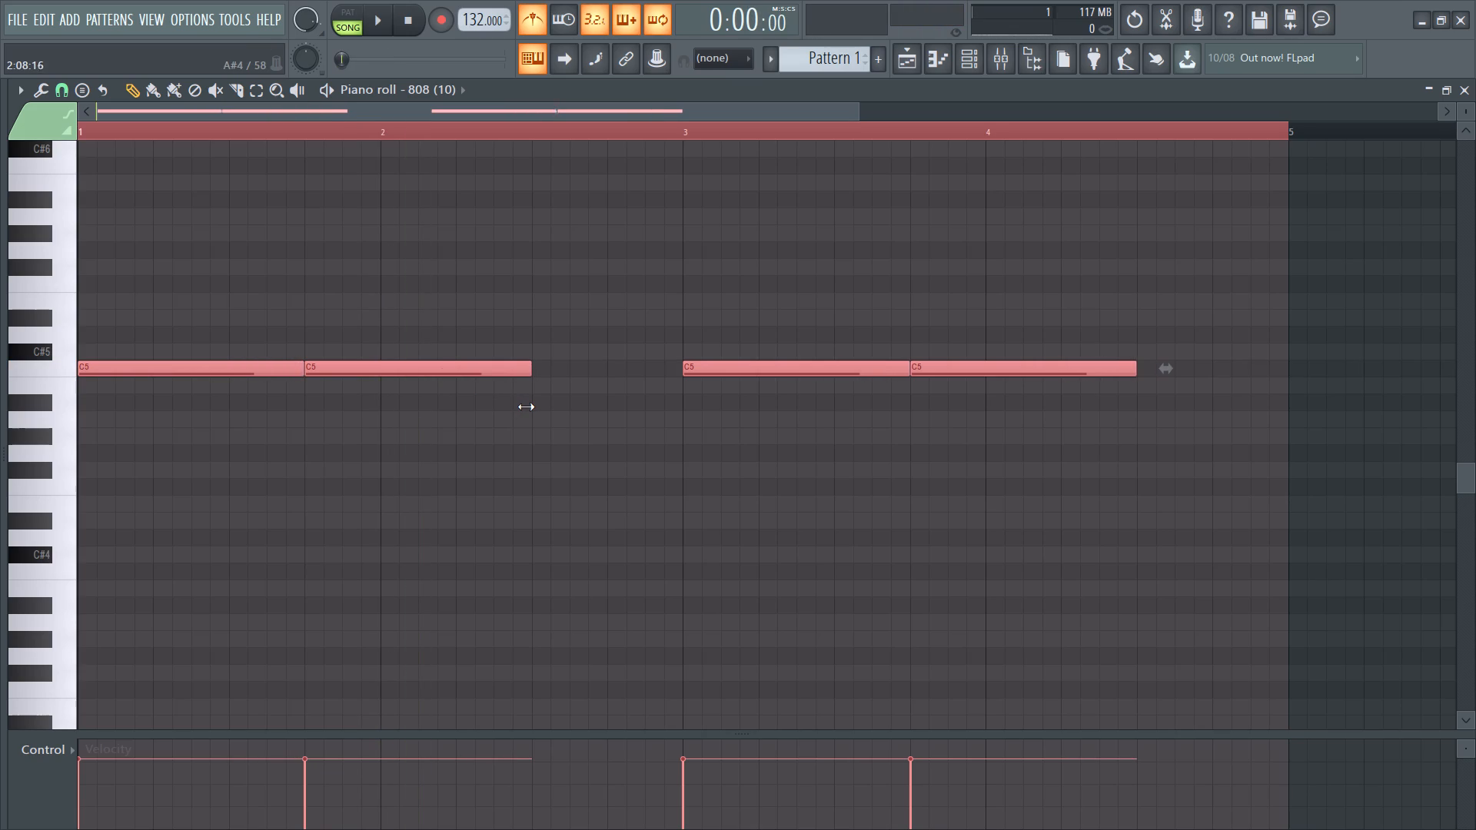
{"action": "left_click_drag", "start_coordinate": [526, 407], "coordinate": [524, 407]}
{"action": "key", "text": "space"}
Shorten only the C5 note at 1:13:00 to about half a bar and replay the pattern.
{"action": "scroll", "coordinate": [451, 541], "scroll_direction": "down", "scroll_amount": 4, "text": "ctrl"}
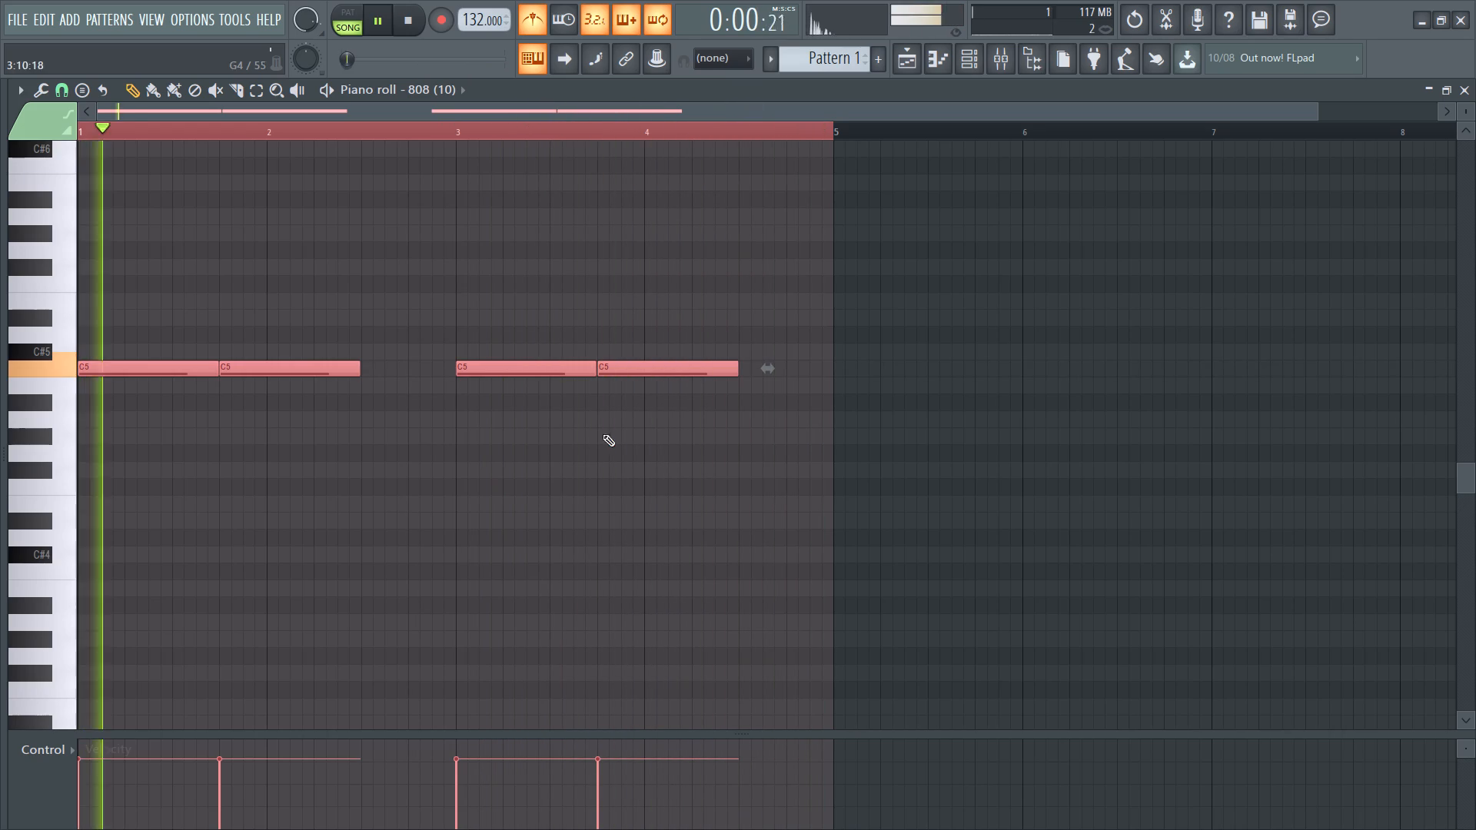
{"action": "left_click", "coordinate": [229, 413], "text": "ctrl"}
{"action": "left_click_drag", "start_coordinate": [361, 367], "coordinate": [341, 398]}
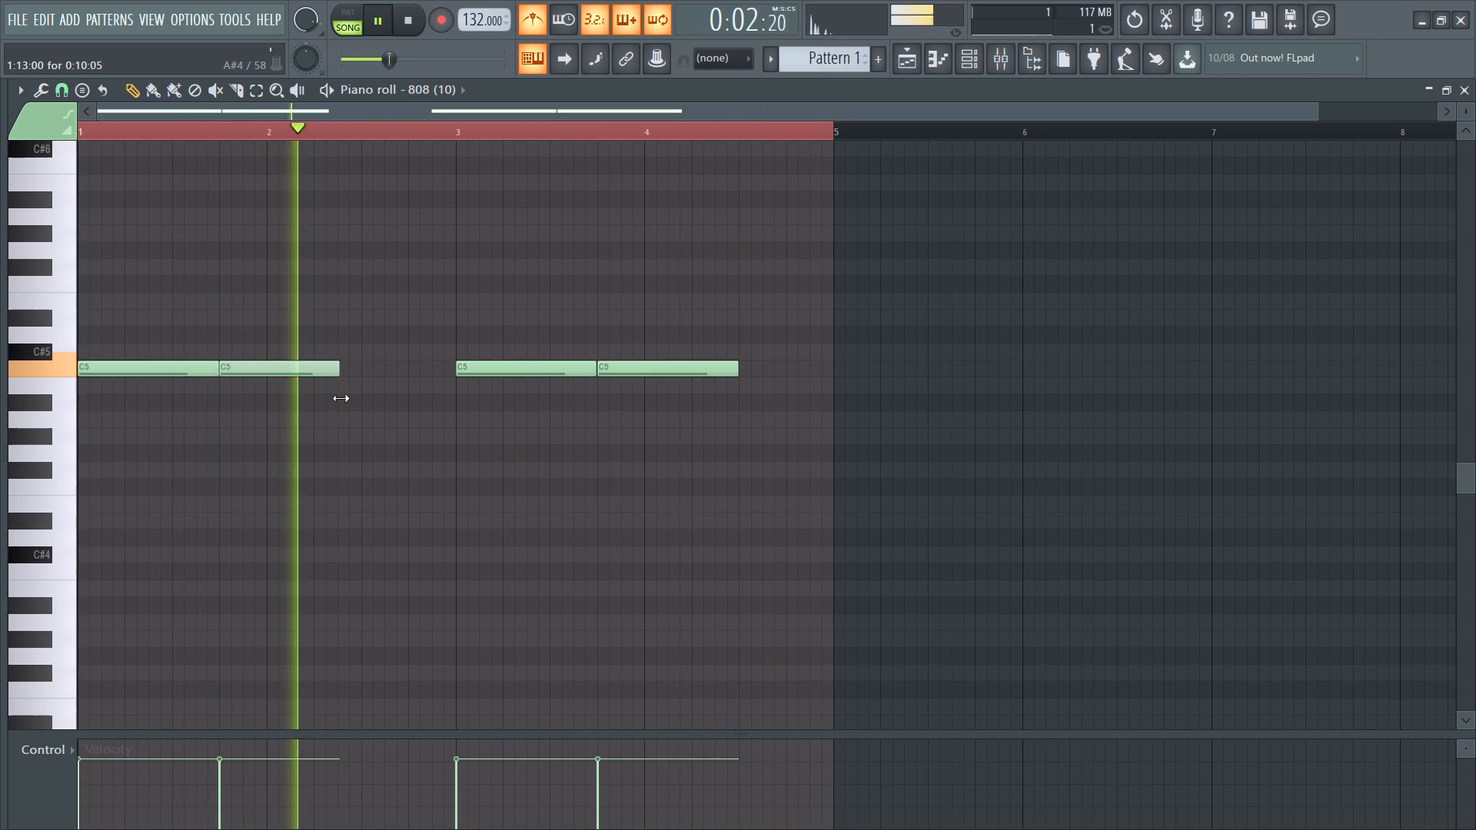
{"action": "left_click_drag", "start_coordinate": [341, 398], "coordinate": [337, 410]}
{"action": "key", "text": "space"}
{"action": "key", "text": "space"}
{"action": "key", "text": "space"}
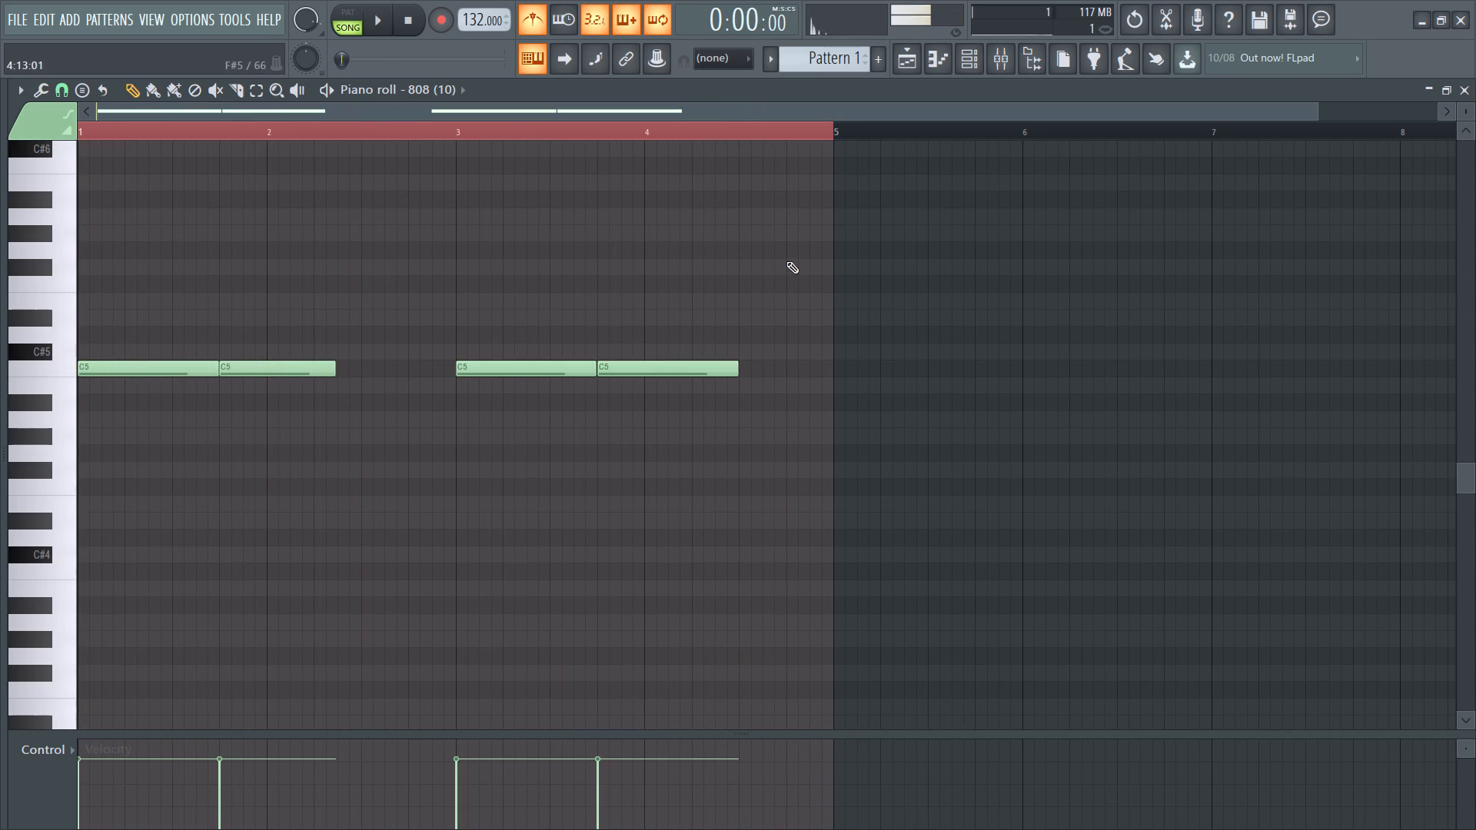
{"action": "left_click", "coordinate": [983, 50]}
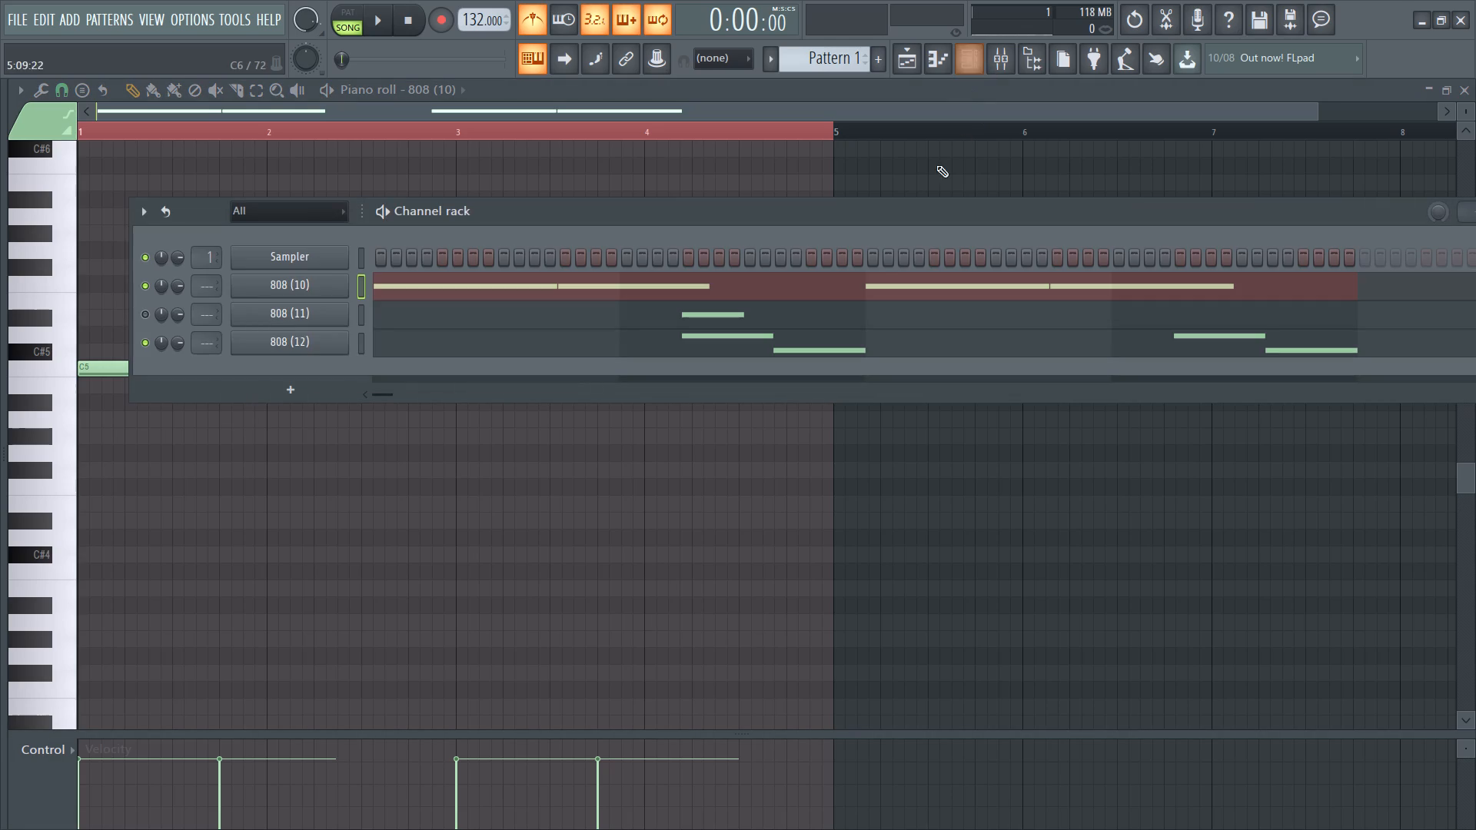
{"action": "left_click", "coordinate": [932, 65]}
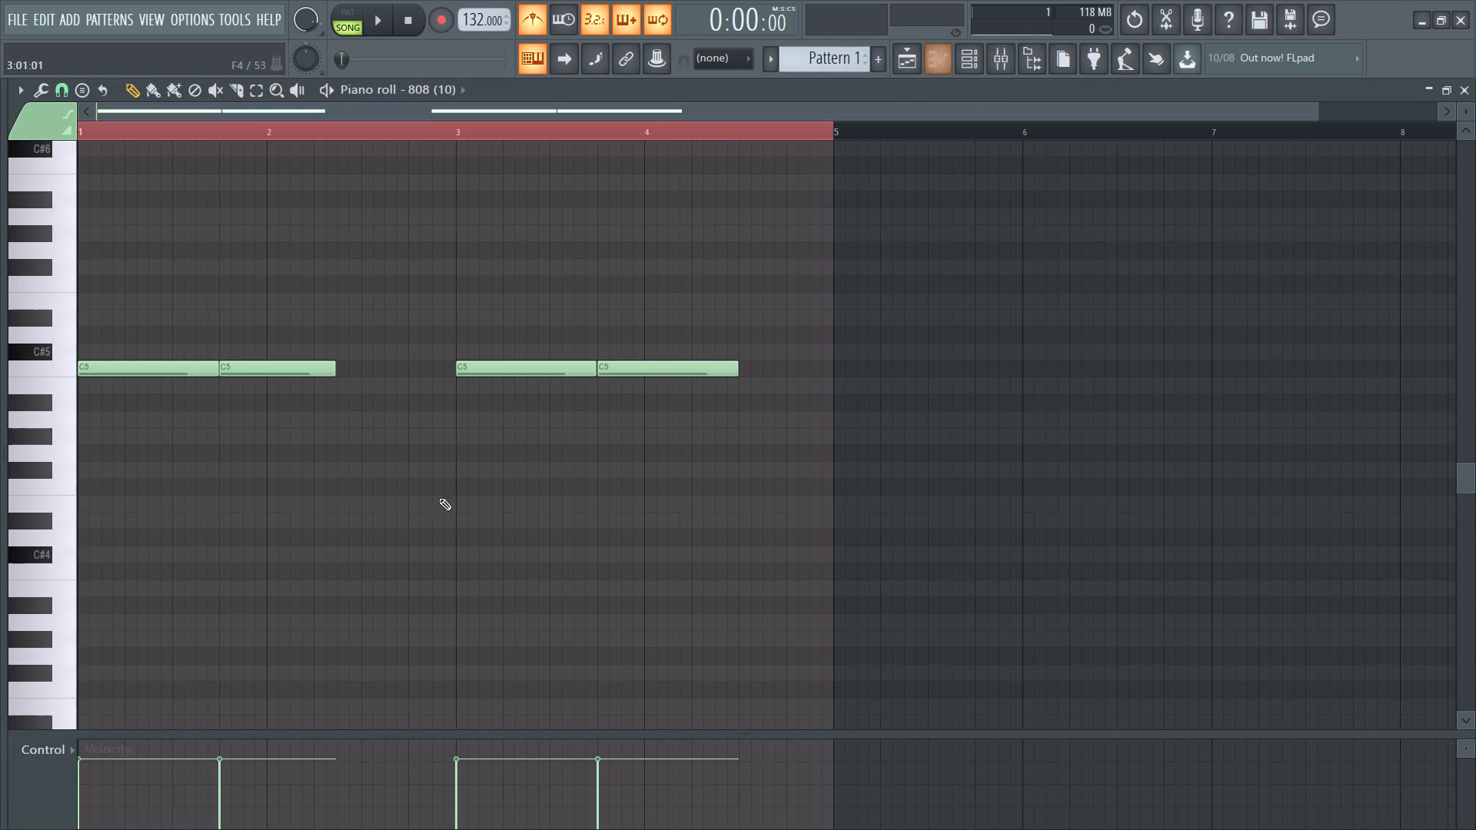
{"action": "left_click_drag", "start_coordinate": [334, 372], "coordinate": [309, 419]}
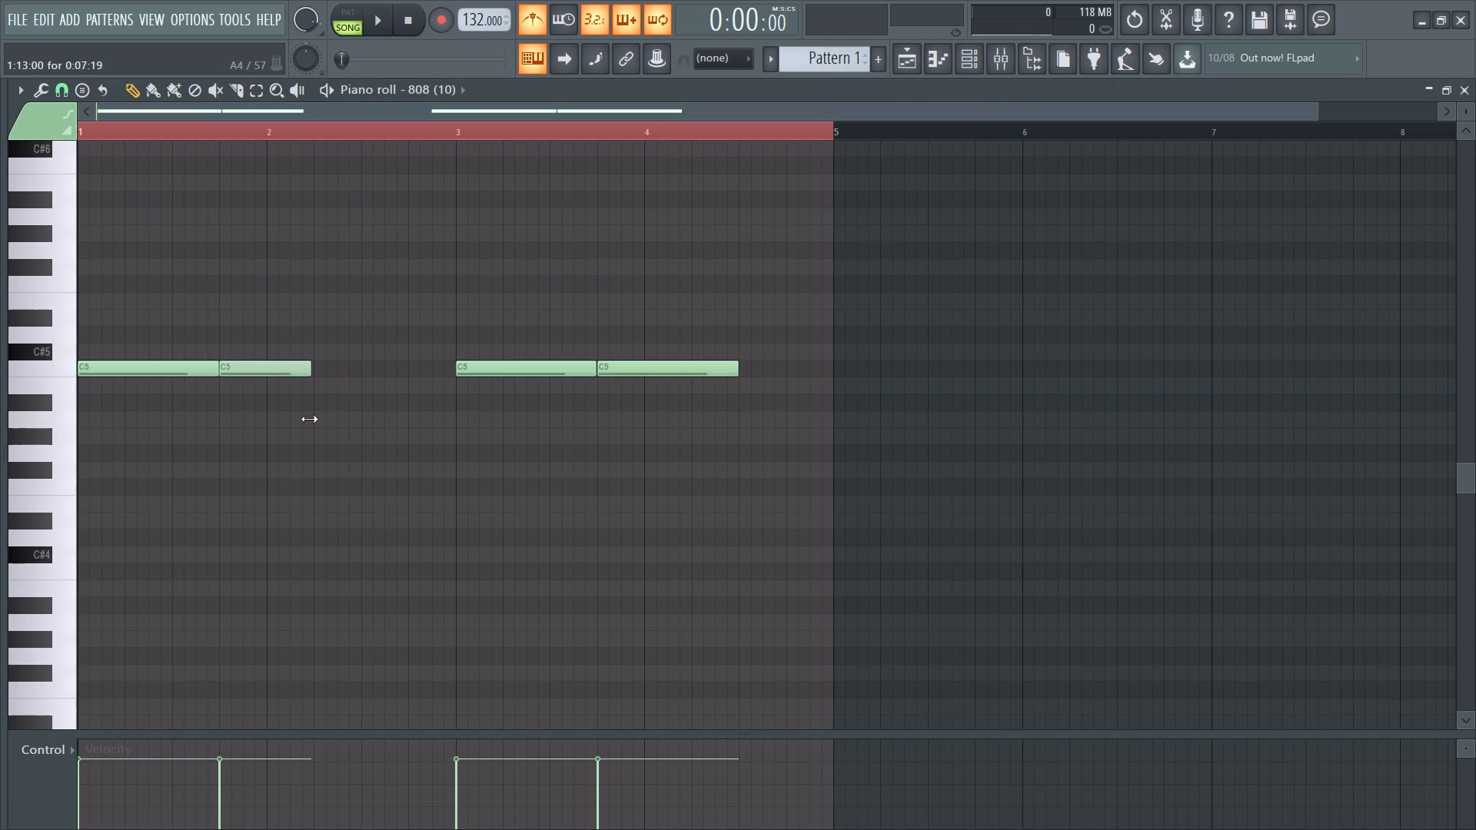
{"action": "left_click_drag", "start_coordinate": [309, 419], "coordinate": [311, 420]}
{"action": "key", "text": "space"}
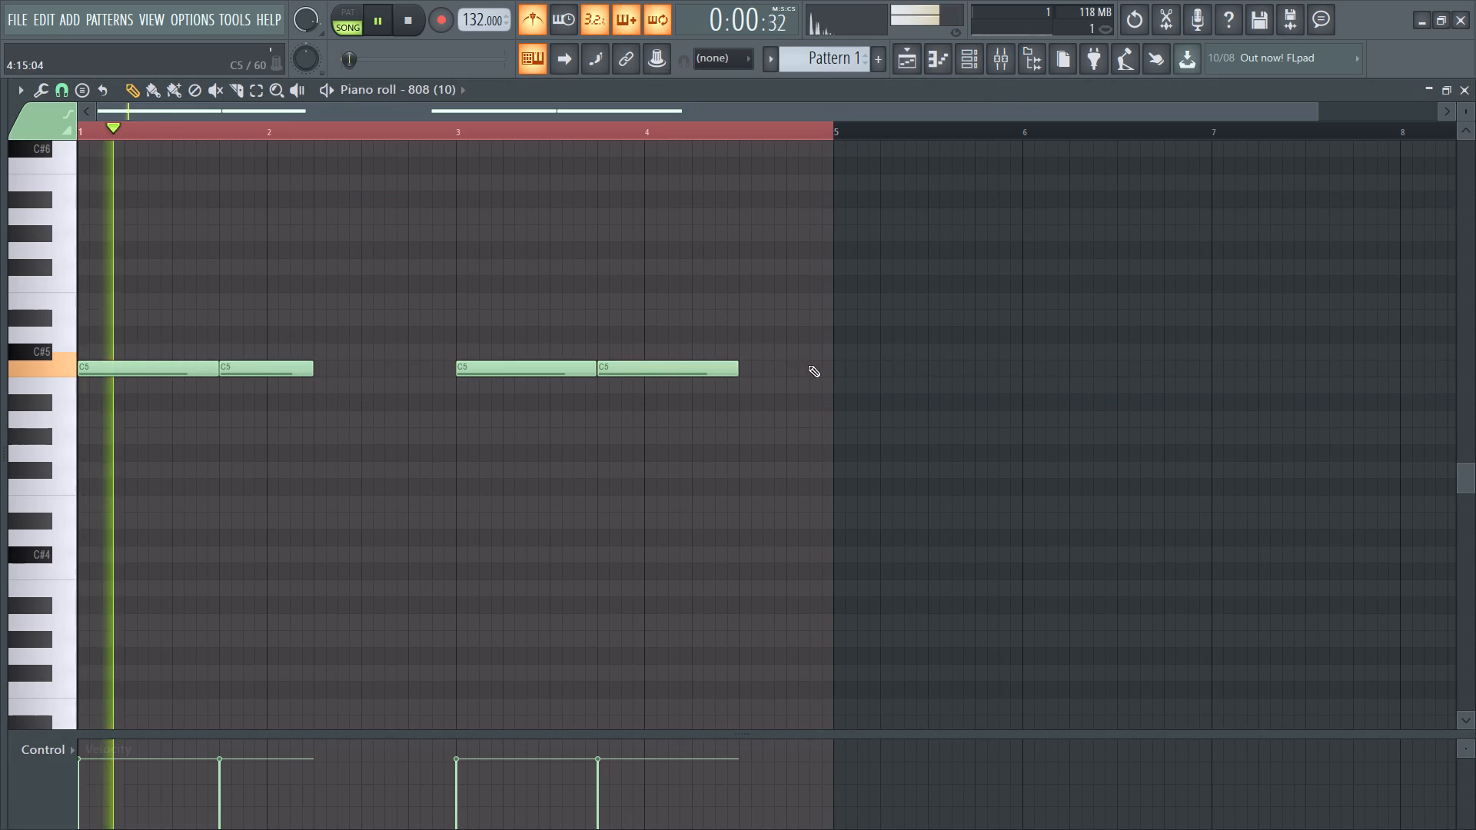
Shorten the C5 note at 3:13:00 to 0:08:01 and listen to the loop.
{"action": "left_click_drag", "start_coordinate": [733, 373], "coordinate": [663, 410]}
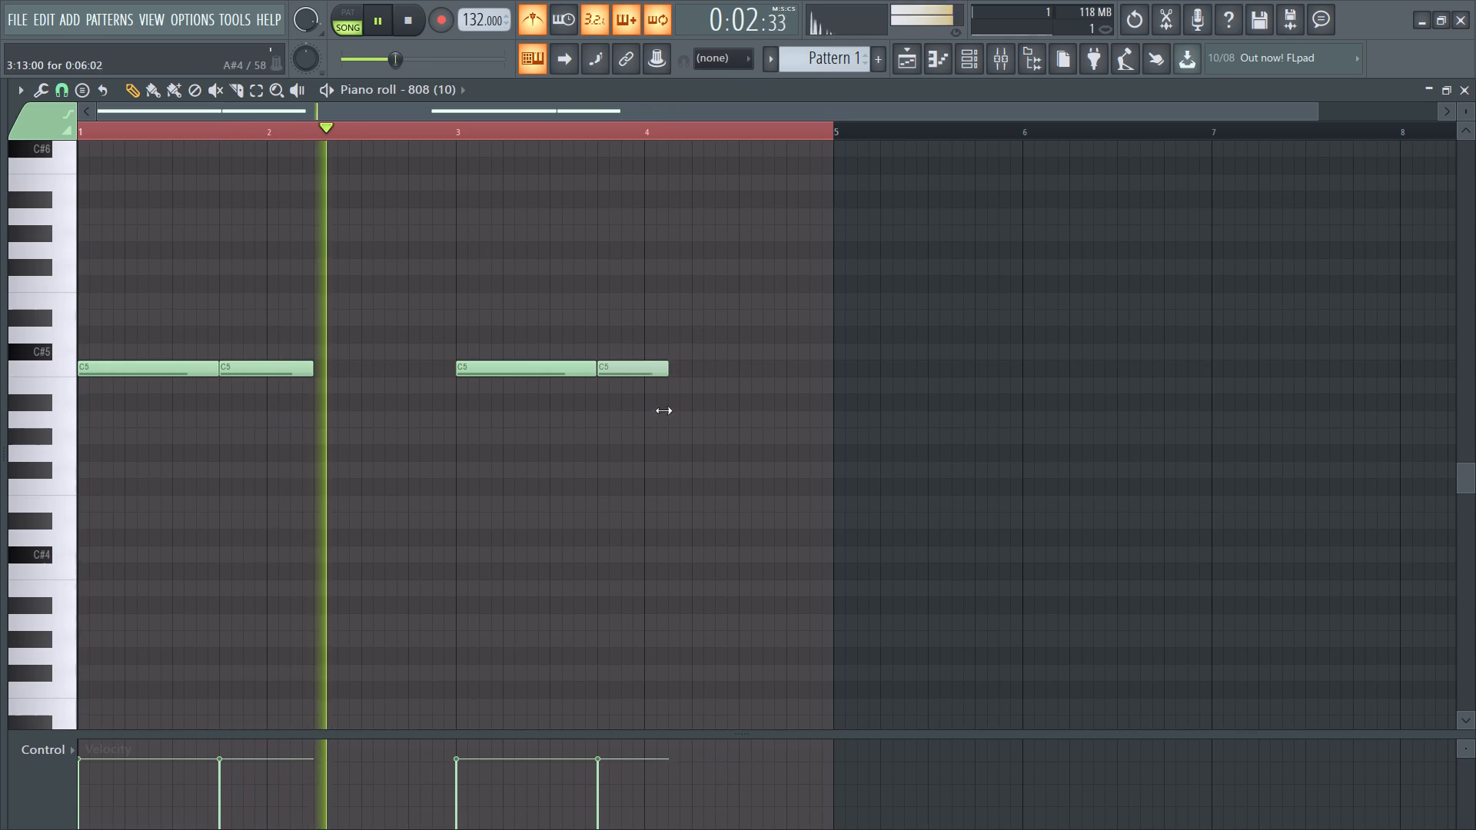
{"action": "left_click_drag", "start_coordinate": [663, 410], "coordinate": [686, 415]}
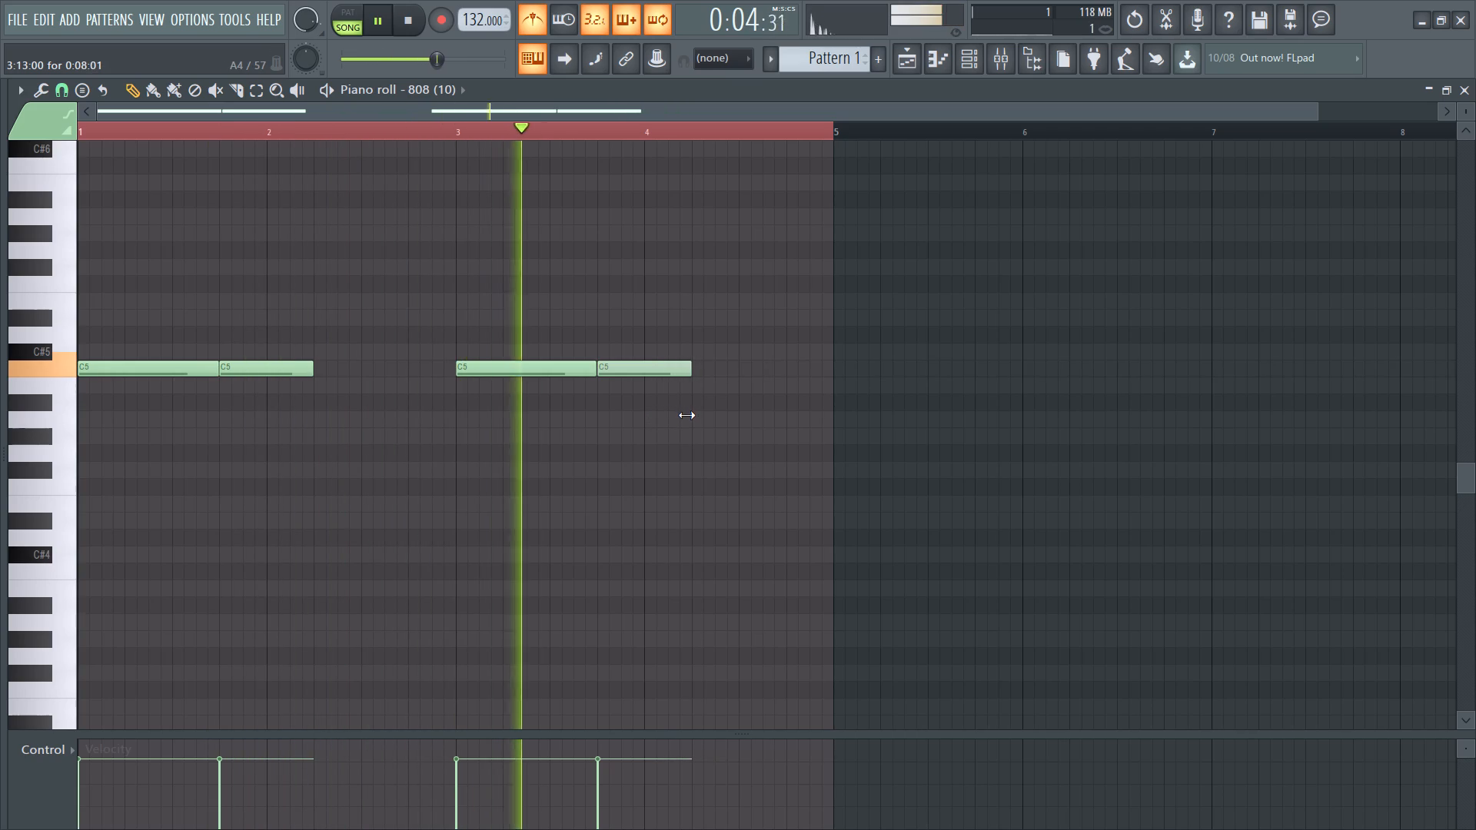
{"action": "left_click_drag", "start_coordinate": [686, 415], "coordinate": [686, 416]}
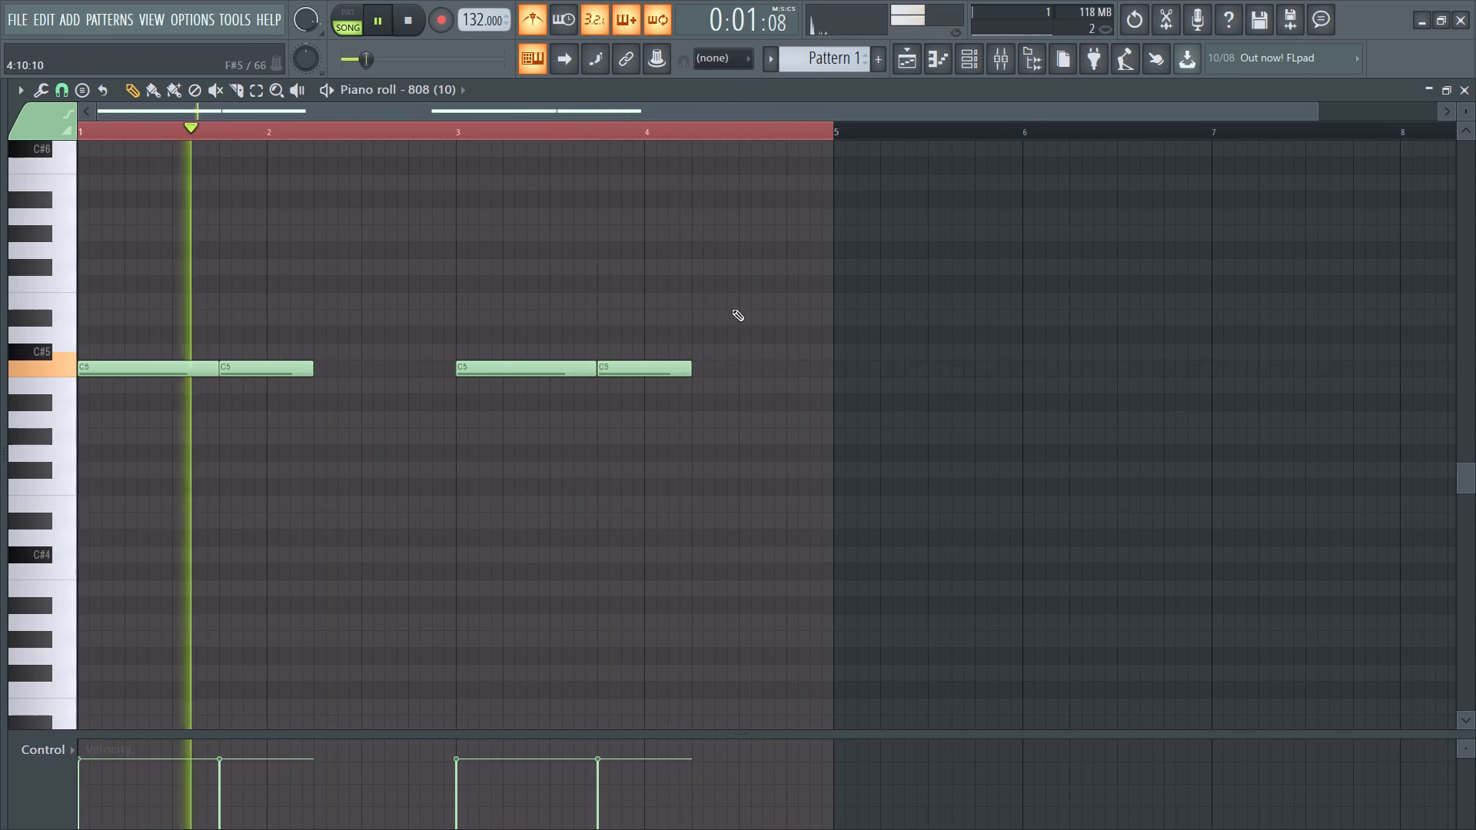
{"action": "key", "text": "space"}
Add an A4 note at 4:12:23 and trim it to 0:04:01 so it ends at the start of bar 5.
{"action": "left_click", "coordinate": [675, 370]}
{"action": "left_click_drag", "start_coordinate": [786, 416], "coordinate": [783, 461]}
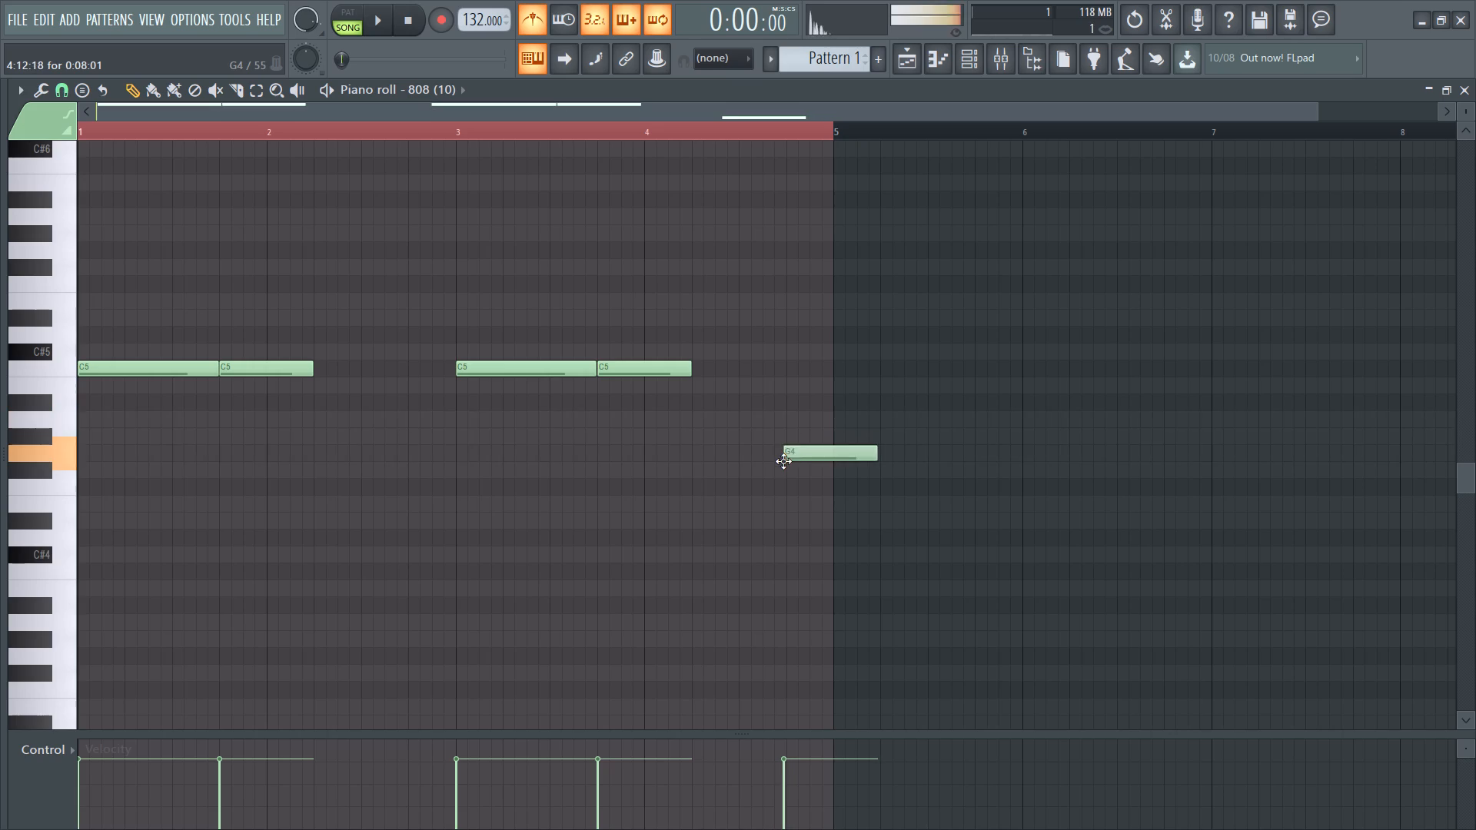
{"action": "left_click_drag", "start_coordinate": [783, 461], "coordinate": [788, 409]}
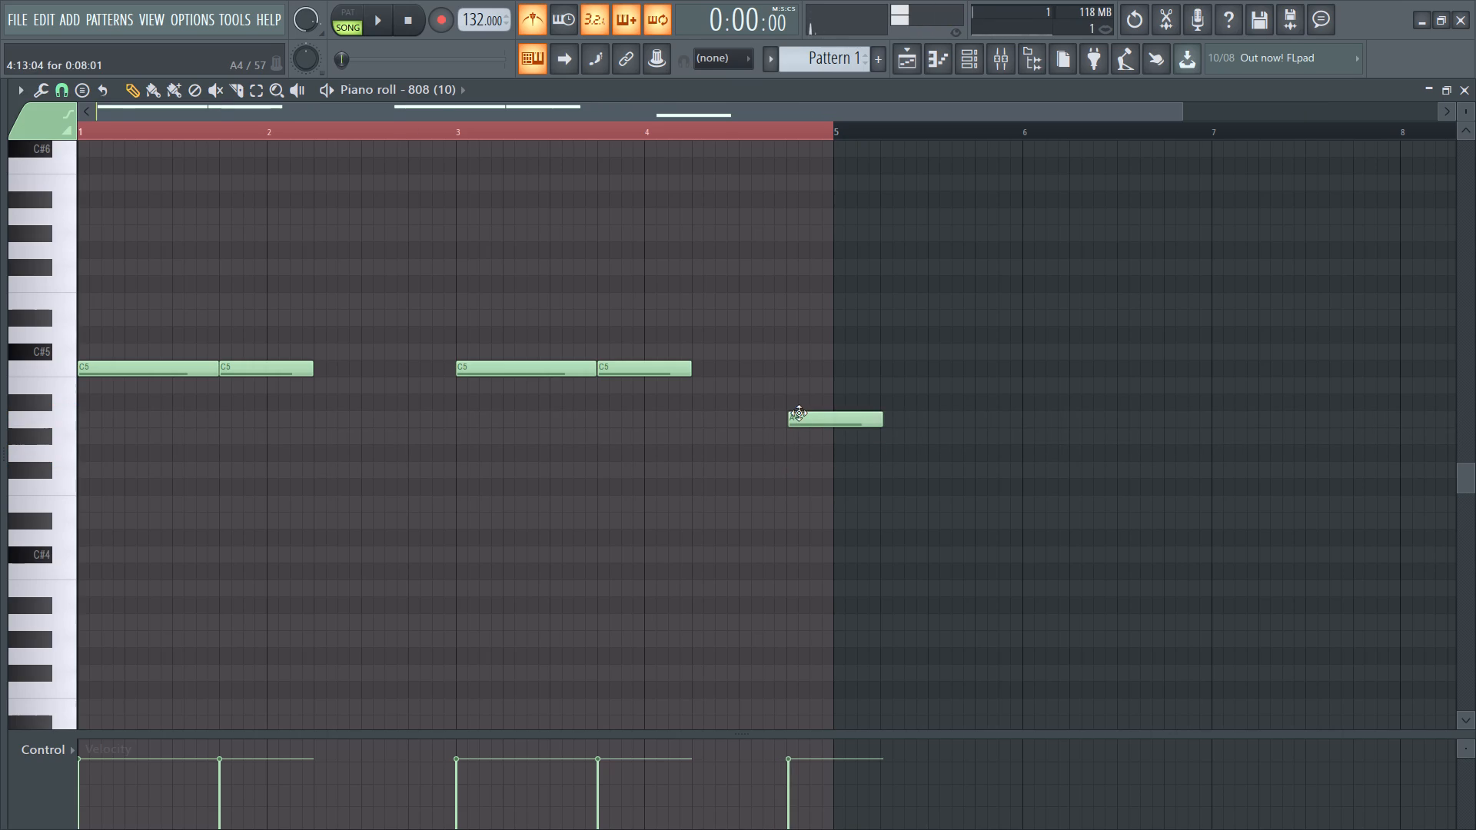
{"action": "key", "text": "space"}
{"action": "scroll", "coordinate": [864, 426], "scroll_direction": "up", "scroll_amount": 3, "text": "ctrl"}
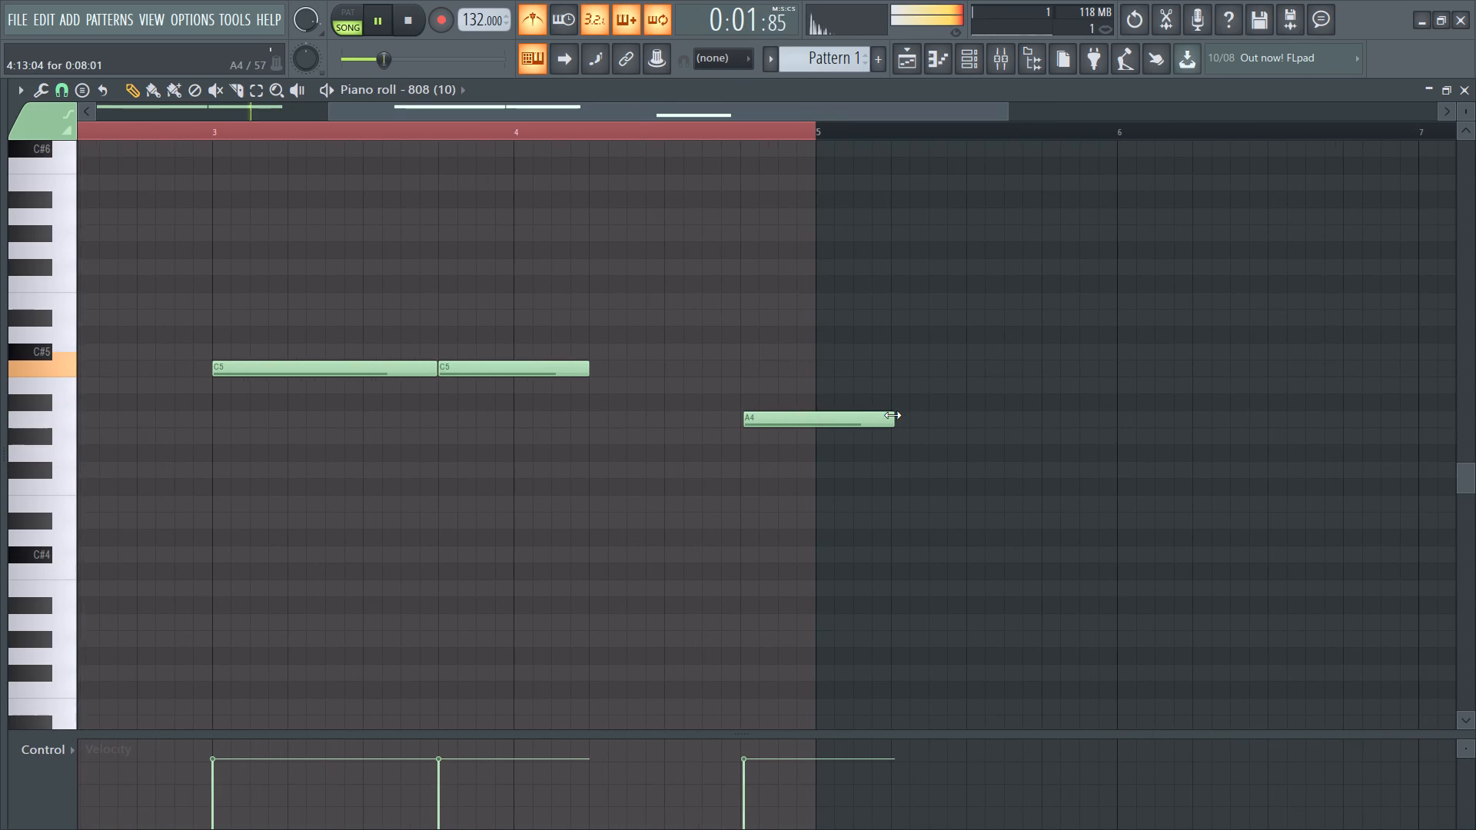
{"action": "left_click", "coordinate": [835, 420]}
{"action": "left_click_drag", "start_coordinate": [886, 418], "coordinate": [885, 418]}
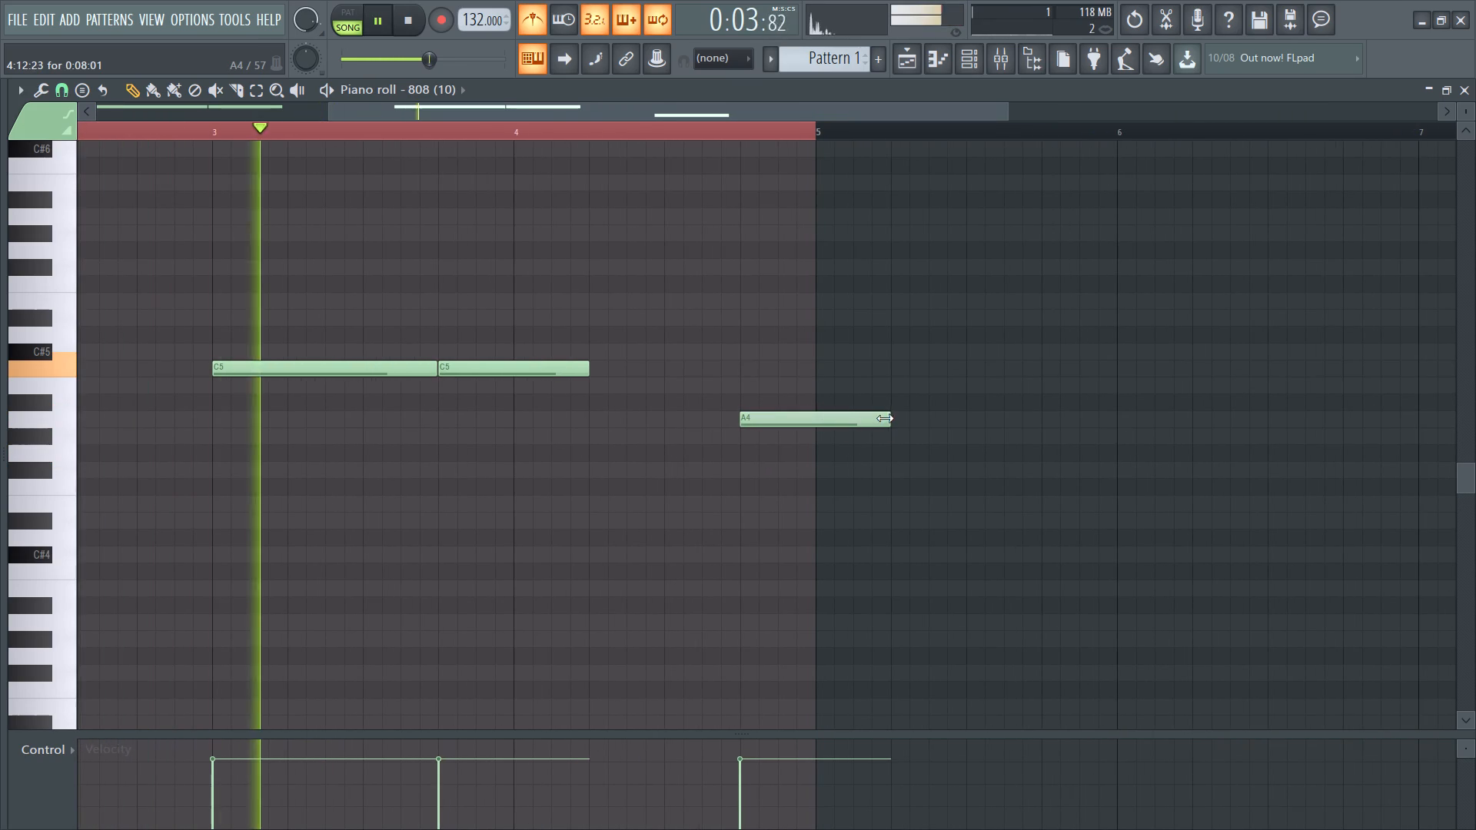
{"action": "left_click_drag", "start_coordinate": [885, 418], "coordinate": [811, 448]}
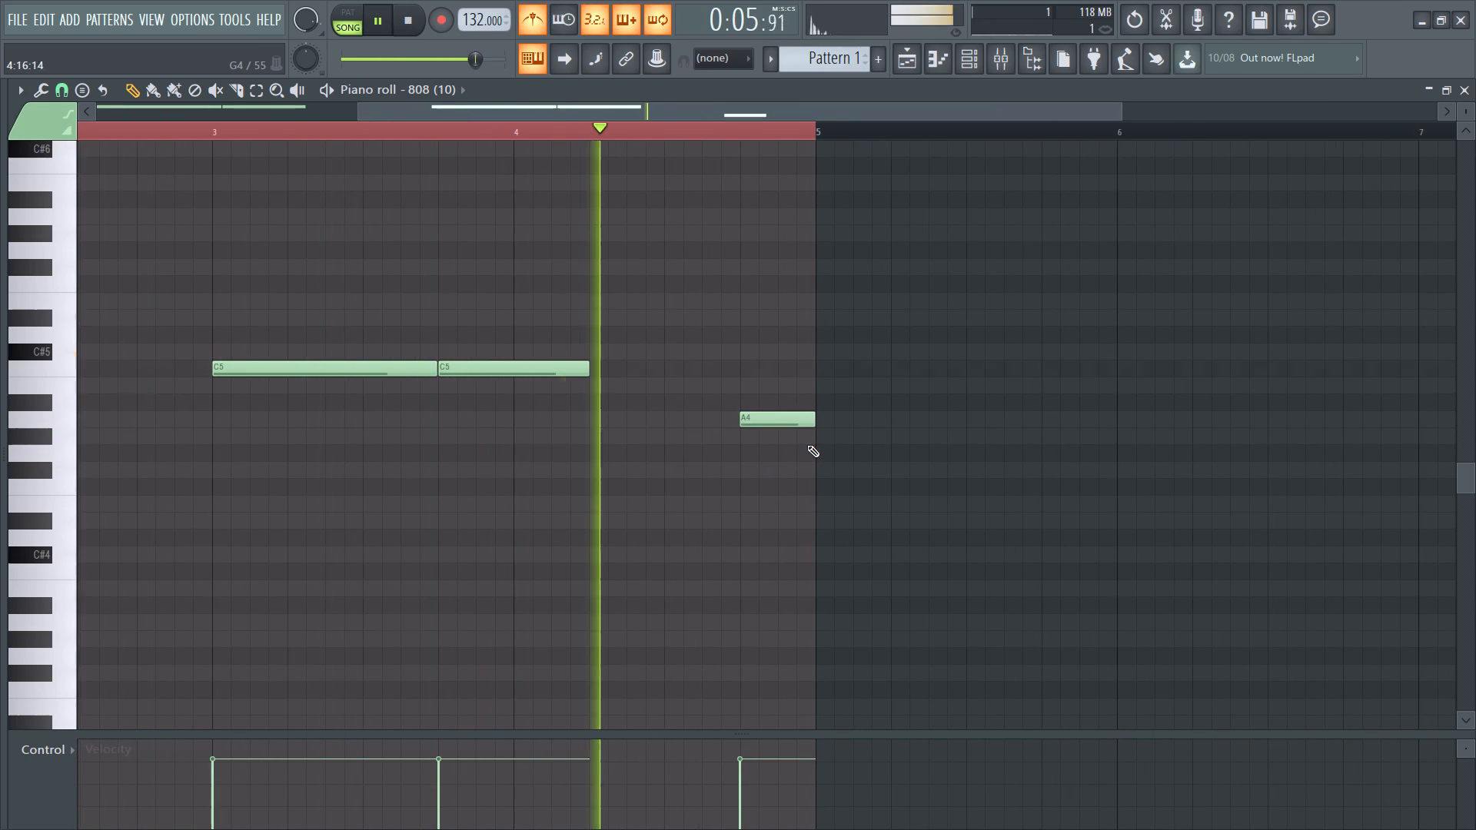
{"action": "key", "text": "space"}
Add an F#4 note at 4:15:01 and shorten it to 0:01:22 so it ends at bar 5.
{"action": "left_click", "coordinate": [769, 420]}
{"action": "left_click_drag", "start_coordinate": [786, 441], "coordinate": [777, 450]}
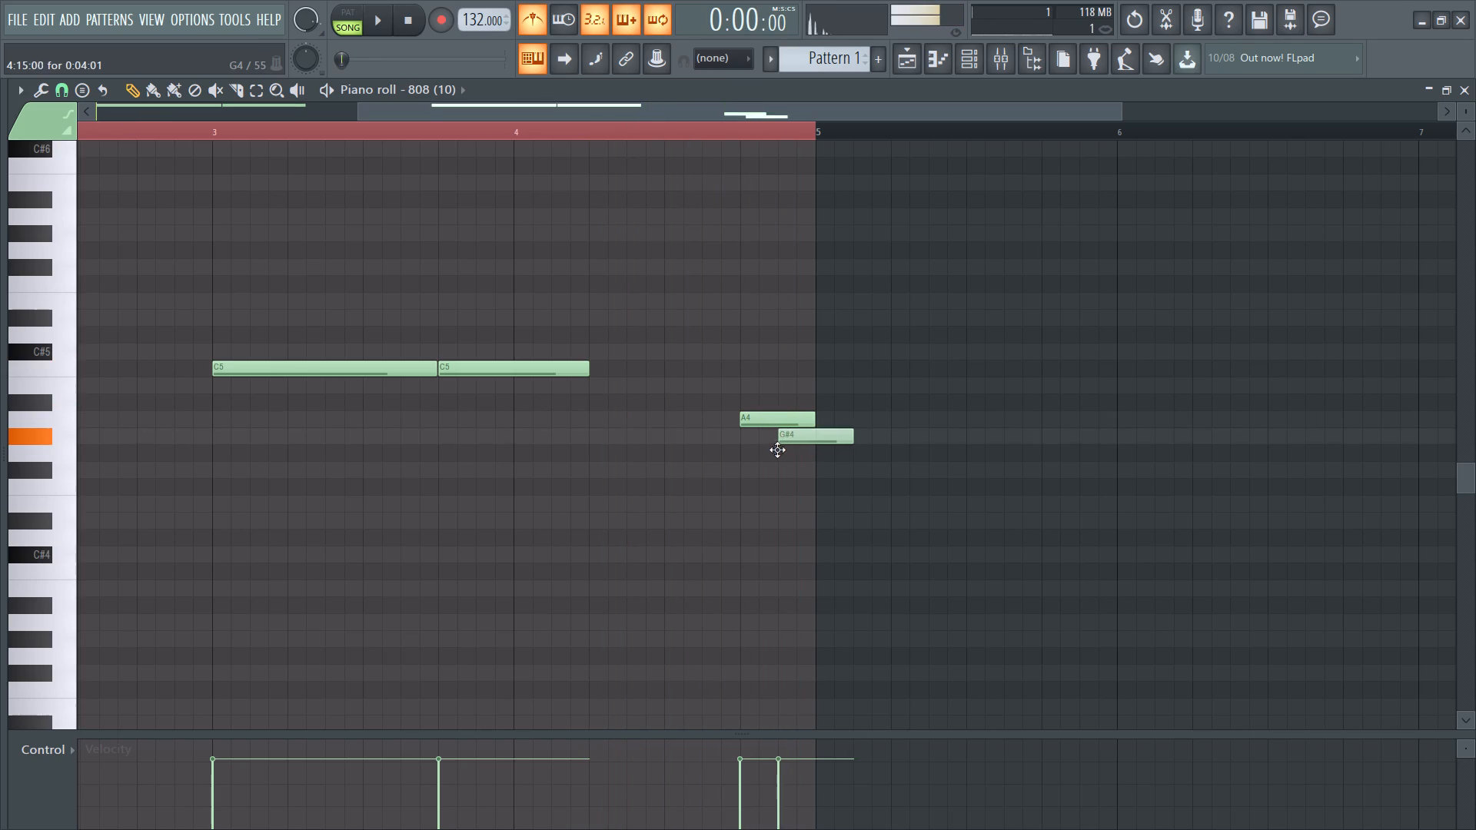
{"action": "left_click_drag", "start_coordinate": [777, 450], "coordinate": [779, 481]}
{"action": "key", "text": "space"}
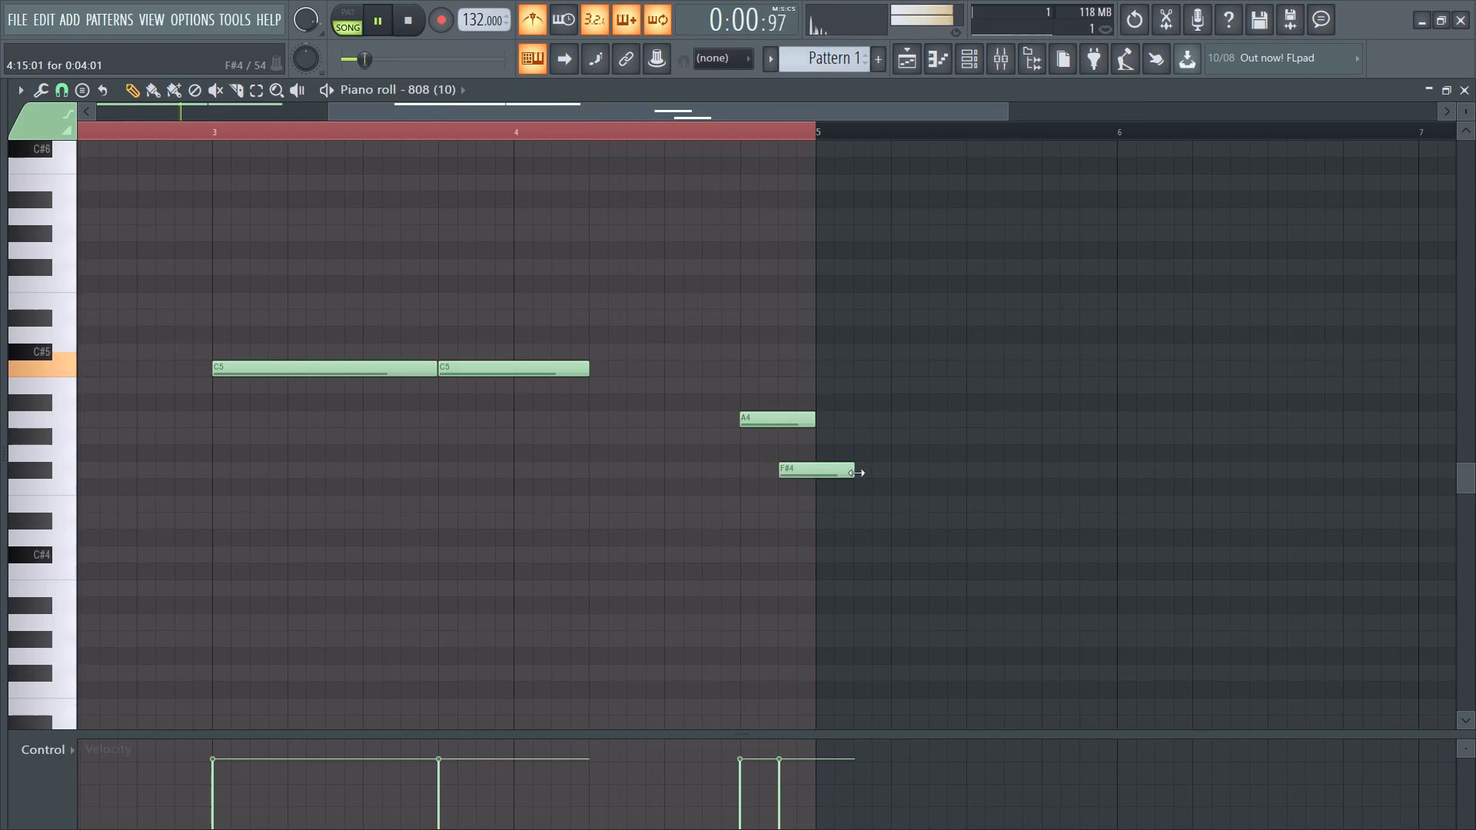
{"action": "left_click_drag", "start_coordinate": [854, 472], "coordinate": [814, 503]}
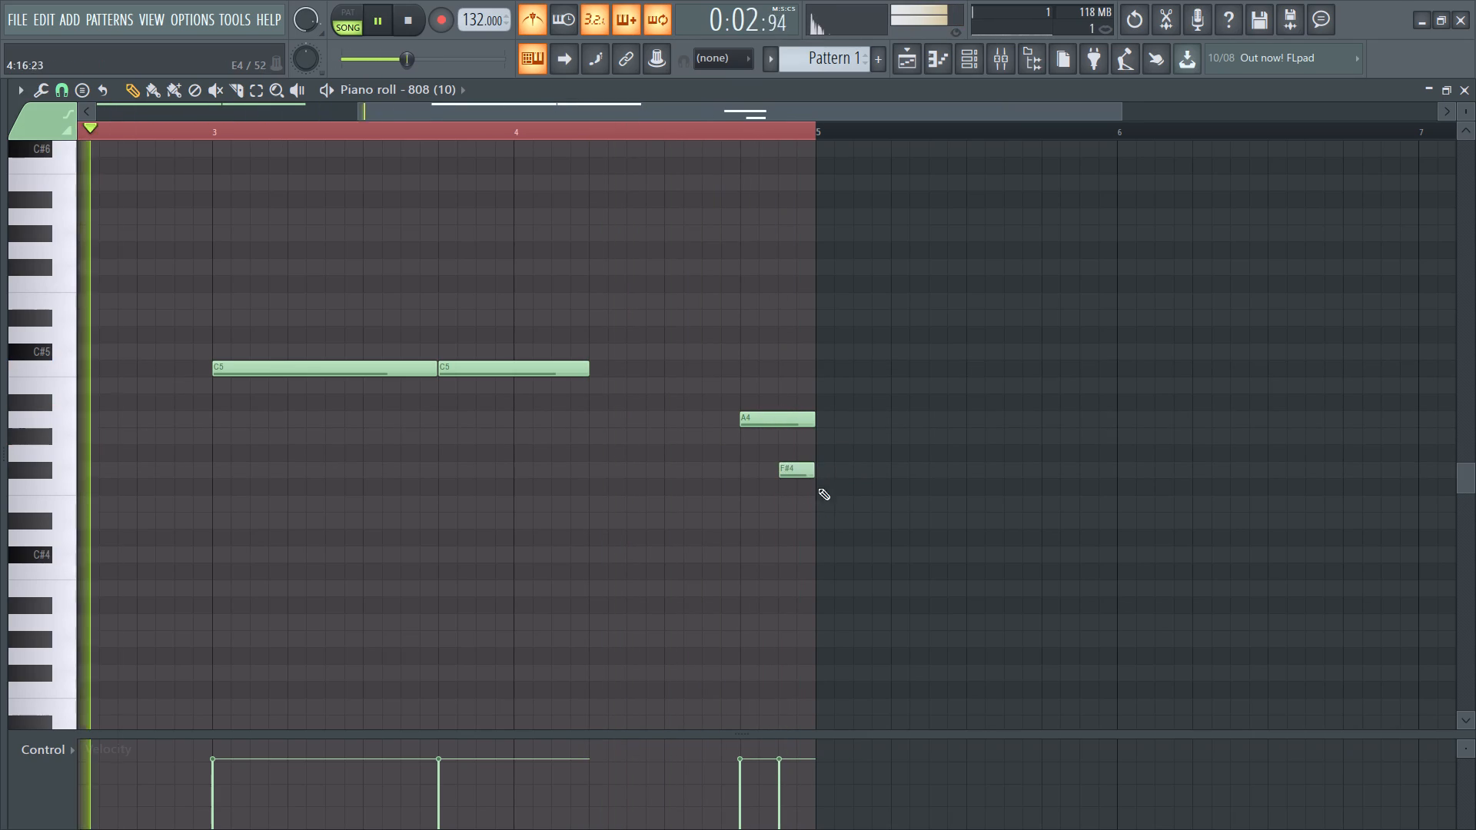
Shorten the A4 note to 0:02:00 so it ends where the F#4 note begins.
{"action": "left_click_drag", "start_coordinate": [814, 422], "coordinate": [776, 453]}
{"action": "scroll", "coordinate": [786, 535], "scroll_direction": "up", "scroll_amount": 3, "text": "ctrl"}
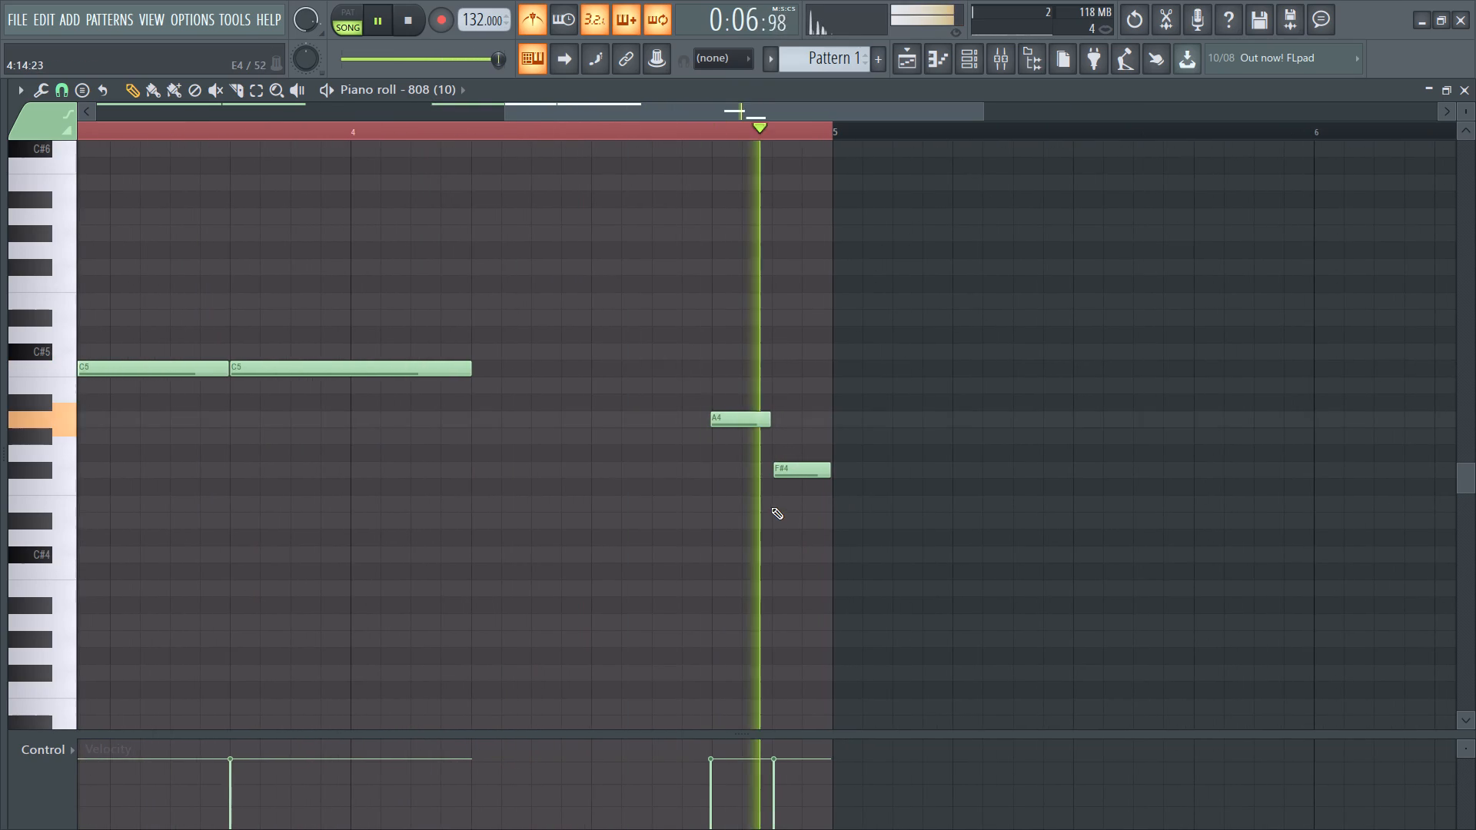
{"action": "left_click", "coordinate": [802, 468], "text": "ctrl"}
{"action": "scroll", "coordinate": [783, 476], "scroll_direction": "up", "scroll_amount": 2, "text": "ctrl"}
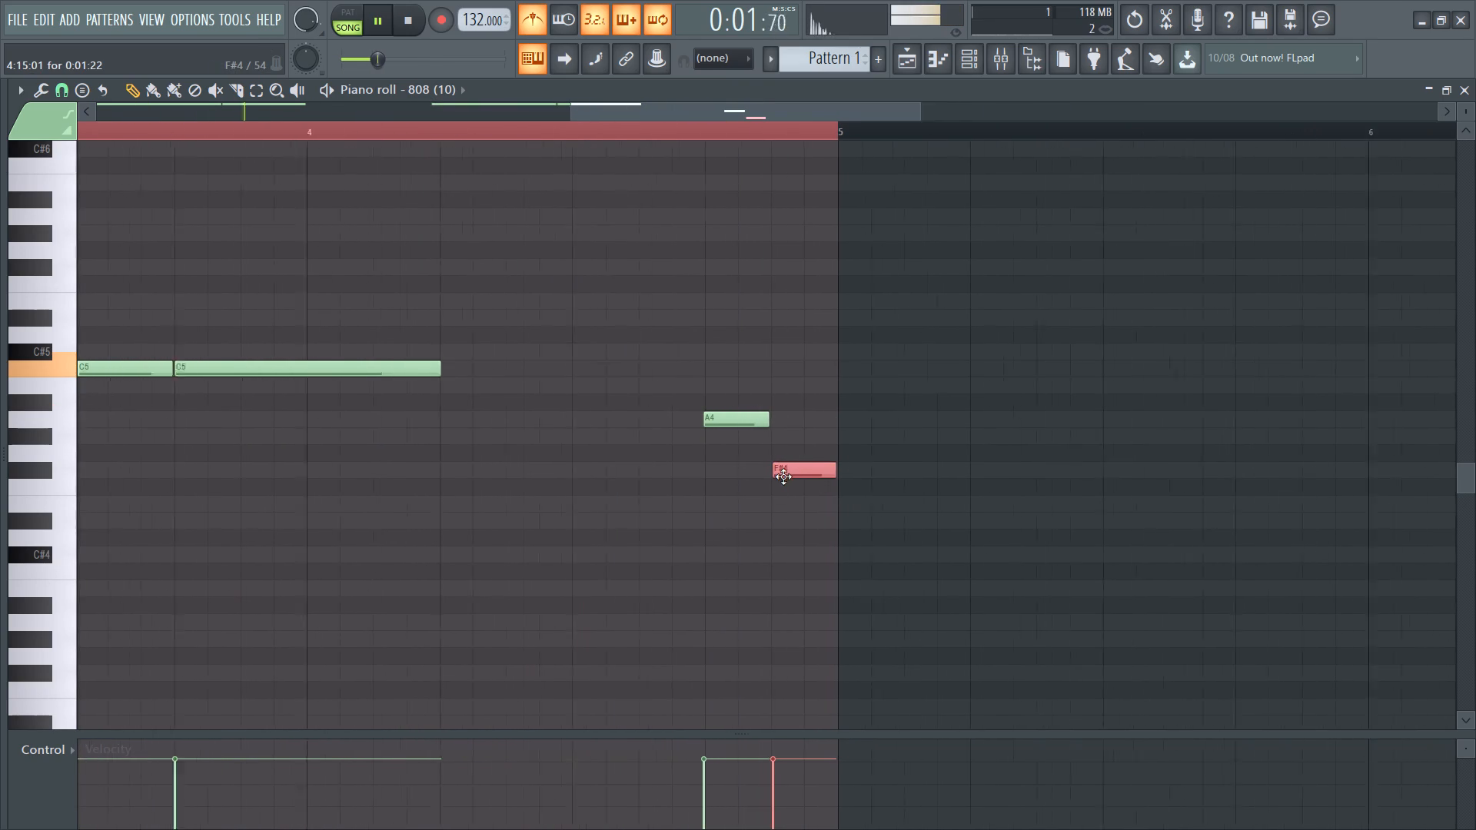
{"action": "scroll", "coordinate": [783, 476], "scroll_direction": "up", "scroll_amount": 1, "text": "ctrl"}
{"action": "left_click", "coordinate": [793, 470]}
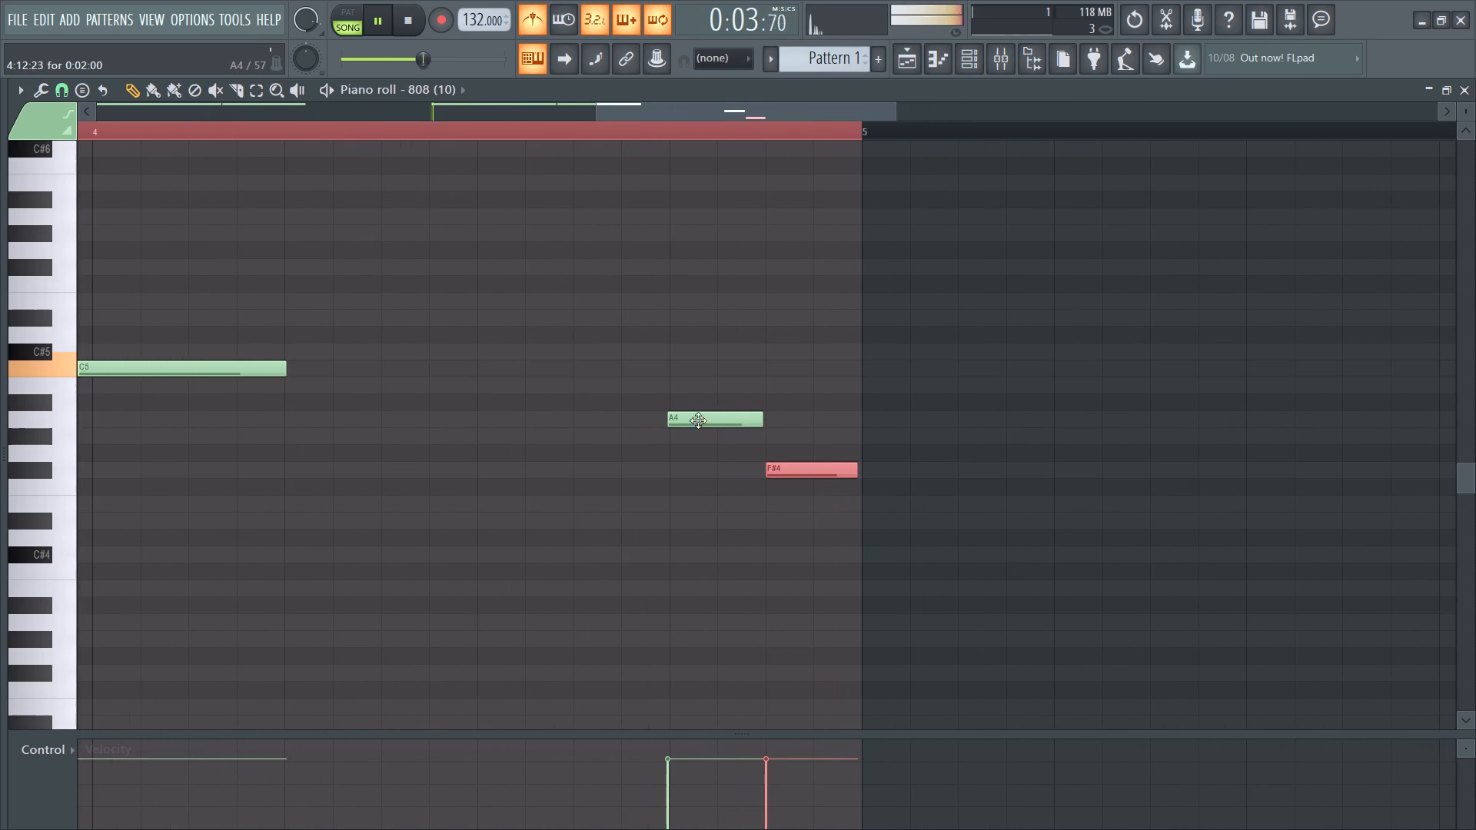
Move the A4 note earlier to about 4:11:00, trying 4:12:01 as an alternative position.
{"action": "left_click_drag", "start_coordinate": [698, 417], "coordinate": [607, 420]}
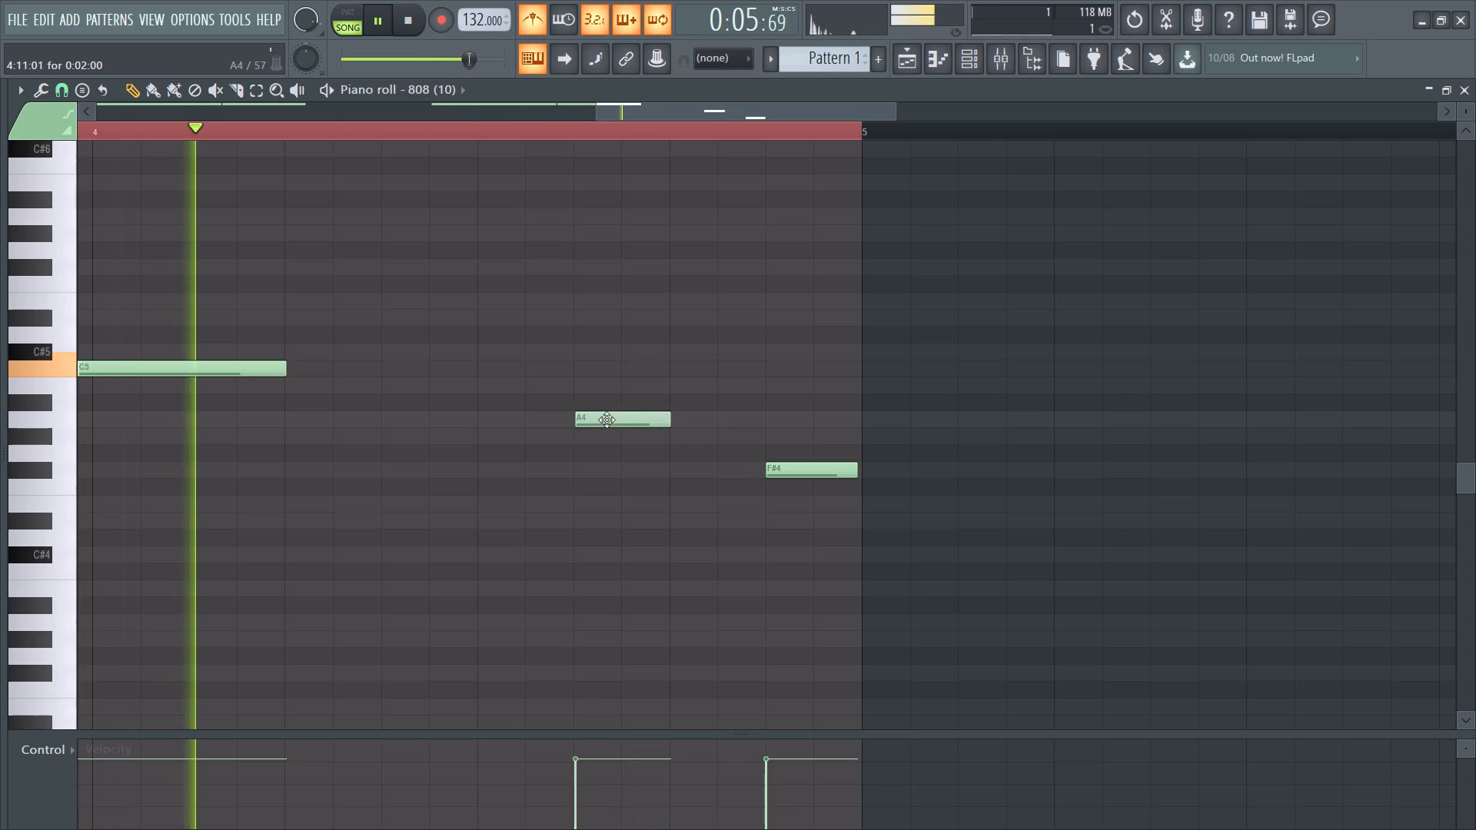
{"action": "left_click_drag", "start_coordinate": [607, 420], "coordinate": [604, 420]}
{"action": "left_click_drag", "start_coordinate": [605, 418], "coordinate": [655, 426]}
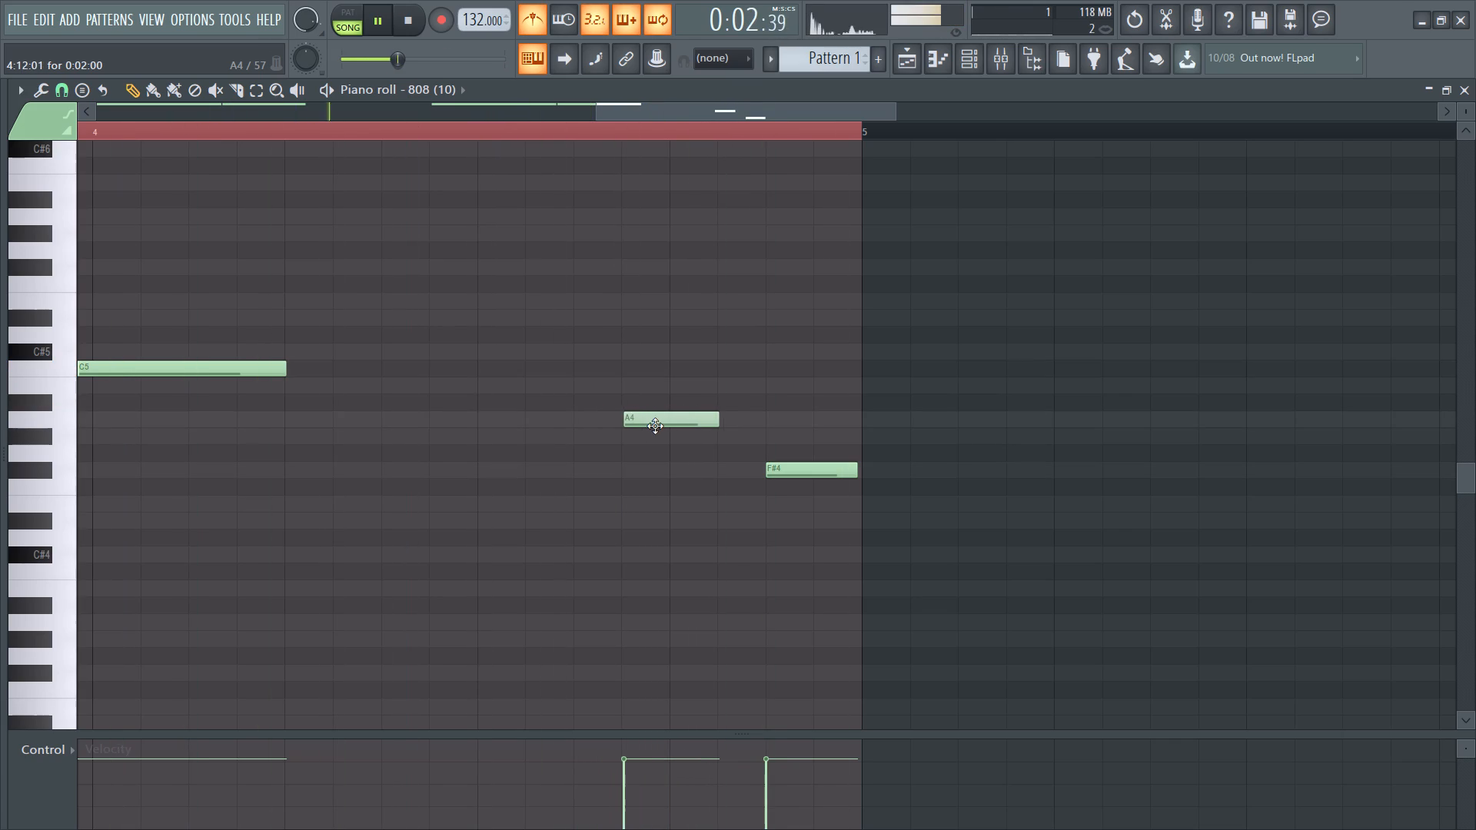
{"action": "left_click_drag", "start_coordinate": [655, 426], "coordinate": [605, 433]}
Chop the A4 note in bar 4 into two equal 0:01:00 notes using the Arpeggiator's time multiplier.
{"action": "left_click", "coordinate": [602, 425], "text": "ctrl"}
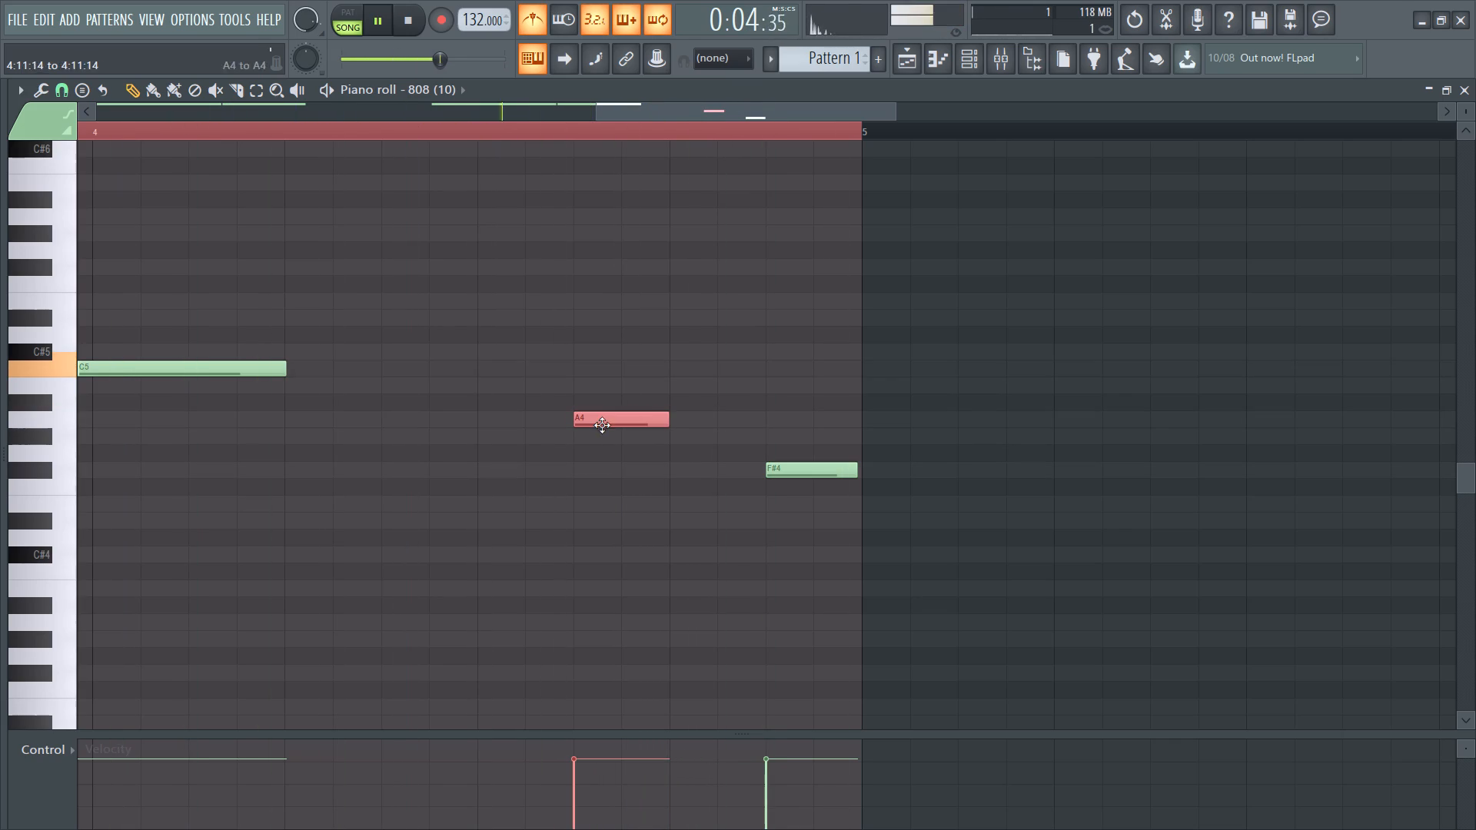
{"action": "key", "text": "alt+a"}
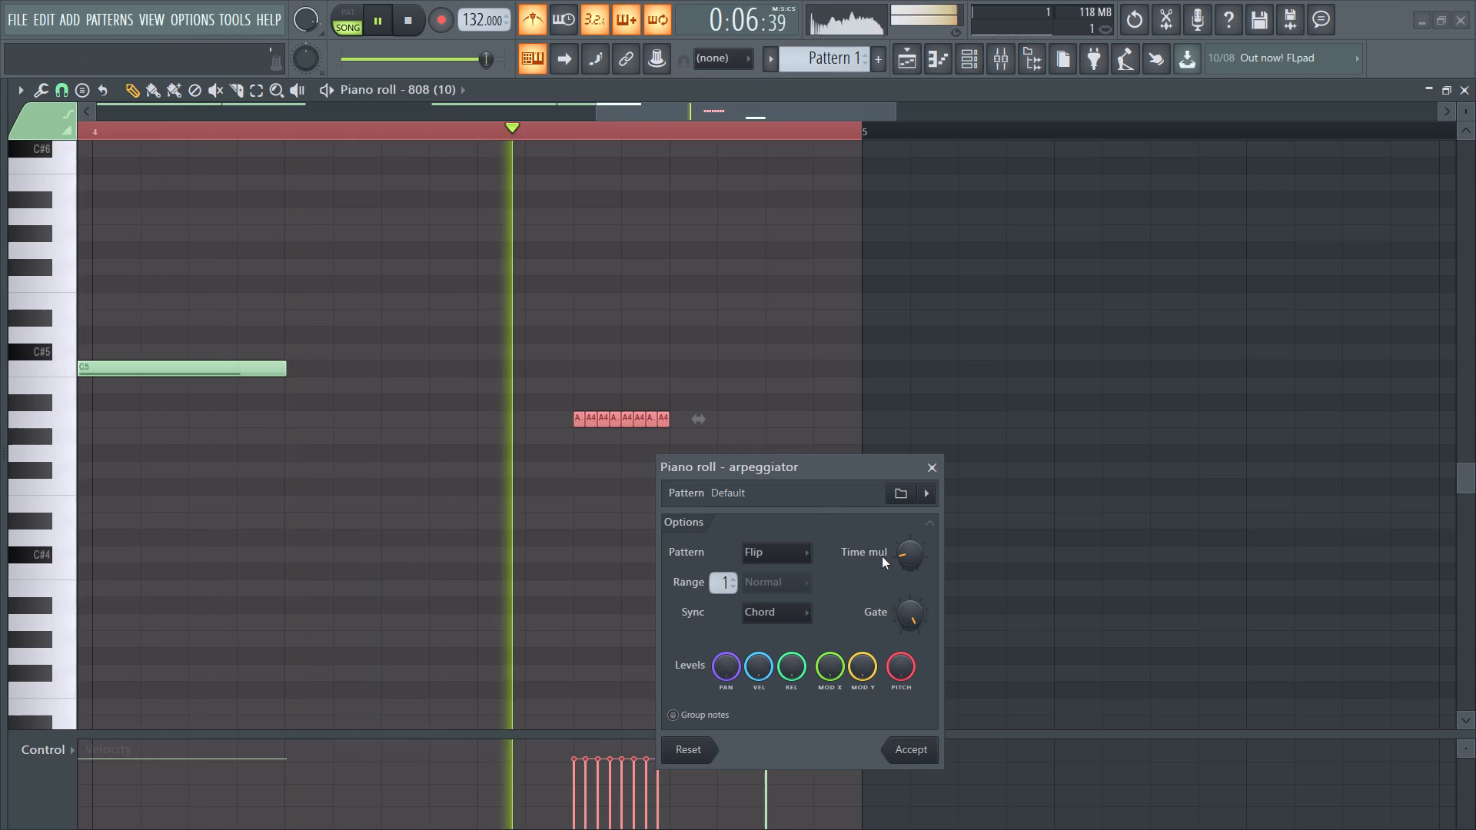
{"action": "left_click_drag", "start_coordinate": [913, 559], "coordinate": [912, 536]}
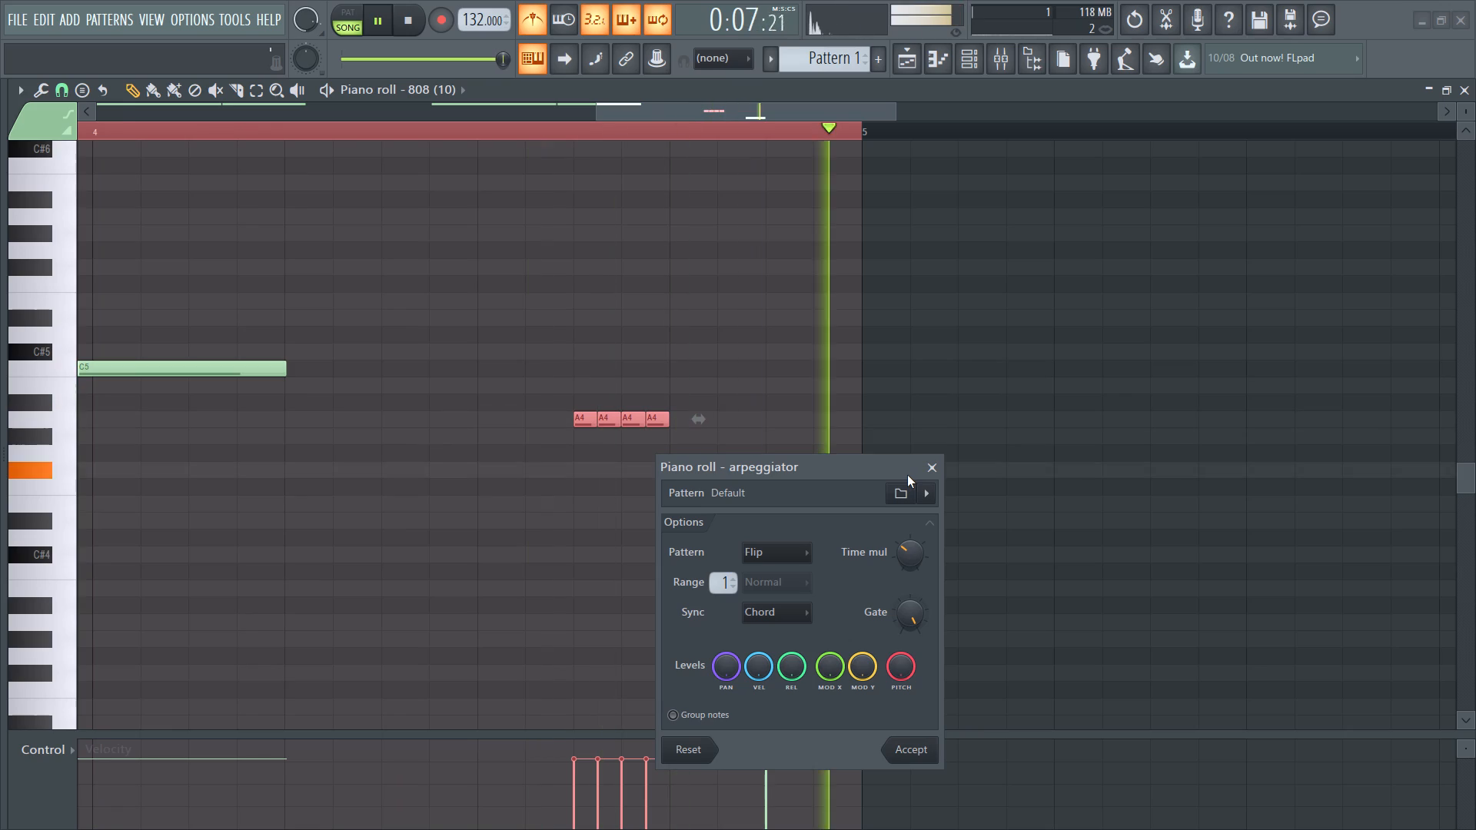
{"action": "left_click_drag", "start_coordinate": [897, 565], "coordinate": [897, 549]}
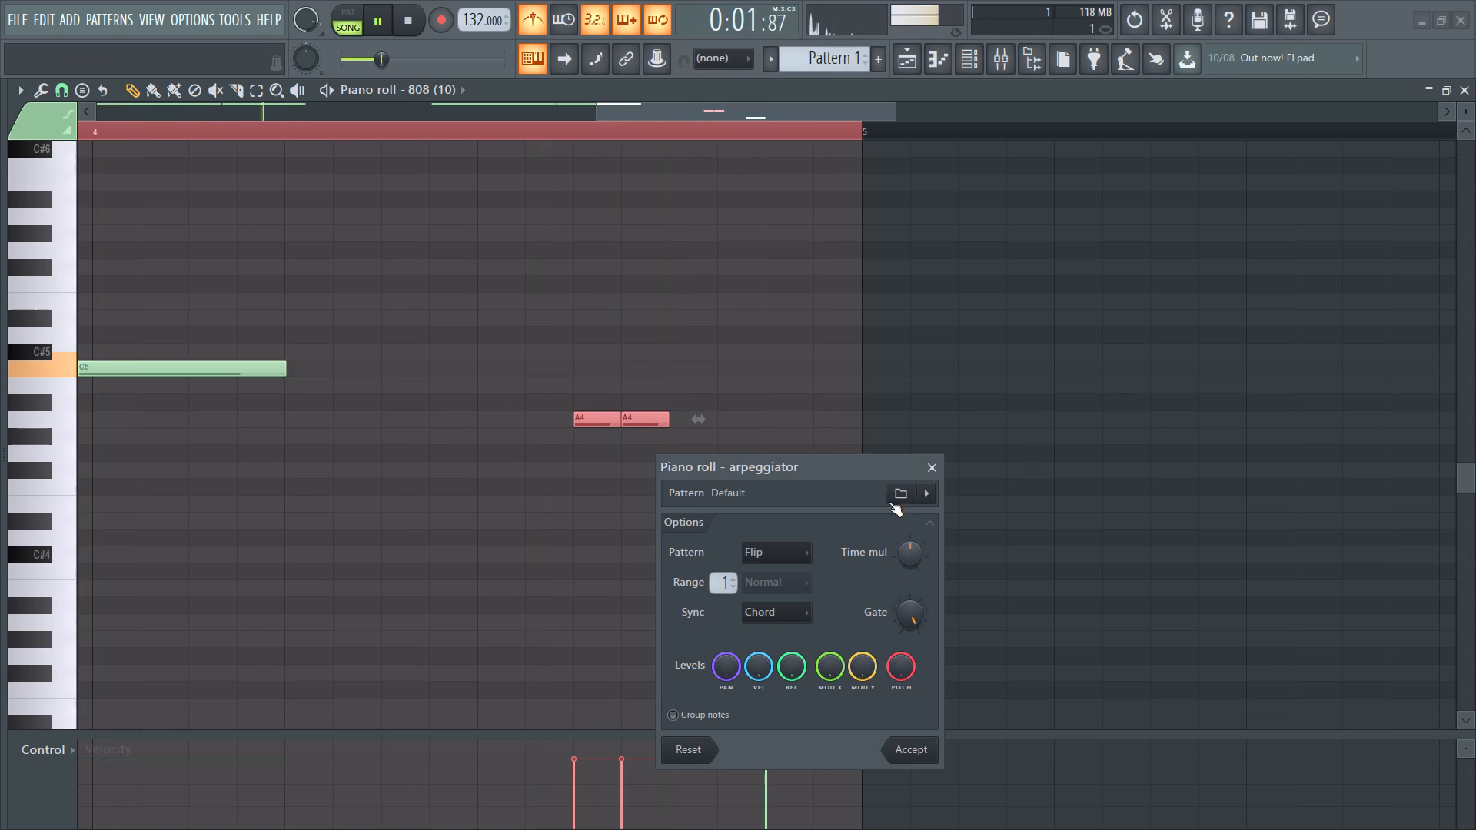
{"action": "left_click", "coordinate": [913, 758]}
Chop the second A4 note at 4:12:00 into two 0:00:12 notes with the Arpeggiator and stop playback.
{"action": "left_click", "coordinate": [647, 424], "text": "ctrl"}
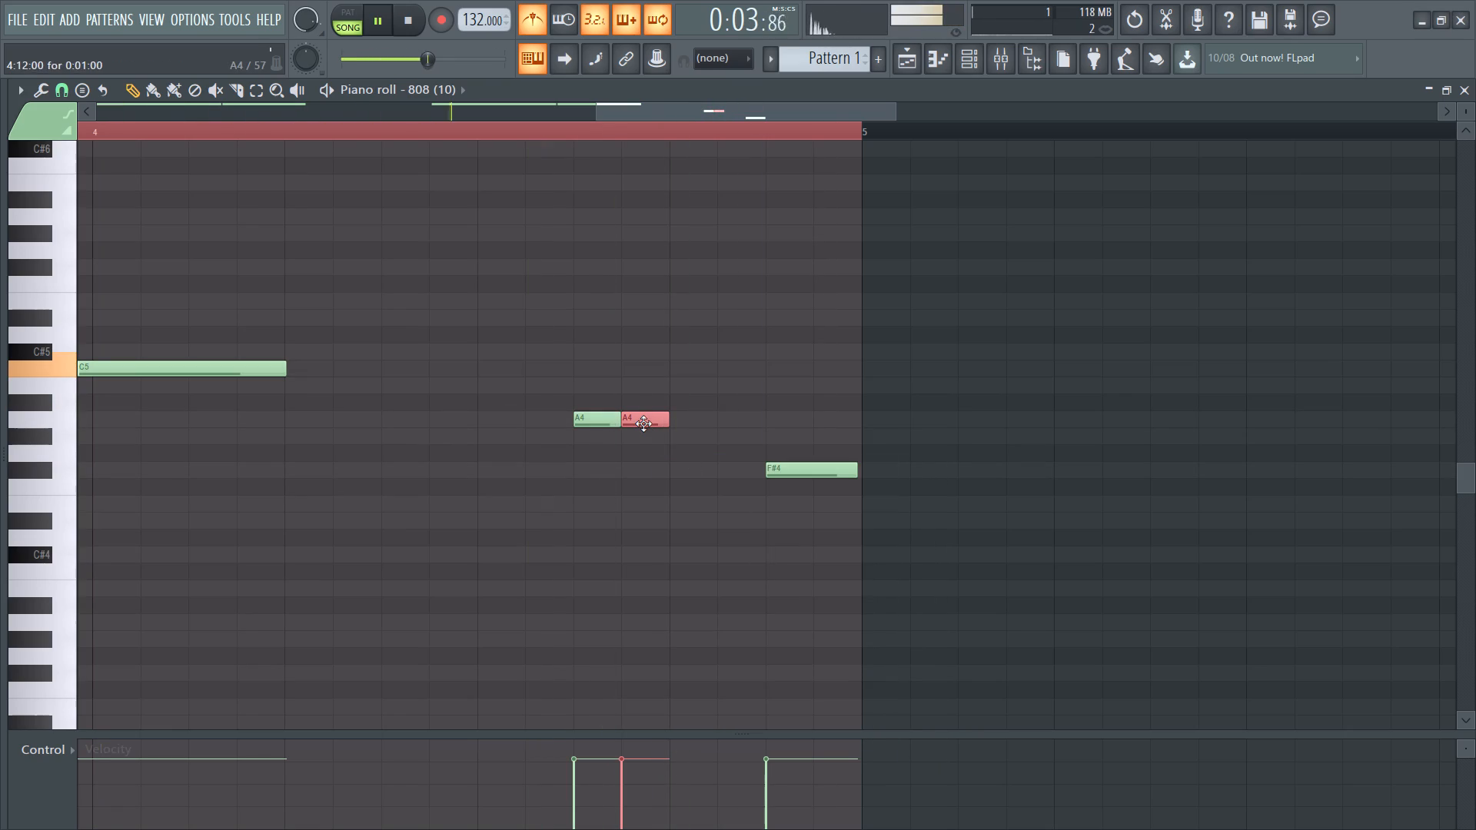
{"action": "key", "text": "alt+a"}
{"action": "left_click_drag", "start_coordinate": [905, 541], "coordinate": [908, 557]}
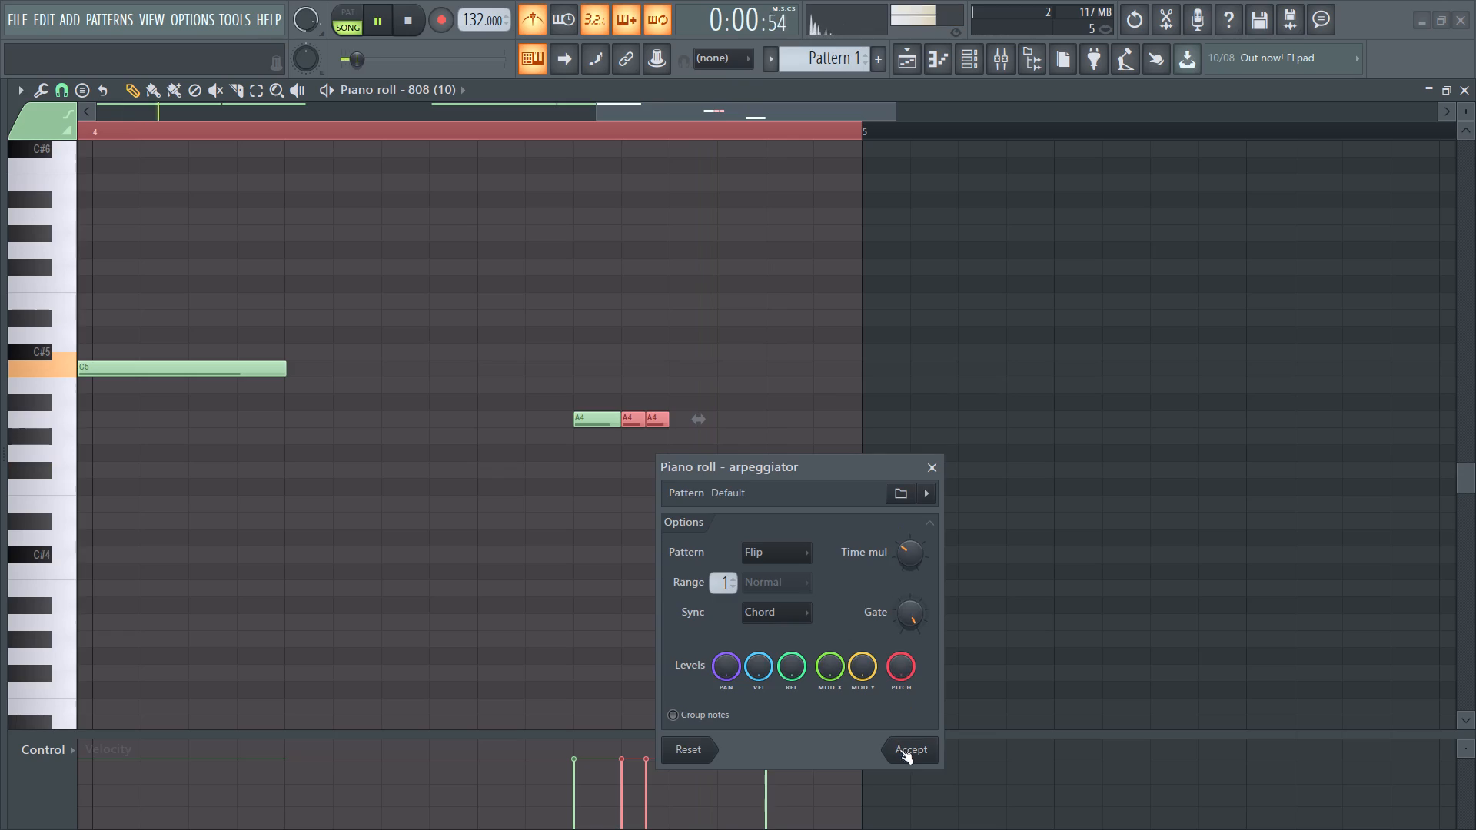
{"action": "left_click", "coordinate": [900, 753]}
{"action": "key", "text": "space"}
Lower both short A4 notes to F#4, trying D#4 for the first one along the way.
{"action": "left_click", "coordinate": [640, 380], "text": "ctrl"}
{"action": "left_click_drag", "start_coordinate": [634, 417], "coordinate": [635, 474]}
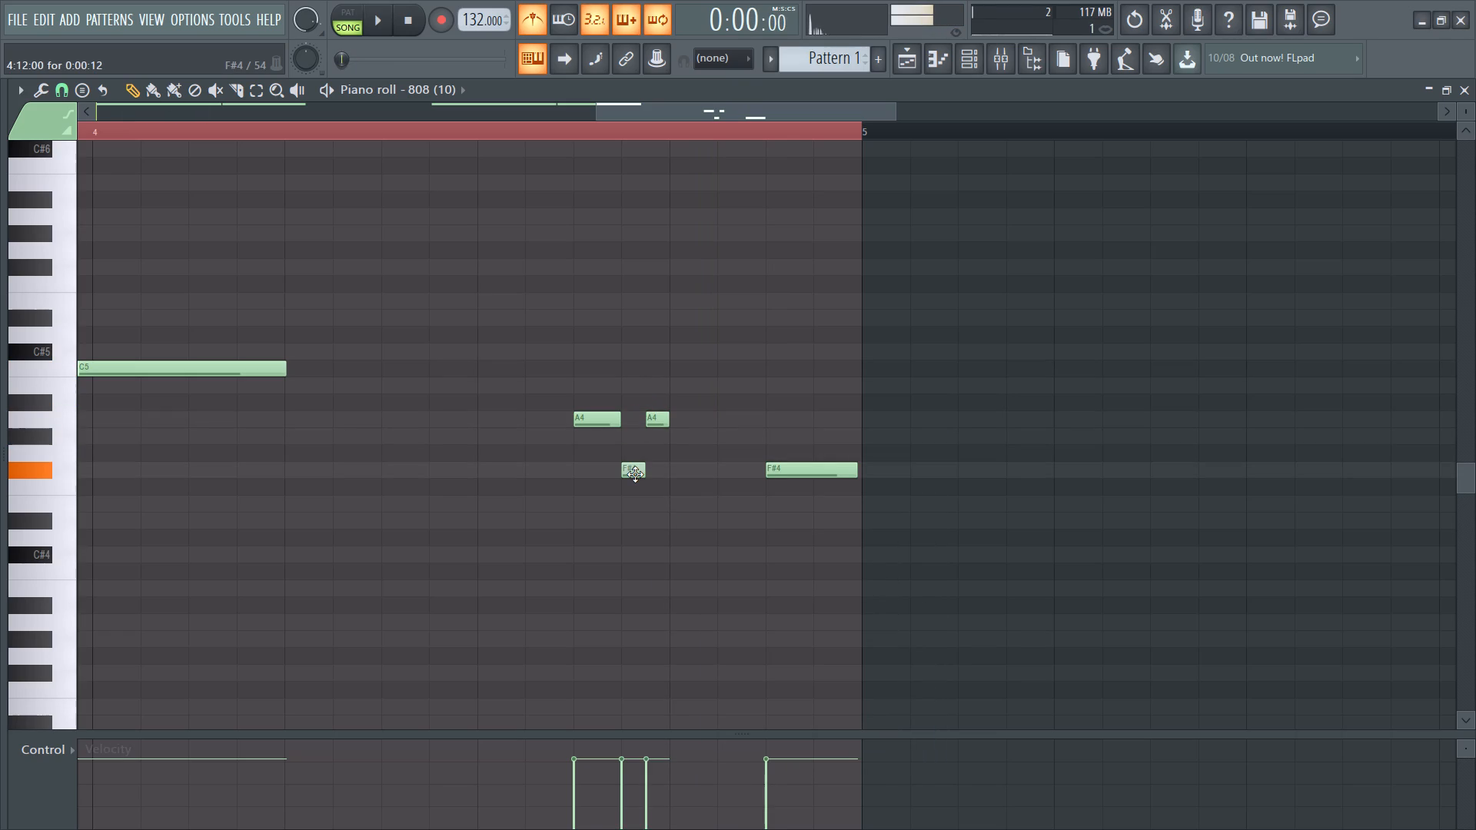
{"action": "left_click_drag", "start_coordinate": [635, 474], "coordinate": [634, 522]}
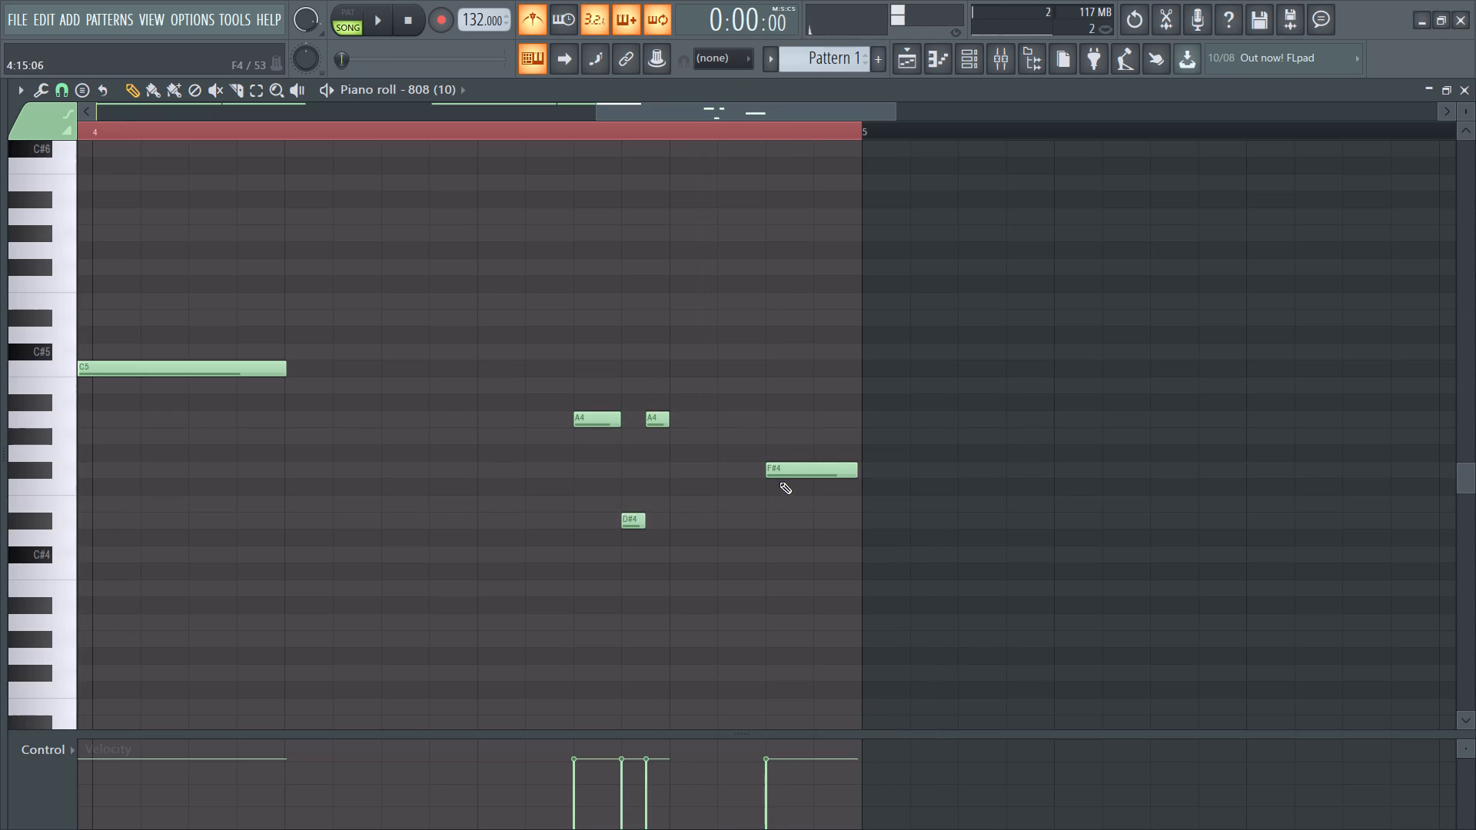
{"action": "left_click", "coordinate": [784, 478]}
{"action": "left_click_drag", "start_coordinate": [633, 526], "coordinate": [633, 464]}
{"action": "key", "text": "space"}
{"action": "left_click_drag", "start_coordinate": [653, 420], "coordinate": [652, 480]}
Lower the last long note in bar 4, at 4:15:00, from F#4 to D#4.
{"action": "left_click_drag", "start_coordinate": [792, 477], "coordinate": [792, 526]}
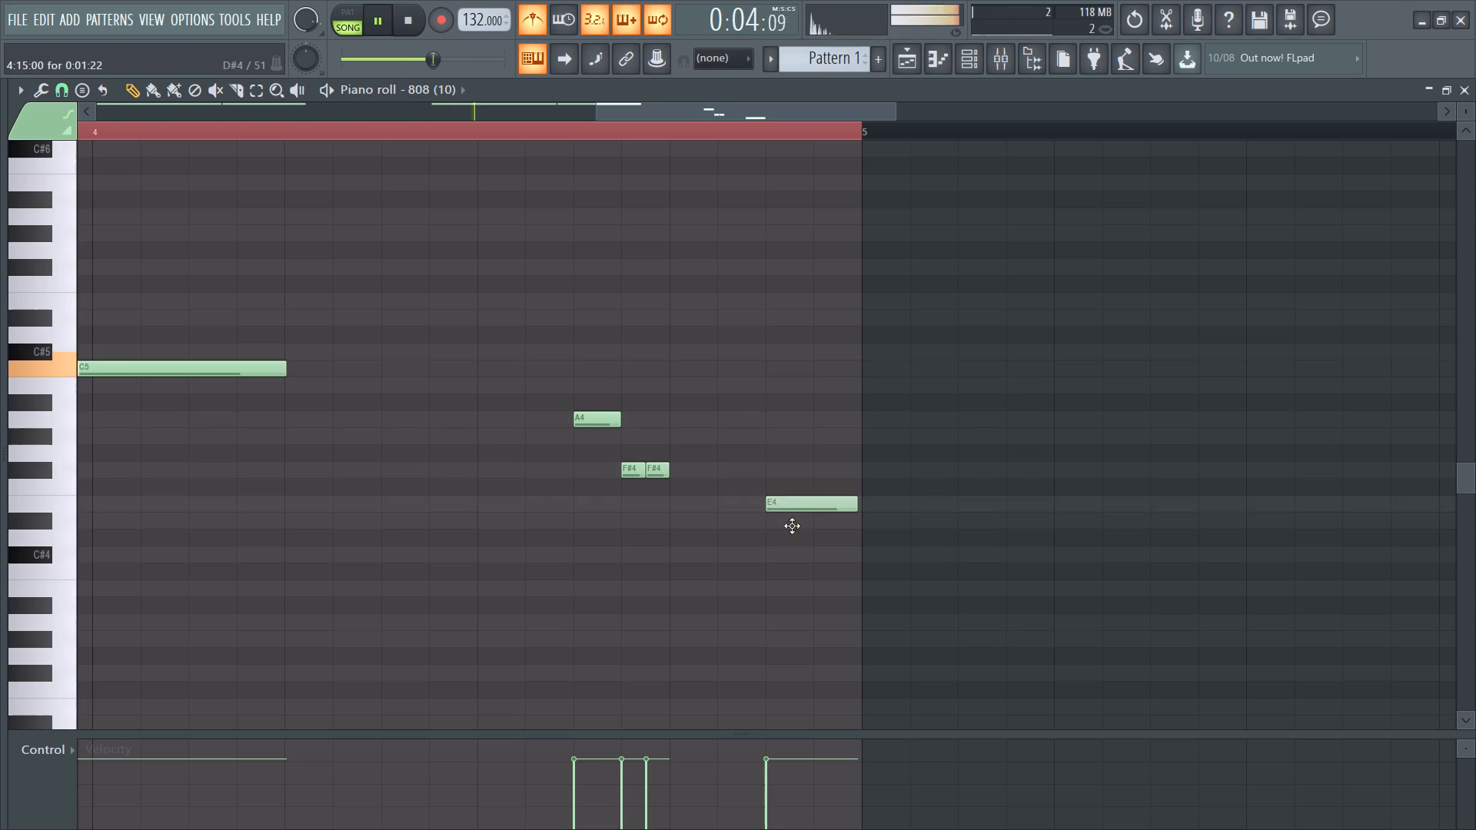
{"action": "left_click_drag", "start_coordinate": [792, 526], "coordinate": [792, 533]}
{"action": "scroll", "coordinate": [690, 530], "scroll_direction": "down", "scroll_amount": 3, "text": "ctrl"}
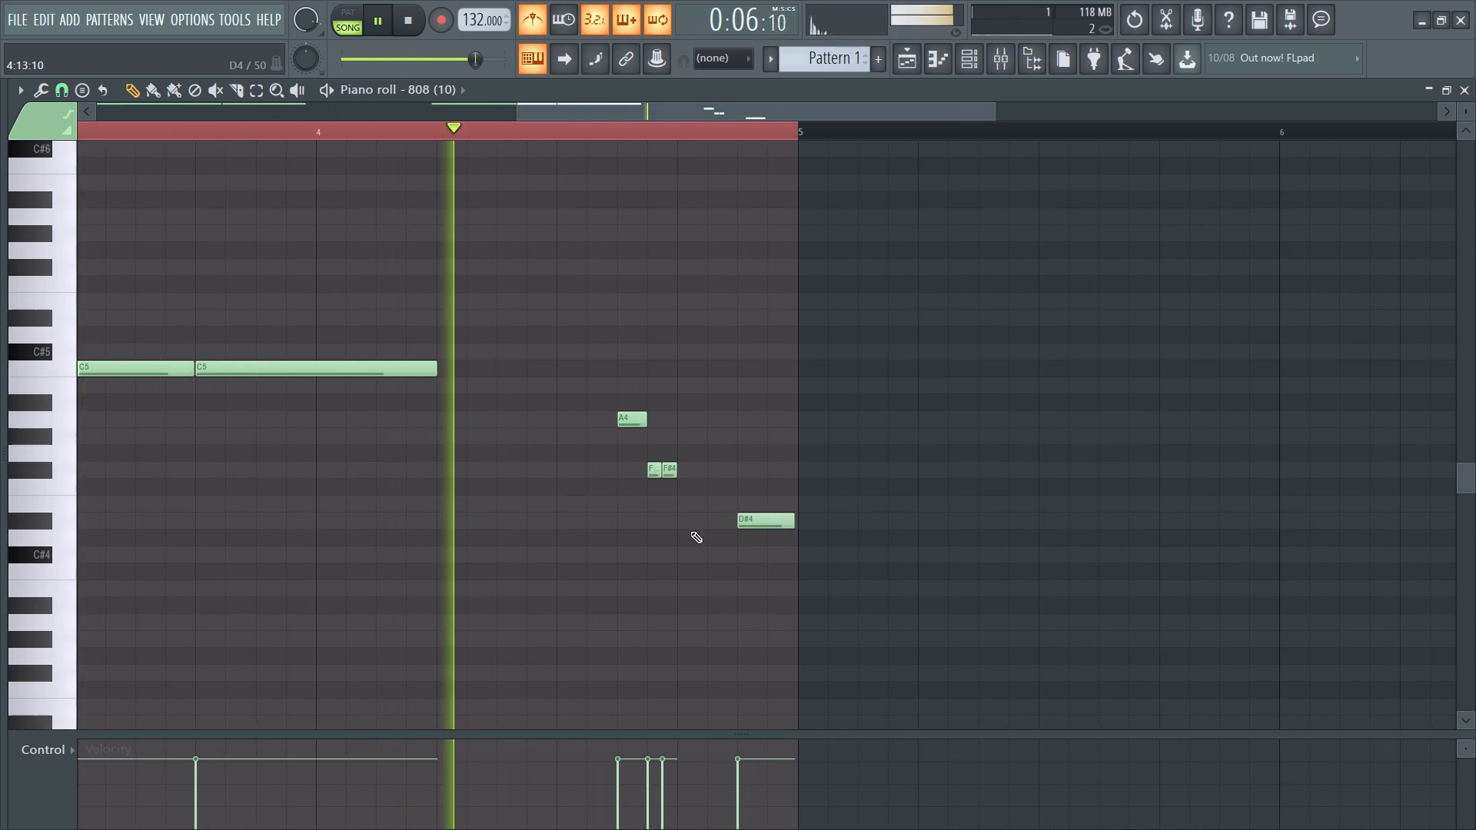
{"action": "scroll", "coordinate": [801, 494], "scroll_direction": "up", "scroll_amount": 3, "text": "ctrl"}
{"action": "scroll", "coordinate": [558, 516], "scroll_direction": "down", "scroll_amount": 3, "text": "ctrl"}
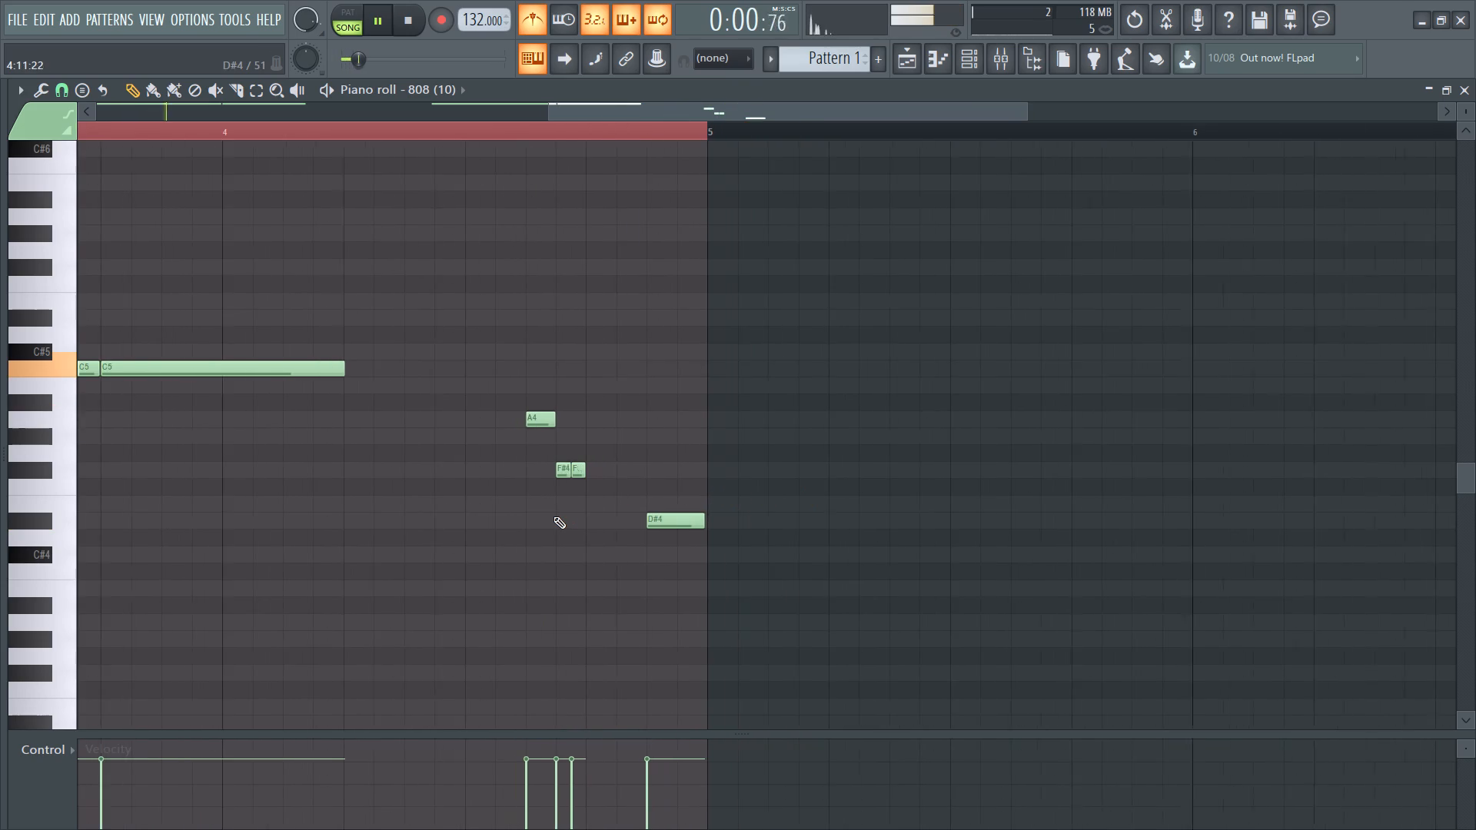
{"action": "scroll", "coordinate": [568, 459], "scroll_direction": "up", "scroll_amount": 5, "text": "ctrl"}
Show the channel rack and collapse the 808 Mafia 808's folder in the sample browser.
{"action": "left_click", "coordinate": [975, 55]}
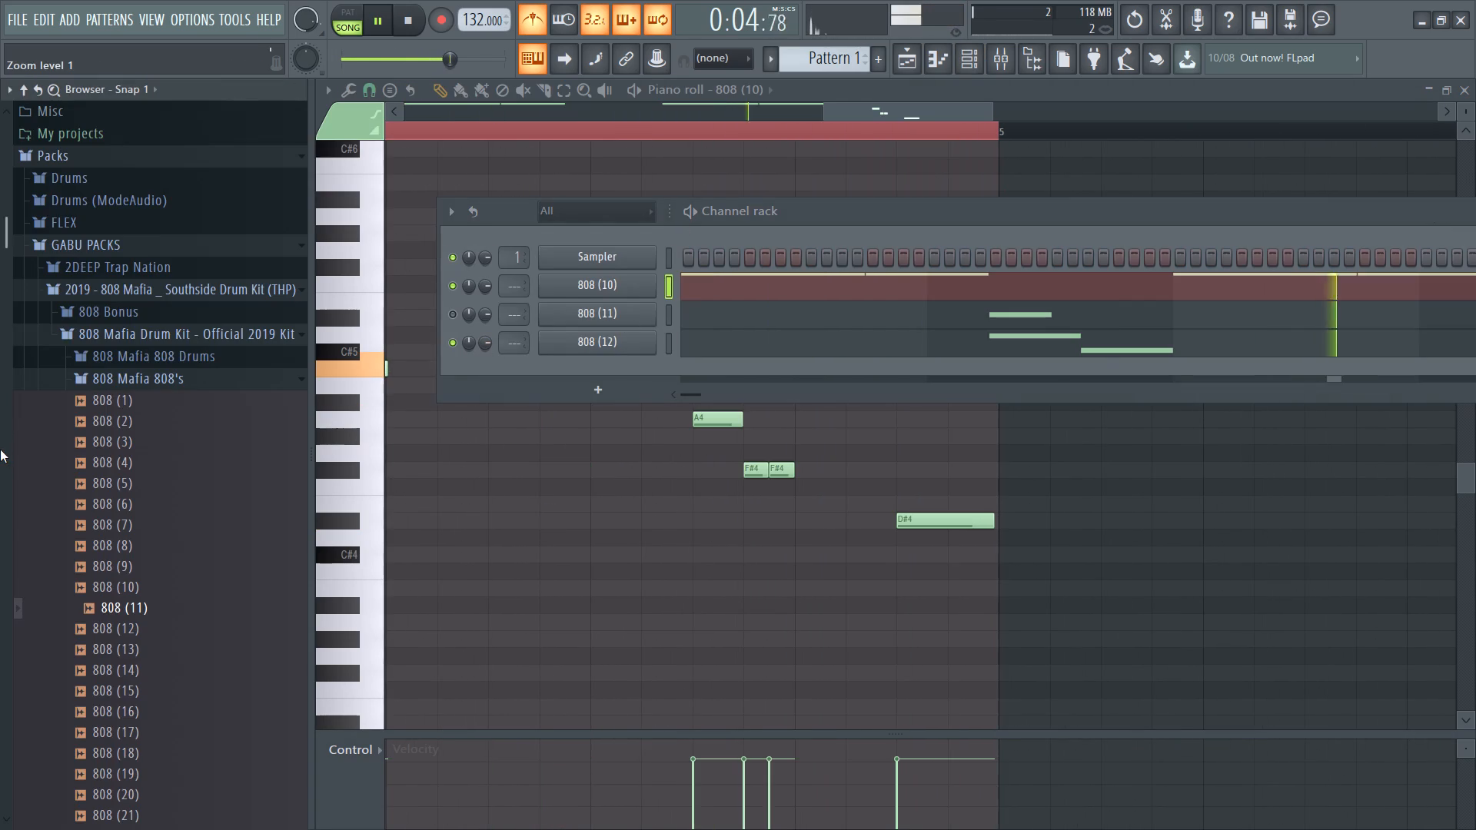
{"action": "left_click", "coordinate": [121, 380]}
Start saving the project and choose the BEATS folder on New Volume (G:) as its location.
{"action": "key", "text": "ctrl+s"}
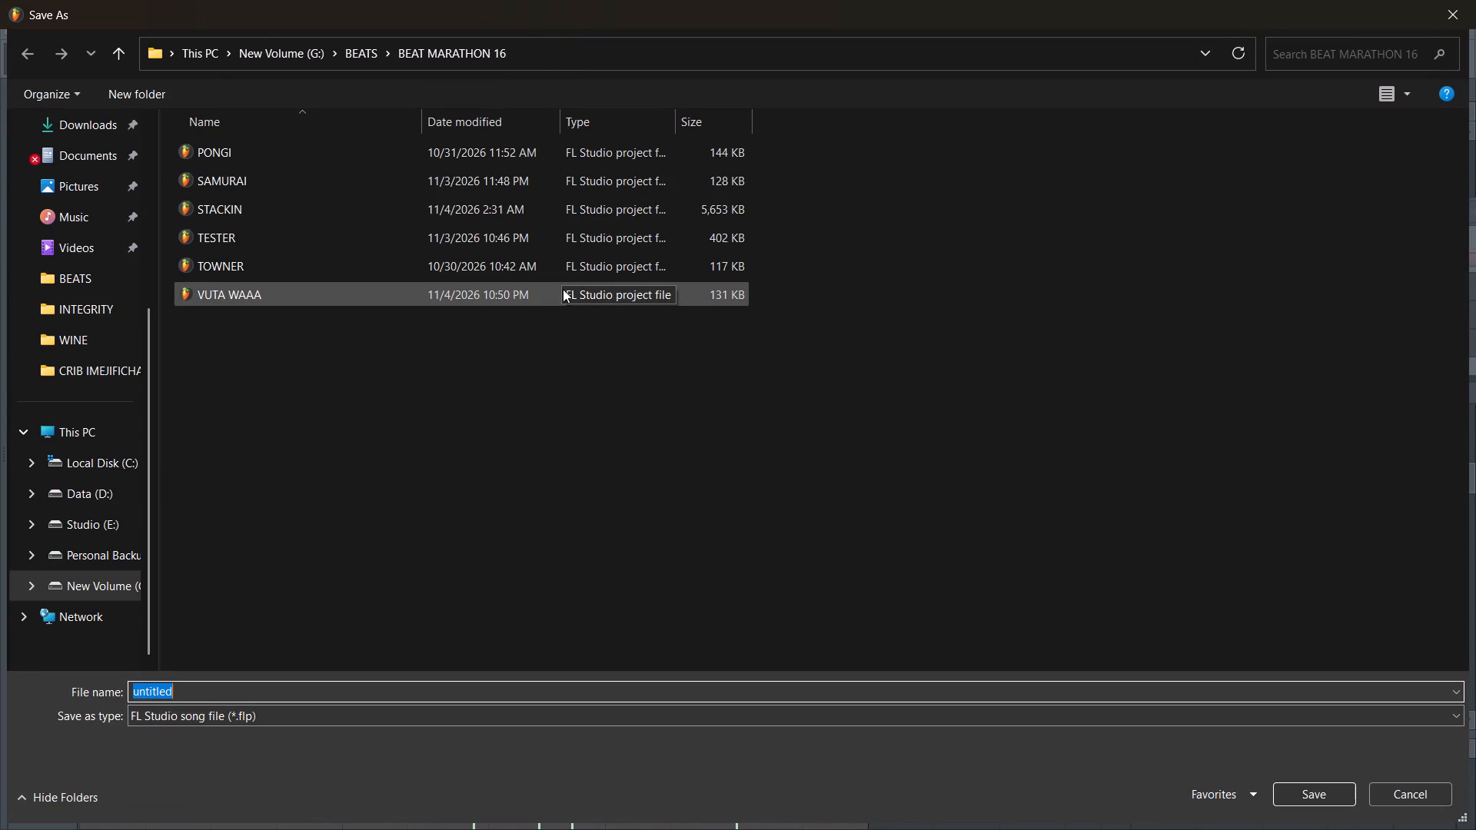
{"action": "left_click", "coordinate": [364, 35]}
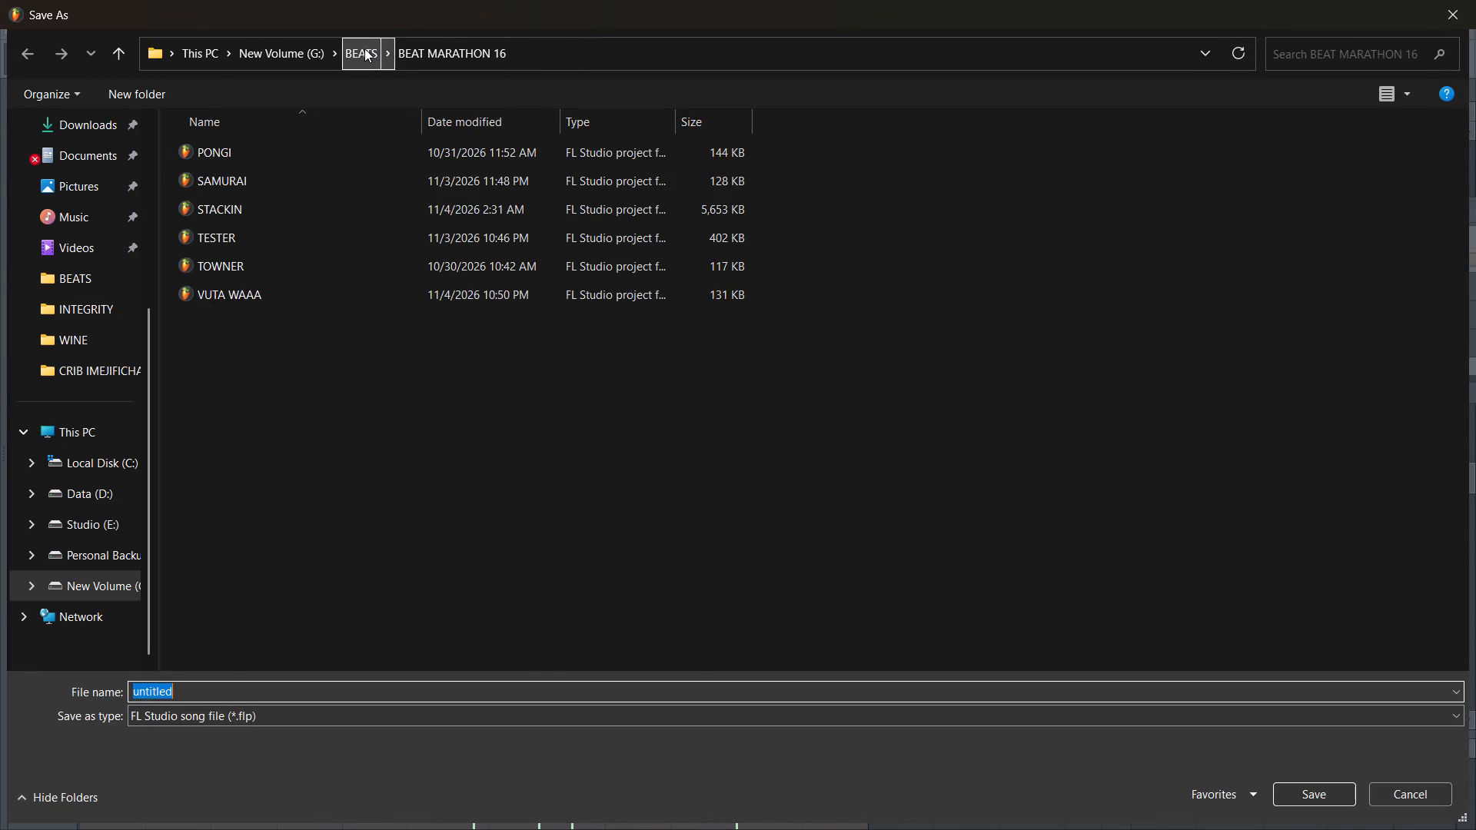
{"action": "left_click", "coordinate": [365, 51]}
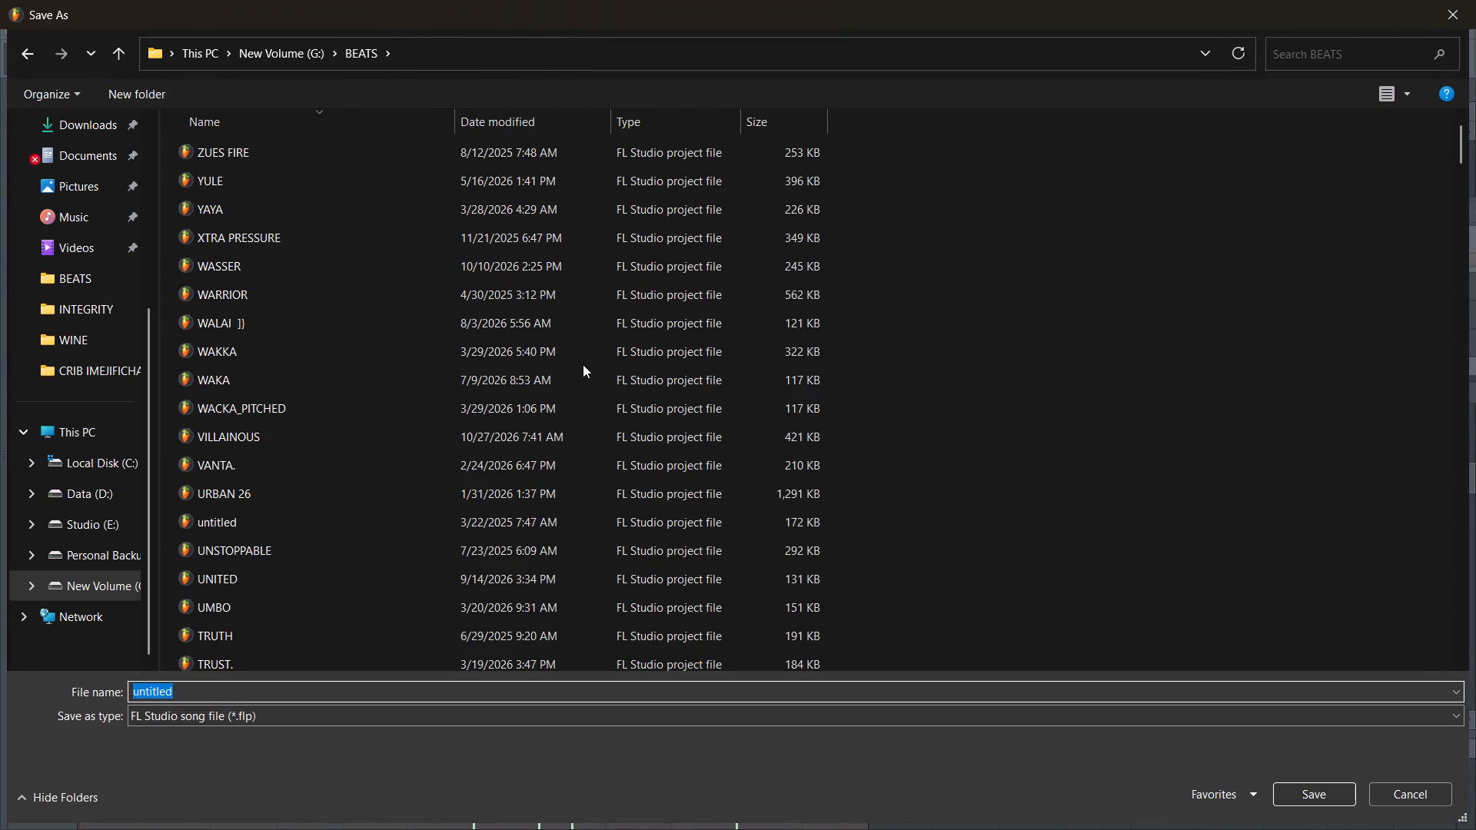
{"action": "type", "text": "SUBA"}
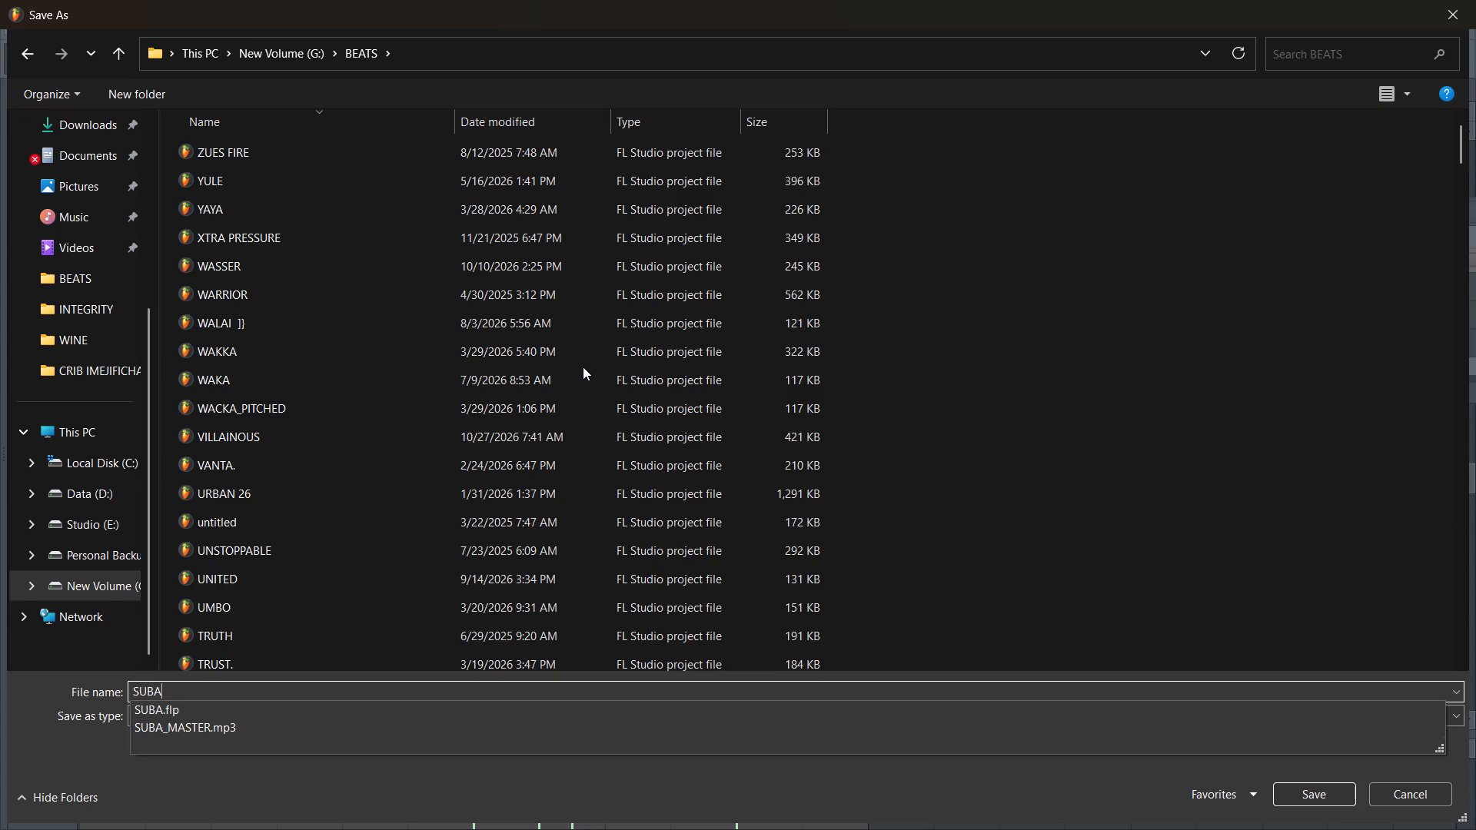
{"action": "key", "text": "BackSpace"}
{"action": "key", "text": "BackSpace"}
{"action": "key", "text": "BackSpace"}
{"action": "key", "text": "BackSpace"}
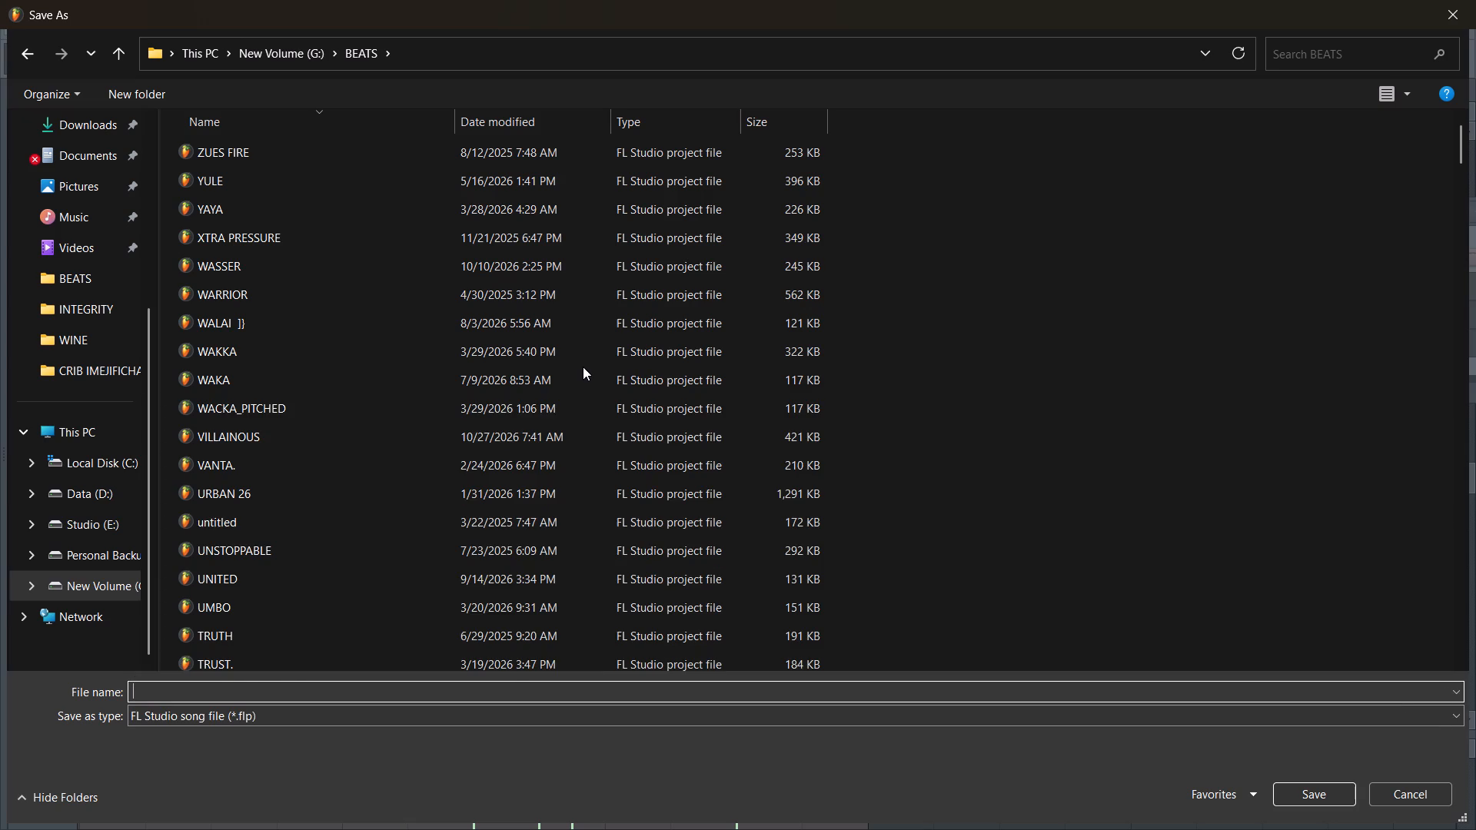
Name the project file TYGRE and save it as an FL Studio song file.
{"action": "key", "text": "t"}
{"action": "type", "text": "YG"}
{"action": "type", "text": "ERRR"}
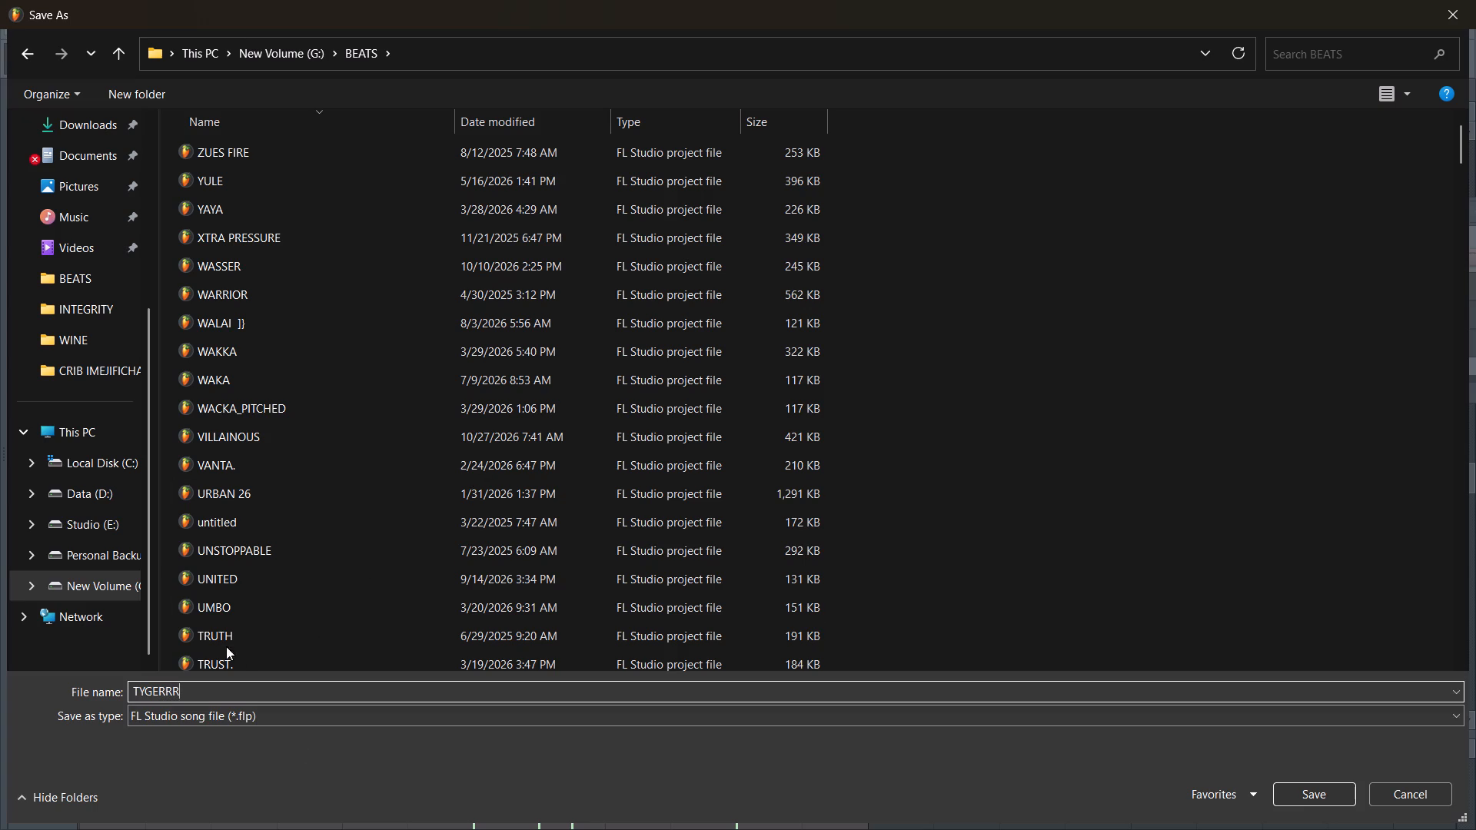
{"action": "key", "text": "BackSpace"}
{"action": "key", "text": "BackSpace"}
{"action": "key", "text": "BackSpace"}
{"action": "key", "text": "BackSpace"}
{"action": "key", "text": "BackSpace"}
{"action": "key", "text": "g"}
{"action": "type", "text": "RE"}
{"action": "left_click", "coordinate": [1291, 799]}
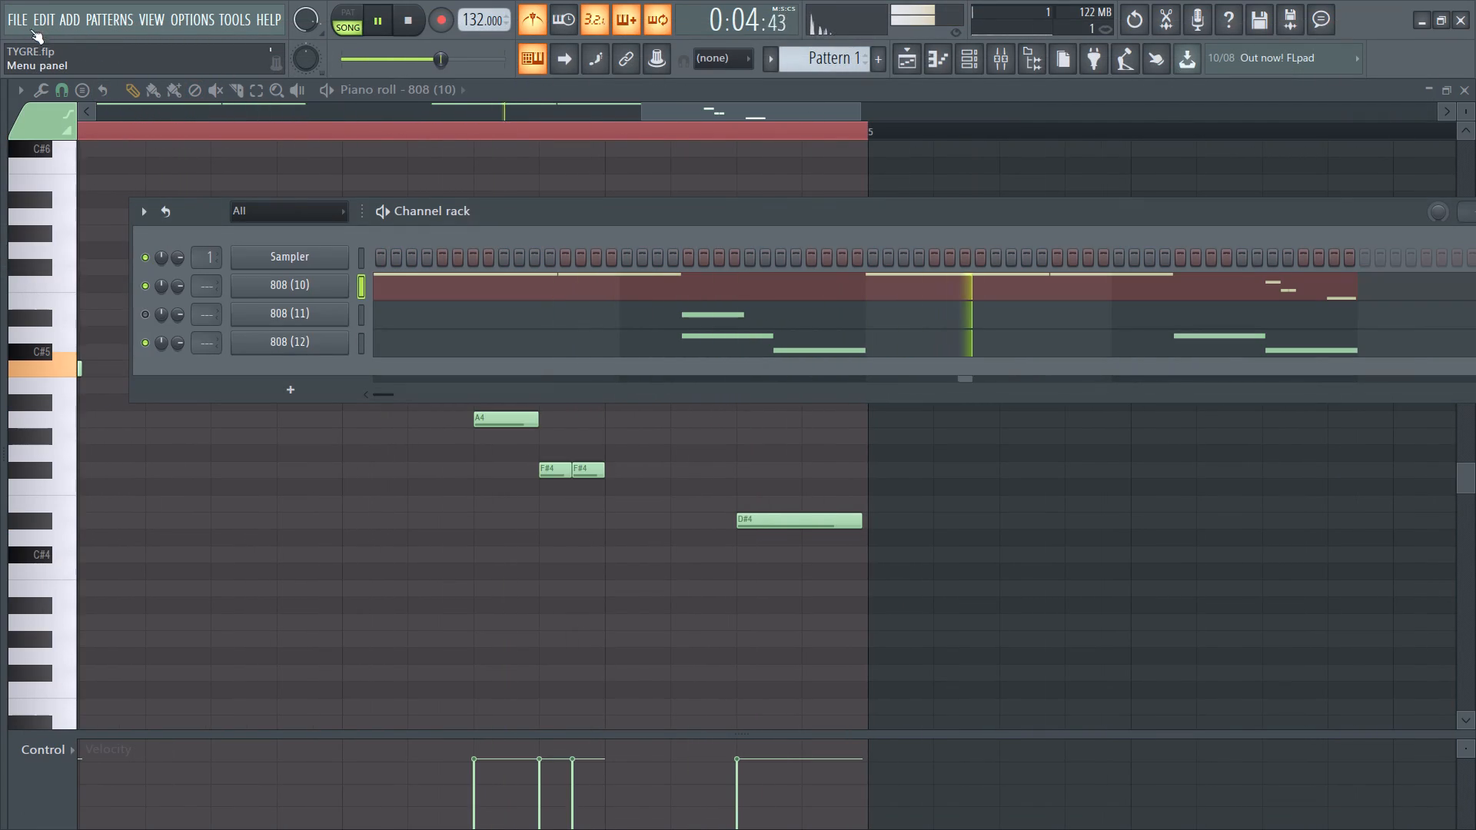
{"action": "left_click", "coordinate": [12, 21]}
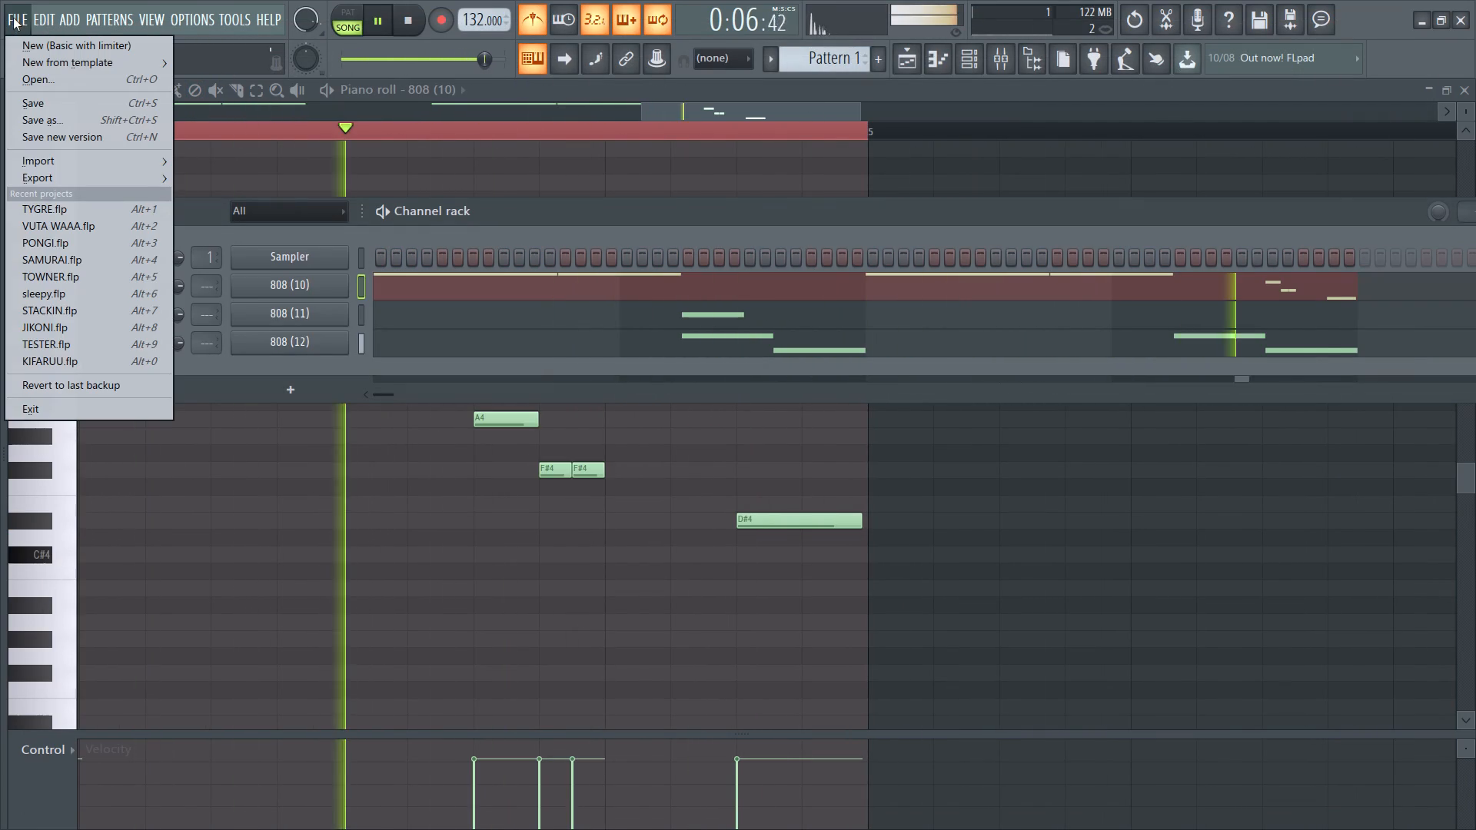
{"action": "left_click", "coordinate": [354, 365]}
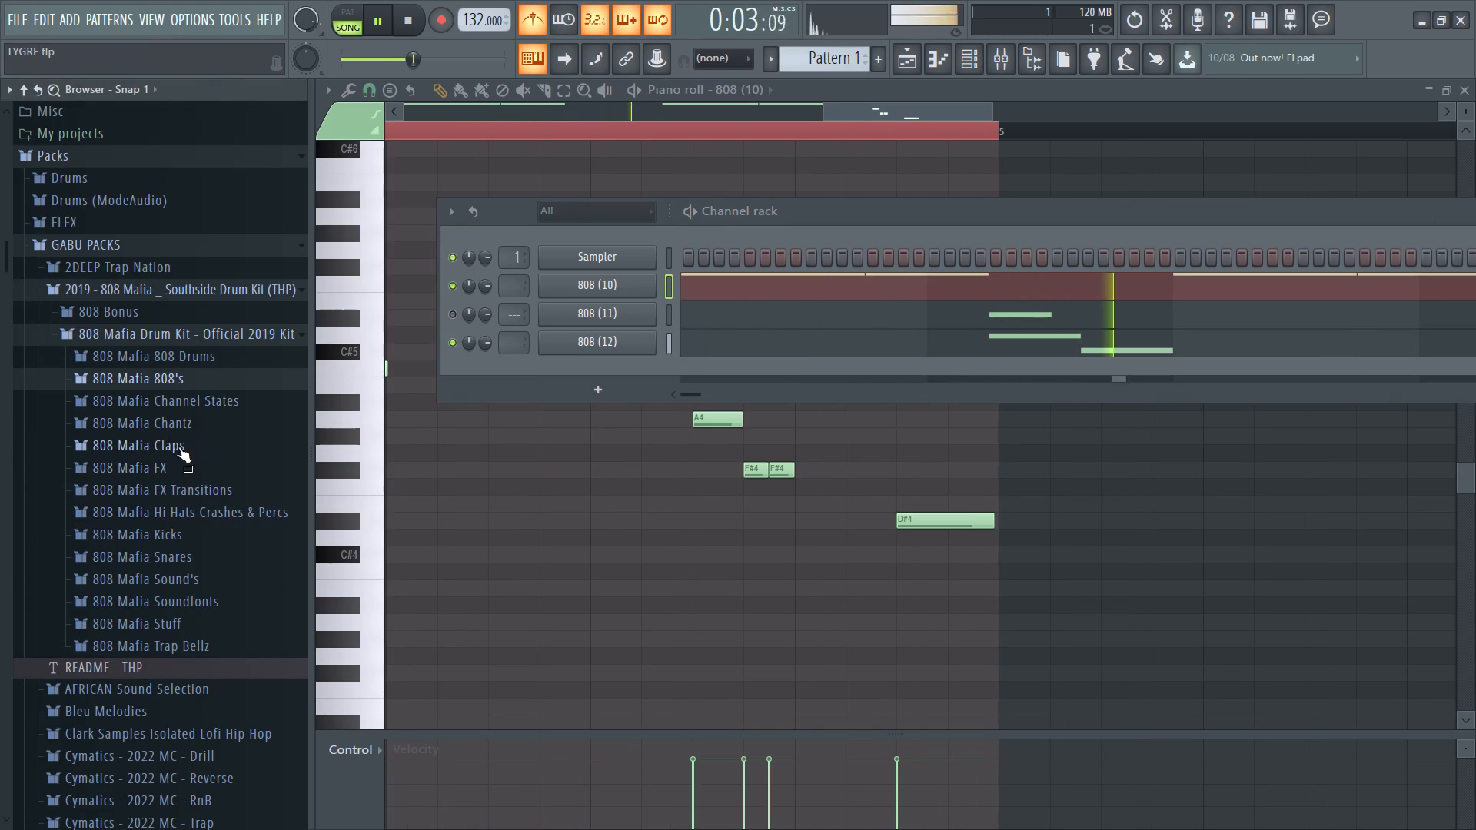
Expand the 808 Mafia 808's folder again and audition samples 808 (7) and 808 (8).
{"action": "left_click", "coordinate": [169, 380]}
{"action": "left_click", "coordinate": [158, 504]}
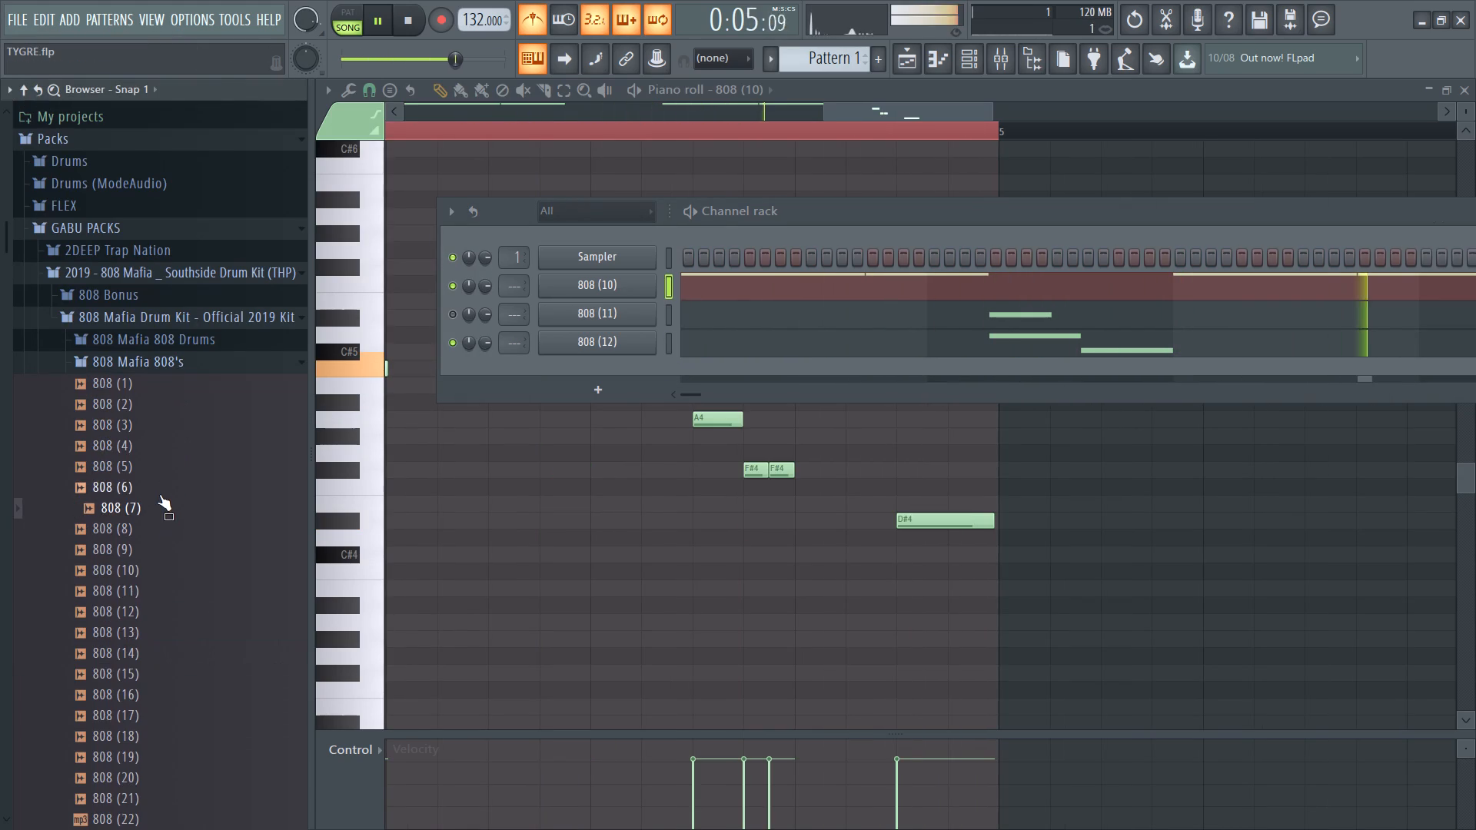
{"action": "key", "text": "space"}
{"action": "scroll", "coordinate": [162, 490], "scroll_direction": "down", "scroll_amount": 1}
{"action": "left_click", "coordinate": [141, 394]}
{"action": "key", "text": "space"}
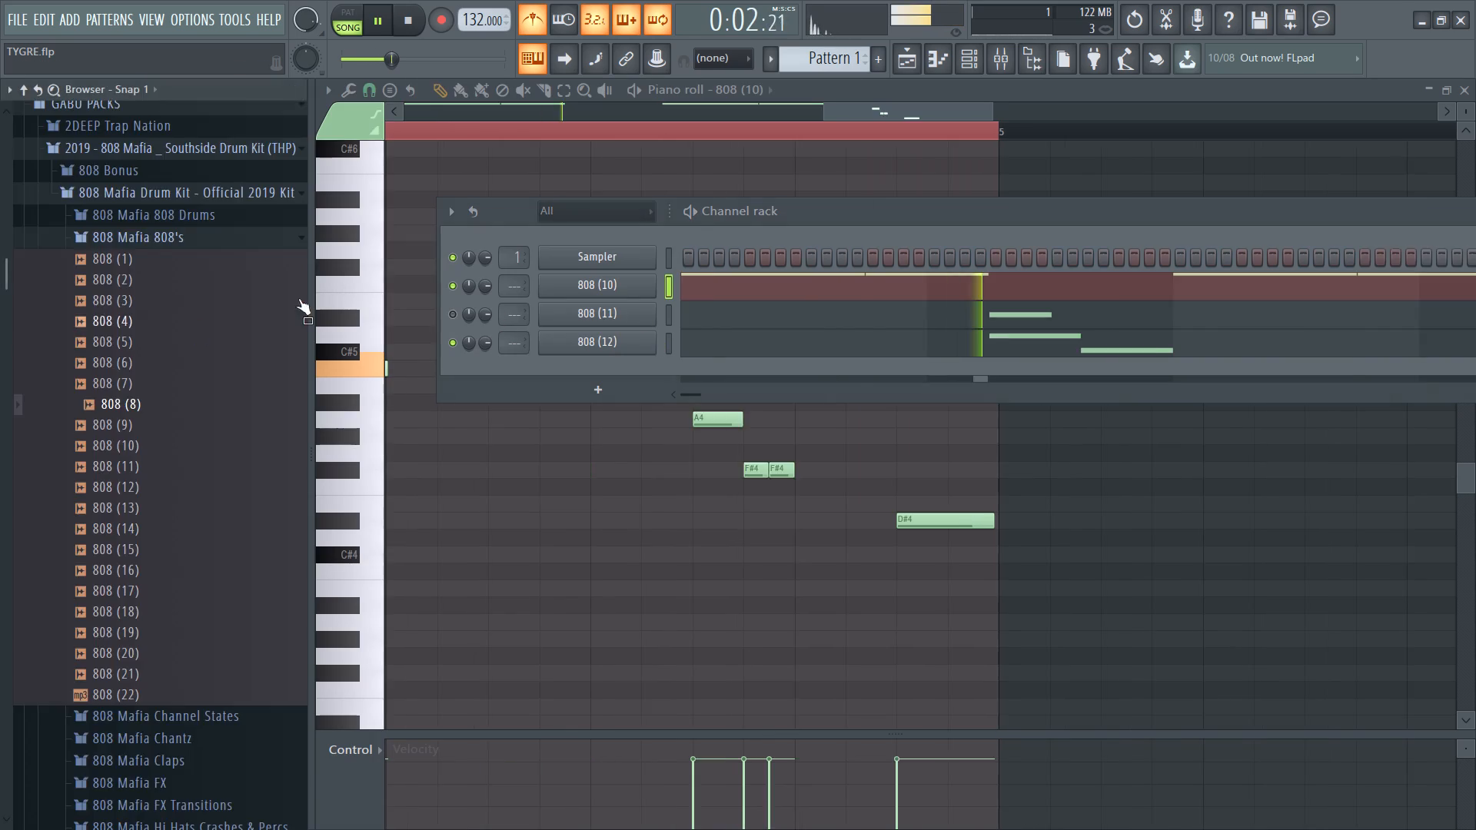
Open the 808 (11) channel's notes in the piano roll and restart playback.
{"action": "left_click", "coordinate": [387, 326]}
{"action": "key", "text": "space"}
{"action": "key", "text": "space"}
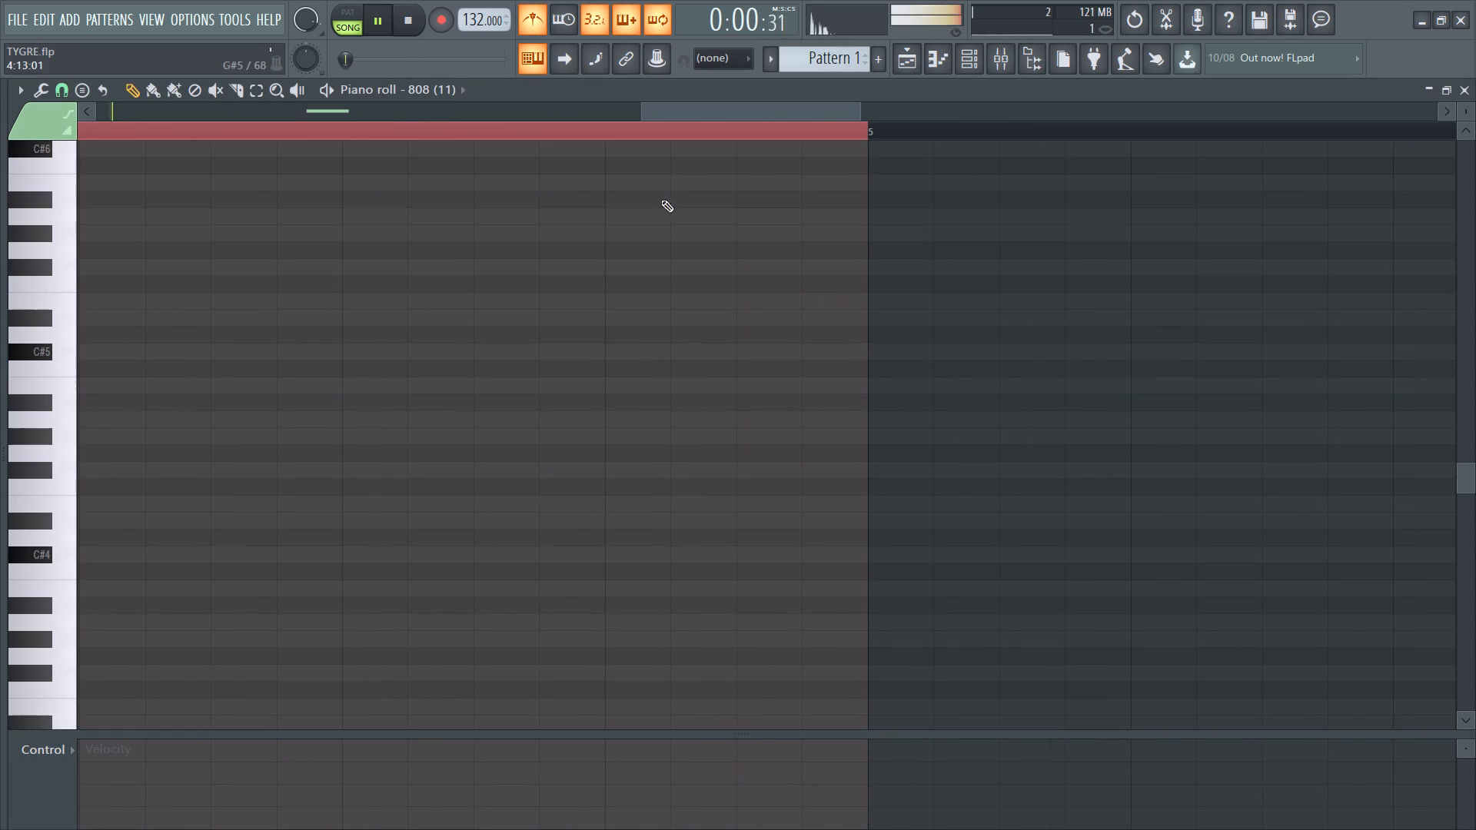
Open the 808 (12) channel's notes in the piano roll and examine them from bar 1.
{"action": "left_click", "coordinate": [975, 67]}
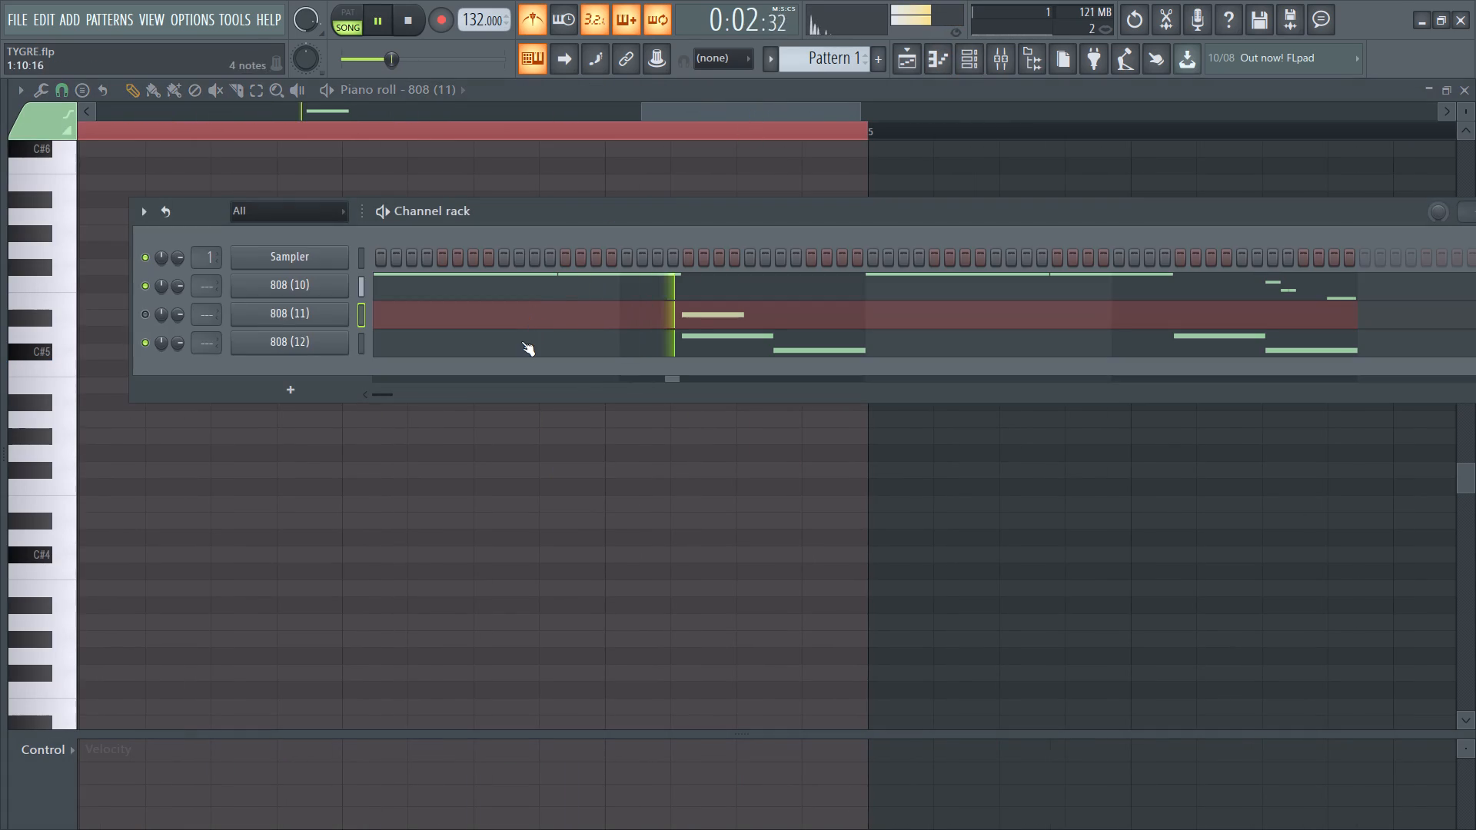
{"action": "left_click", "coordinate": [521, 341]}
{"action": "key", "text": "space"}
{"action": "key", "text": "space"}
{"action": "scroll", "coordinate": [267, 421], "scroll_direction": "down", "scroll_amount": 10, "text": "ctrl"}
{"action": "key", "text": "space"}
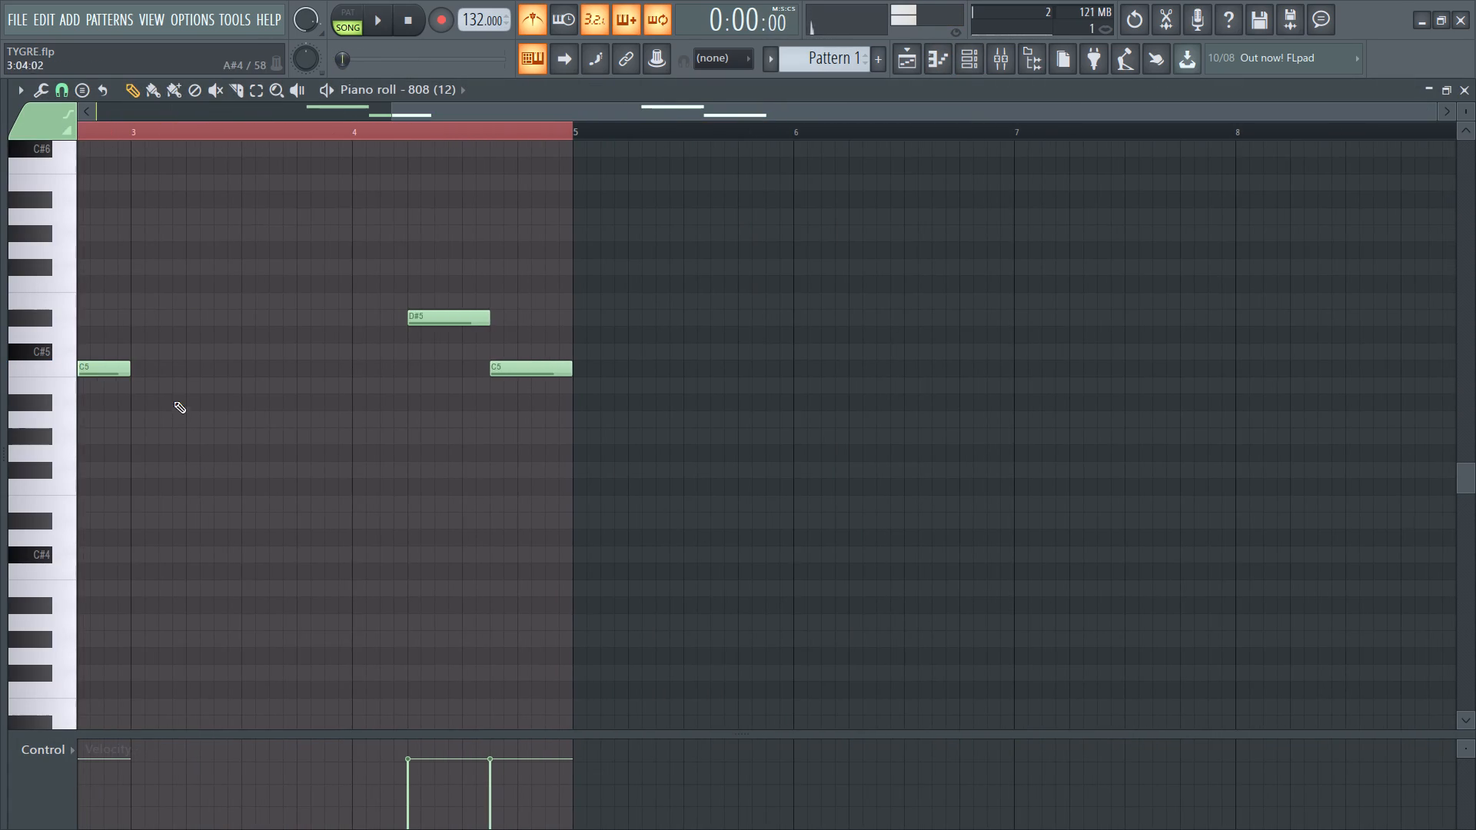
{"action": "left_click_drag", "start_coordinate": [538, 113], "coordinate": [247, 141]}
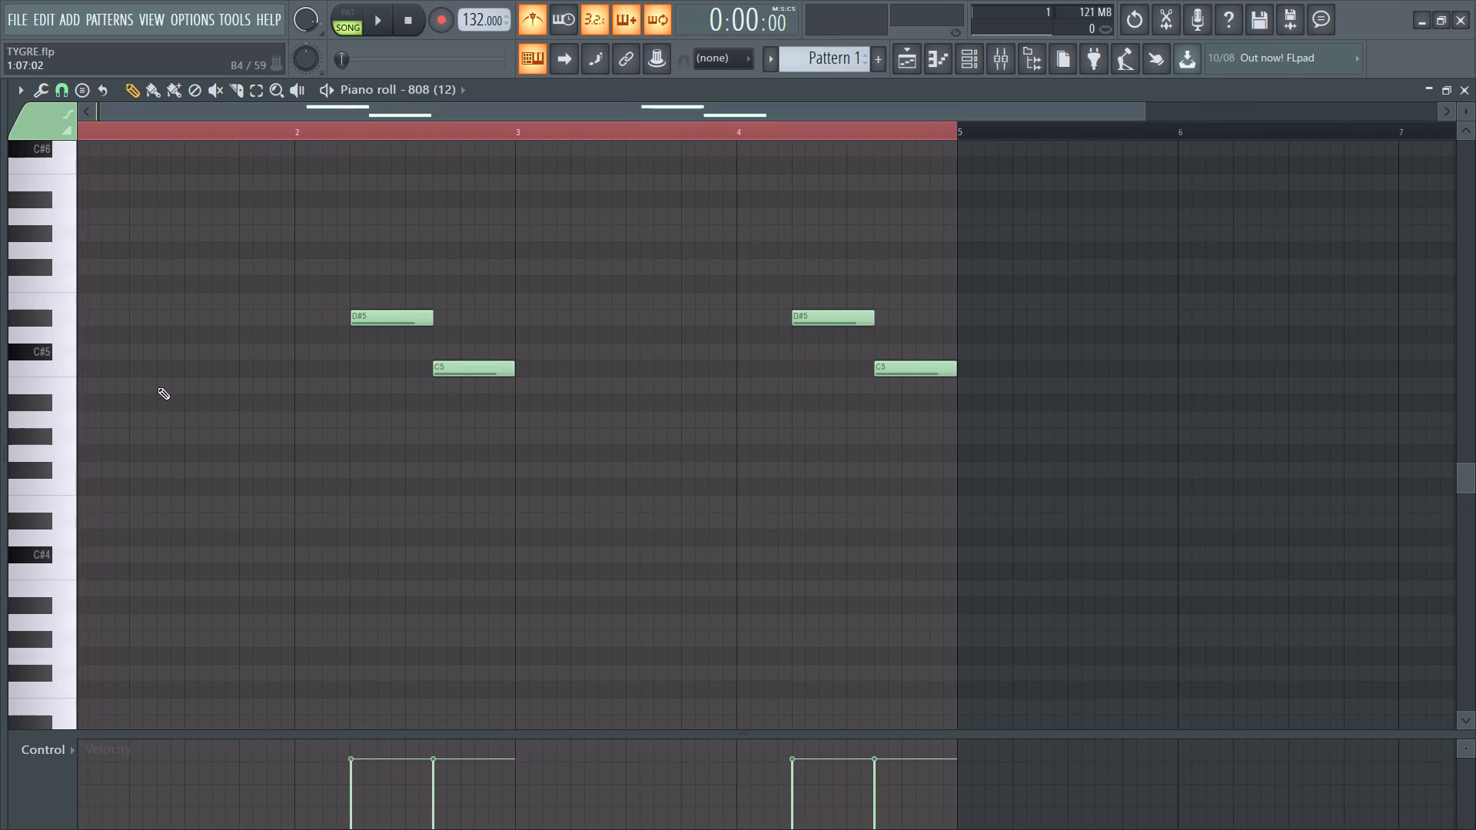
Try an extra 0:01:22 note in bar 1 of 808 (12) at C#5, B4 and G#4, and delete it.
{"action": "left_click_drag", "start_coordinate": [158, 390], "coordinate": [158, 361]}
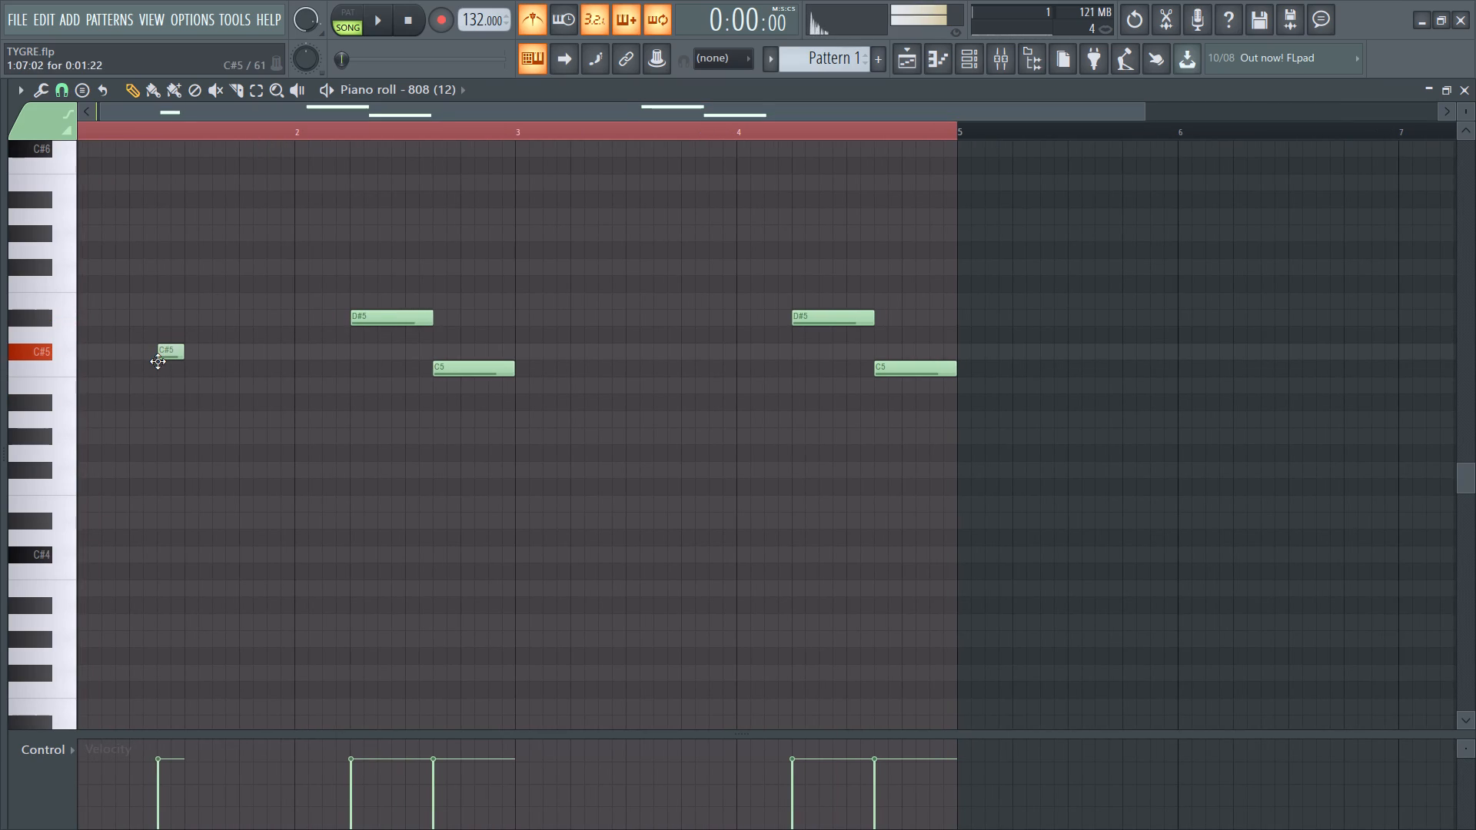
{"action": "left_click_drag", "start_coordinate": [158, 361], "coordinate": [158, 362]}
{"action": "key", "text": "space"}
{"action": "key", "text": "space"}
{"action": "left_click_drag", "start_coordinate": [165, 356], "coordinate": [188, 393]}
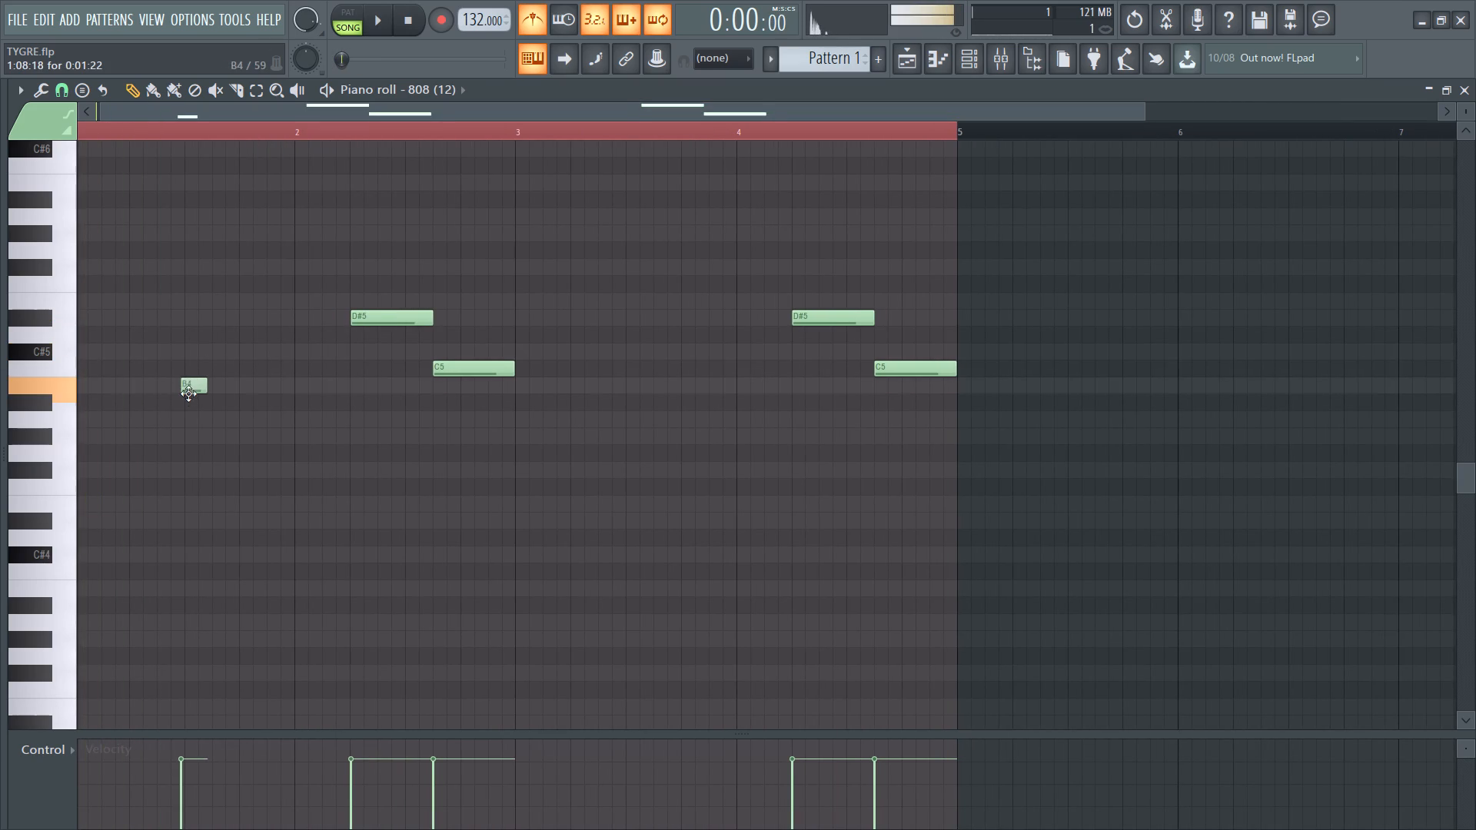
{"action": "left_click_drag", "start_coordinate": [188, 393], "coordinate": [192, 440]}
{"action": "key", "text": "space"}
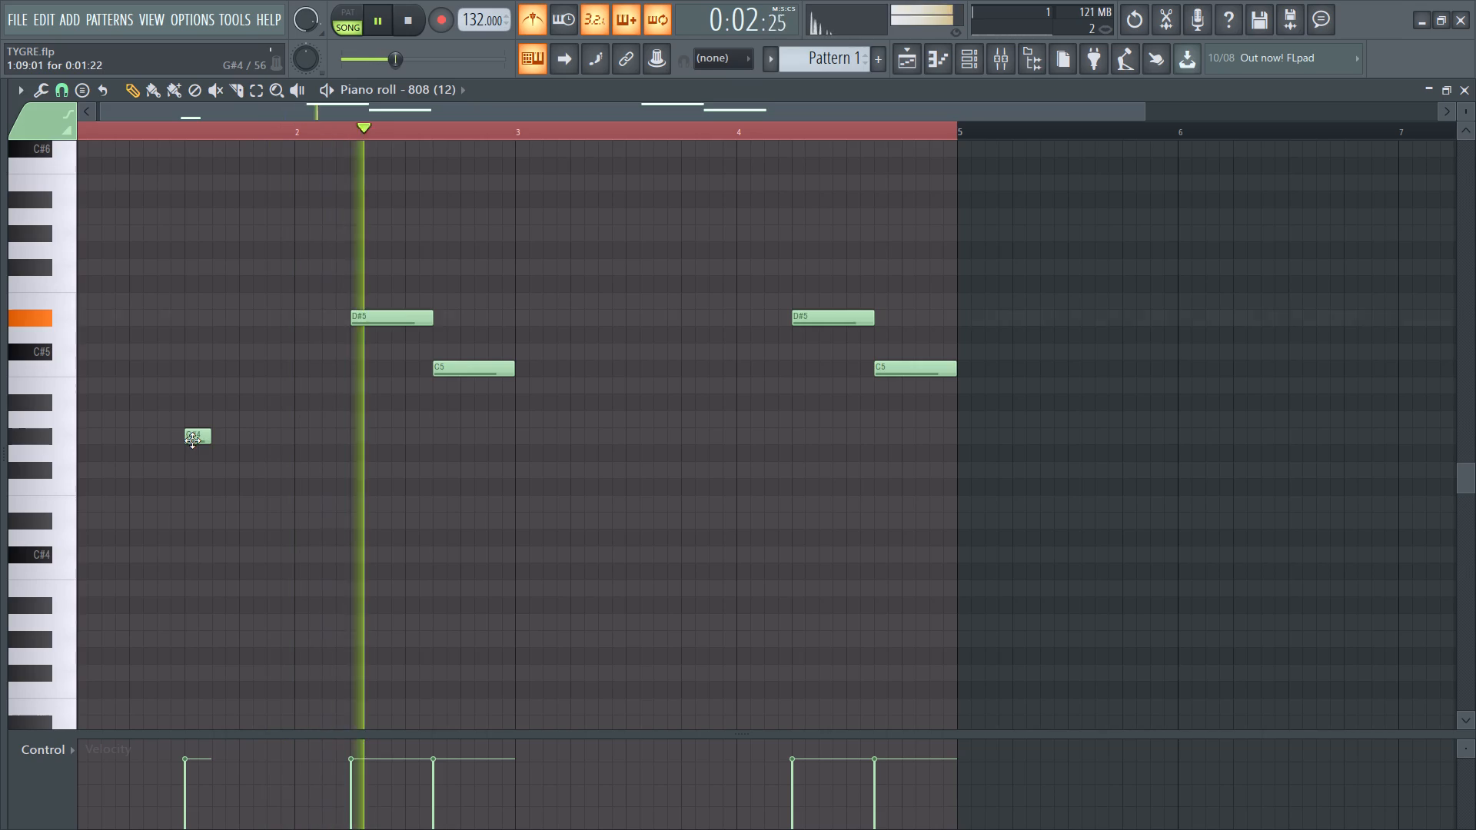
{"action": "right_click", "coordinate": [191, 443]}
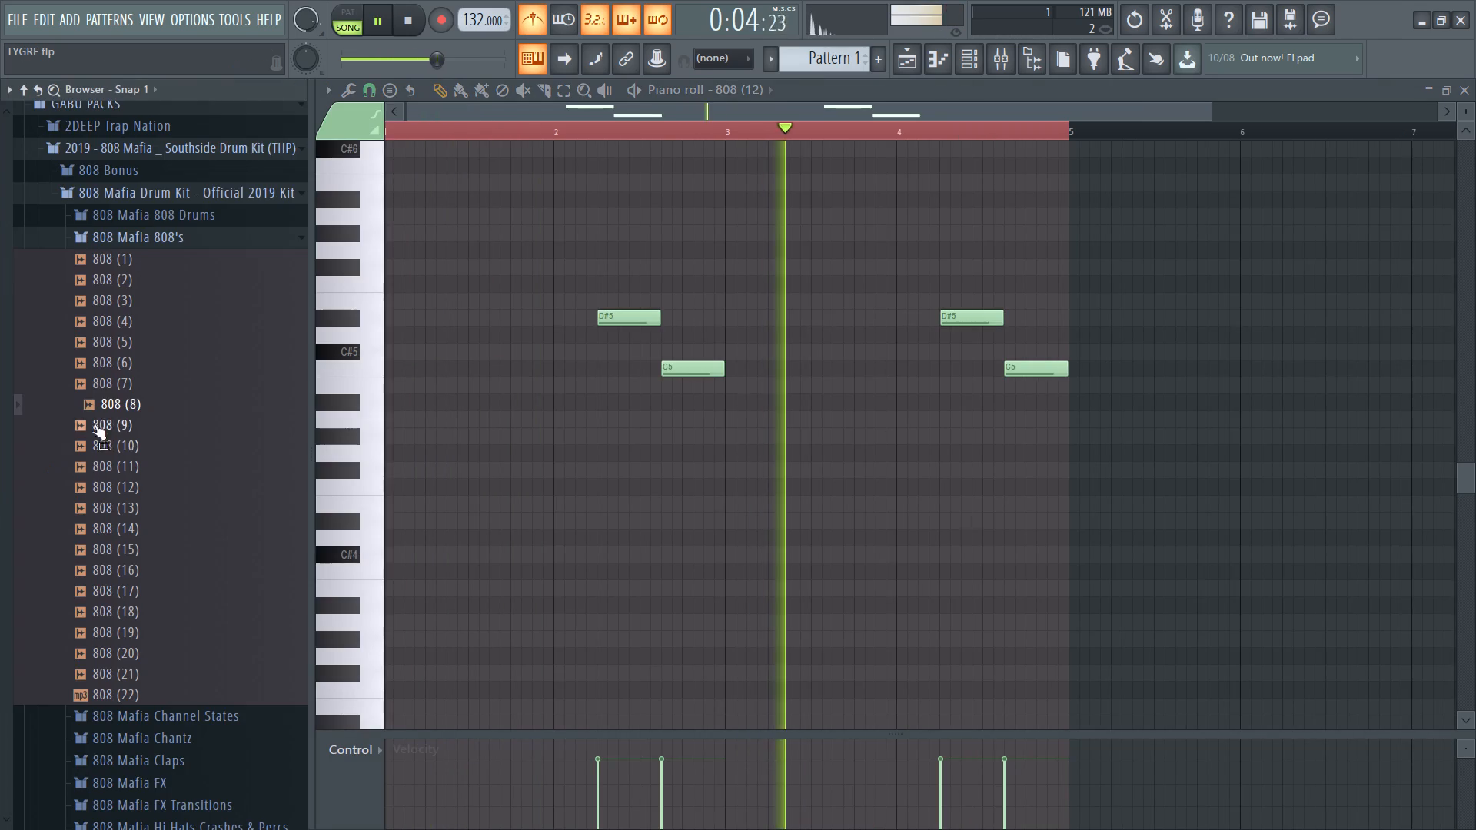
Audition samples in the 808 Mafia Snares folder and load Snare (11) into a new sampler channel.
{"action": "left_click", "coordinate": [131, 236]}
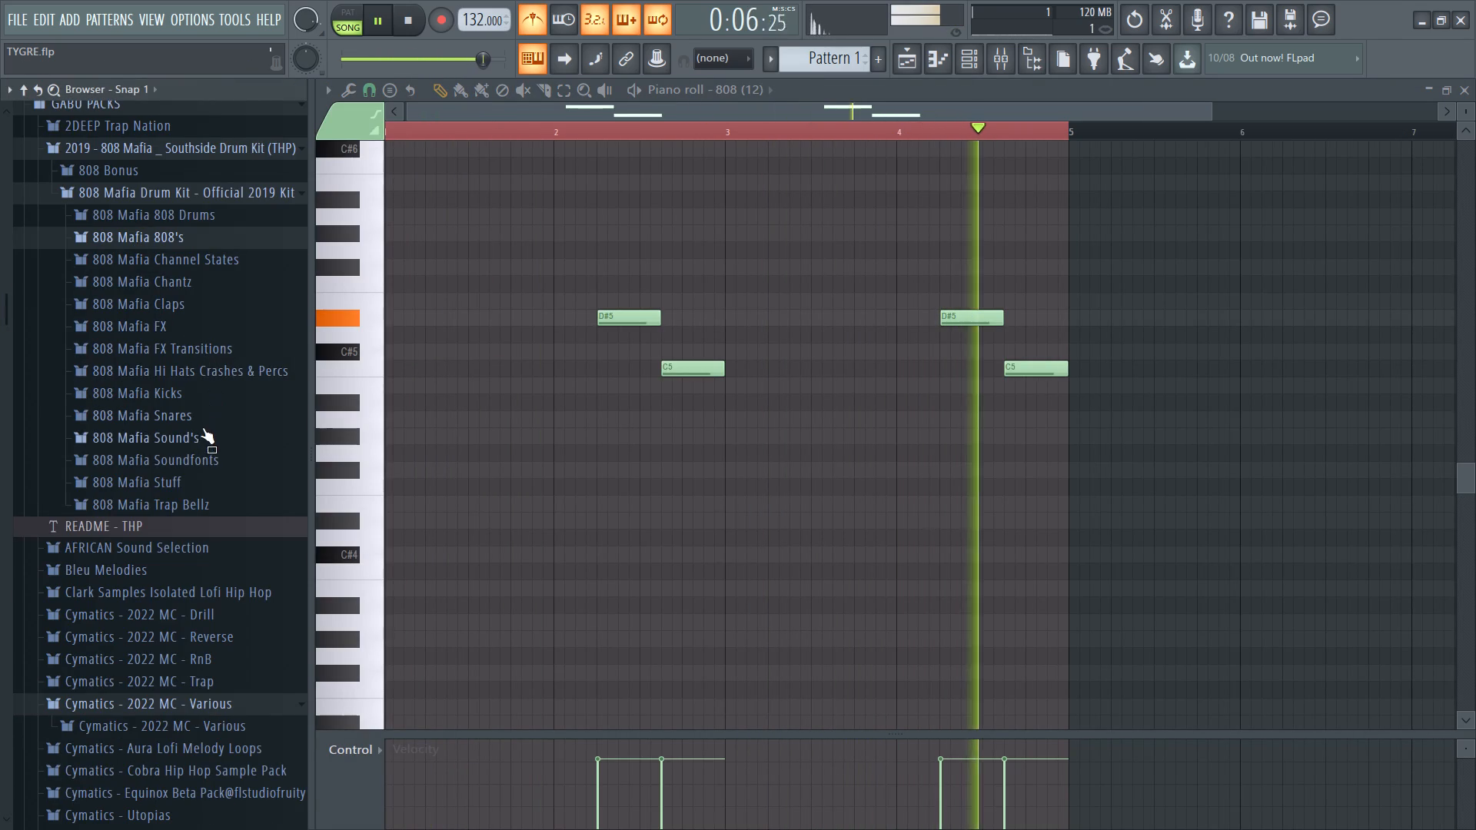
{"action": "left_click", "coordinate": [202, 422]}
{"action": "left_click", "coordinate": [198, 436]}
{"action": "left_click", "coordinate": [171, 495]}
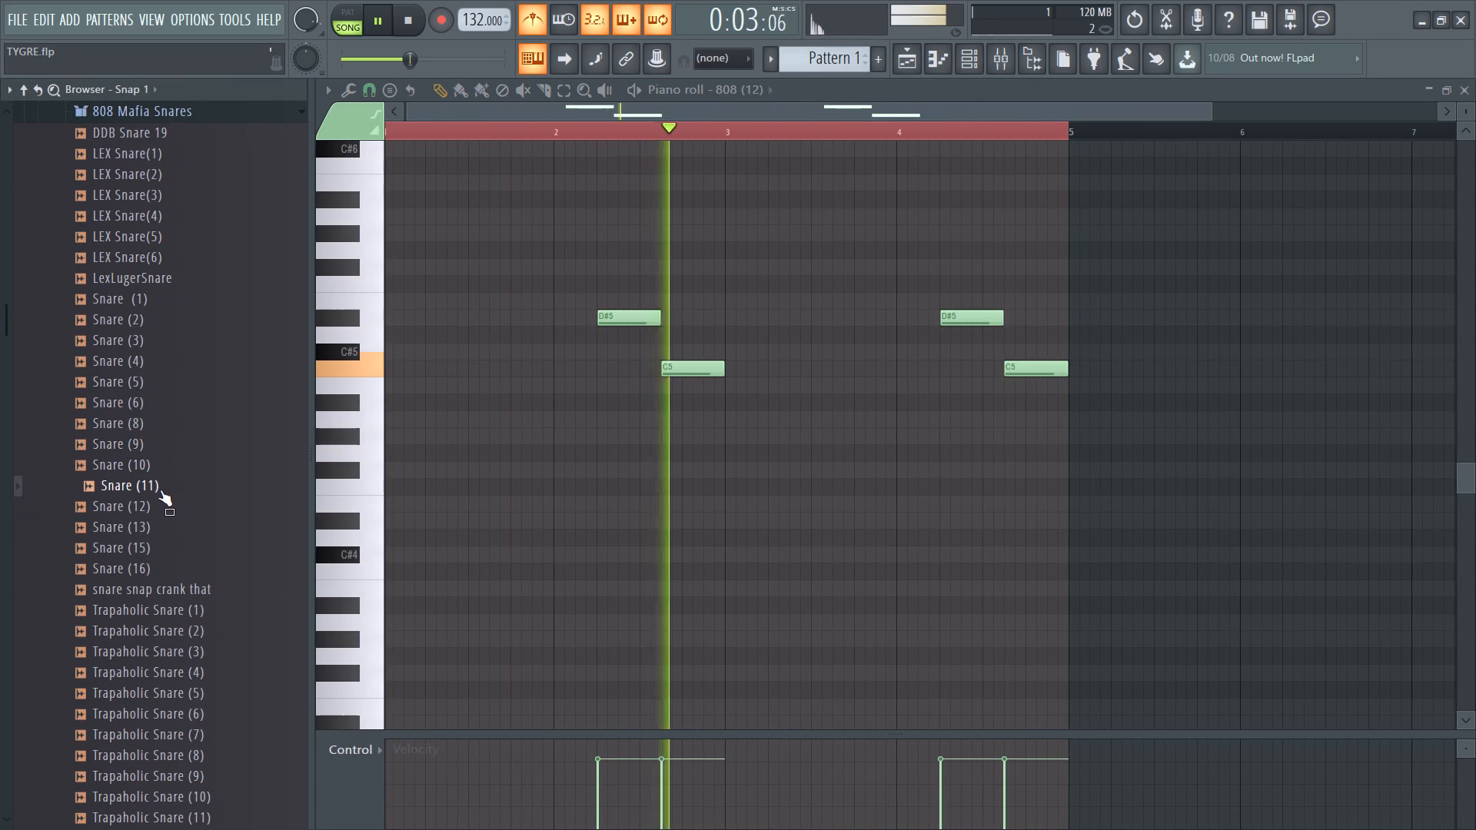
{"action": "left_click", "coordinate": [160, 490]}
{"action": "left_click", "coordinate": [158, 494]}
{"action": "right_click", "coordinate": [159, 496]}
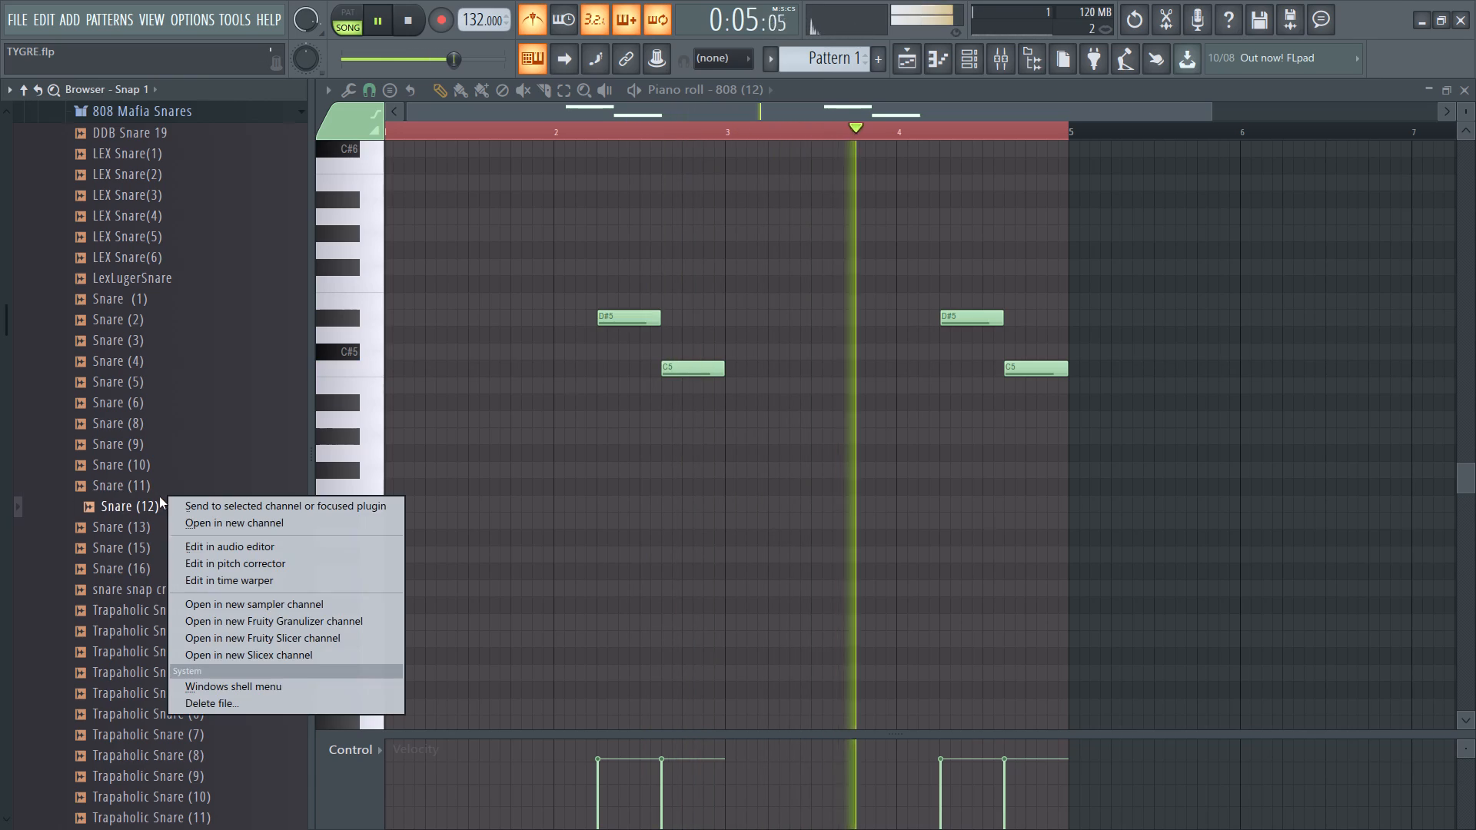
{"action": "right_click", "coordinate": [145, 486]}
{"action": "left_click", "coordinate": [251, 586]}
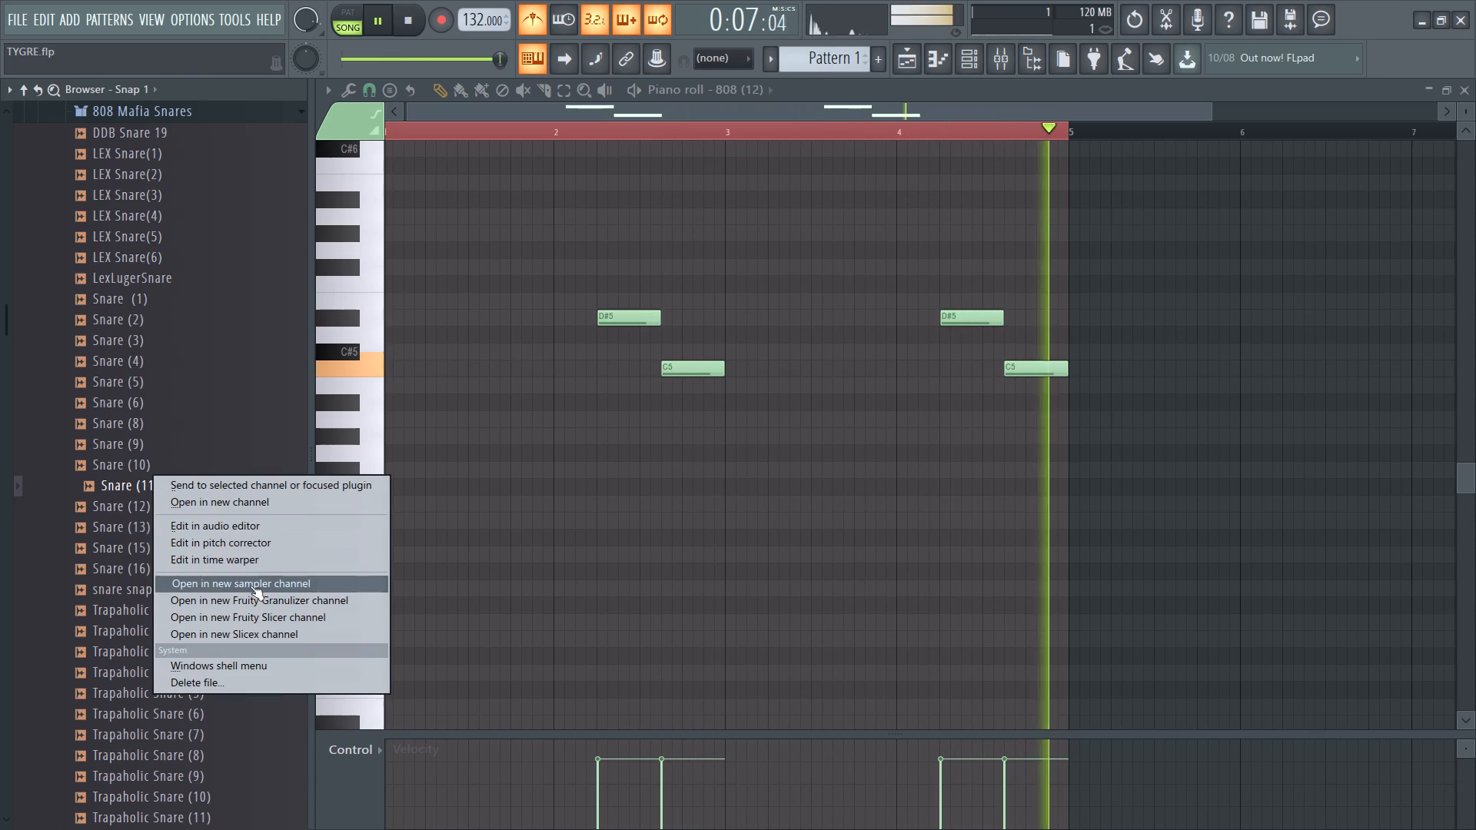
Open the Snares folder of Universe - Drum Collection in the RIP Speakers - UNIVERSE Production Suite pack.
{"action": "scroll", "coordinate": [207, 476], "scroll_direction": "up", "scroll_amount": 2}
{"action": "left_click", "coordinate": [145, 369]}
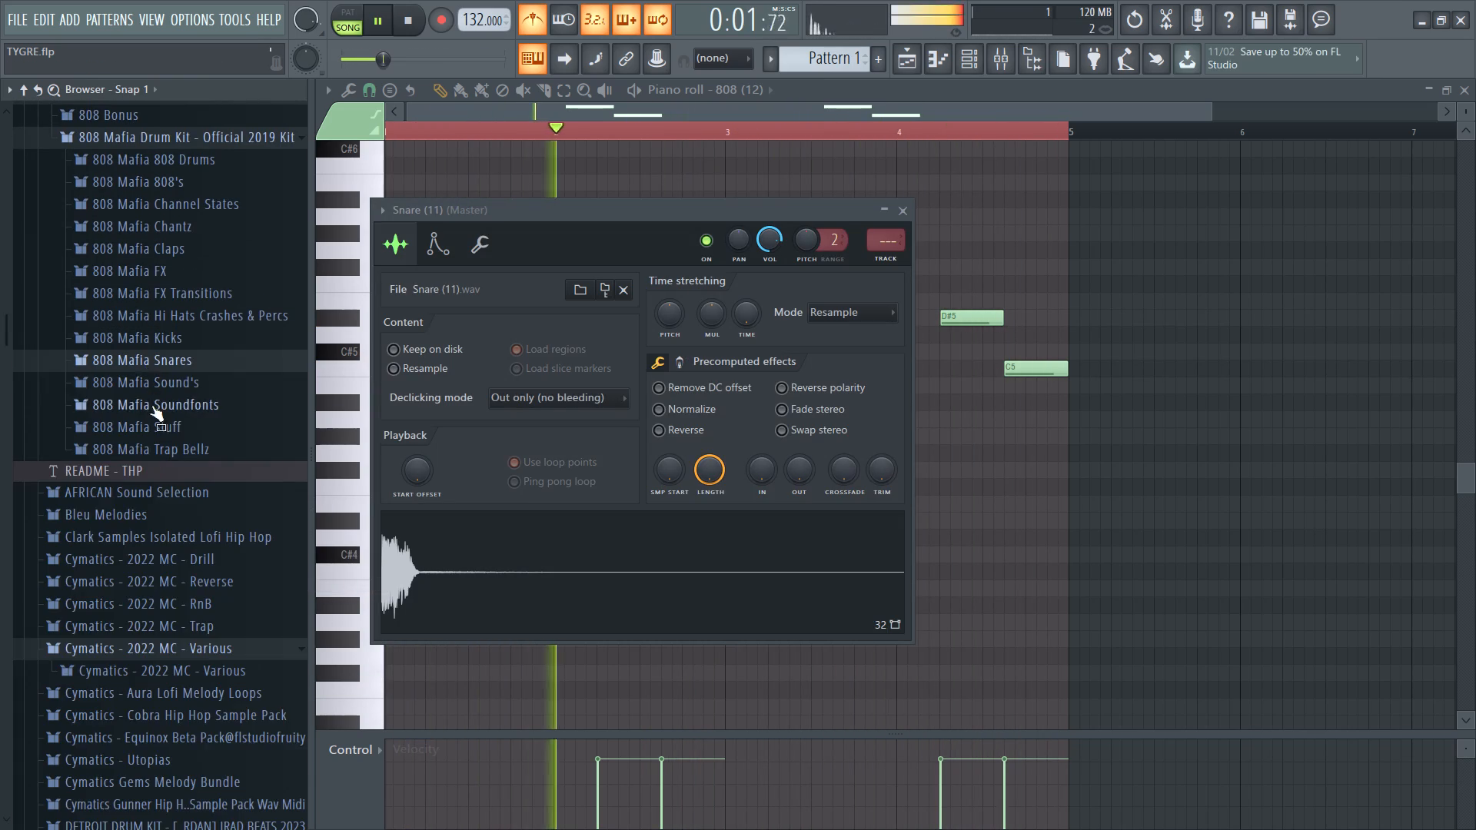
{"action": "scroll", "coordinate": [152, 410], "scroll_direction": "down", "scroll_amount": 4}
{"action": "scroll", "coordinate": [122, 476], "scroll_direction": "down", "scroll_amount": 4}
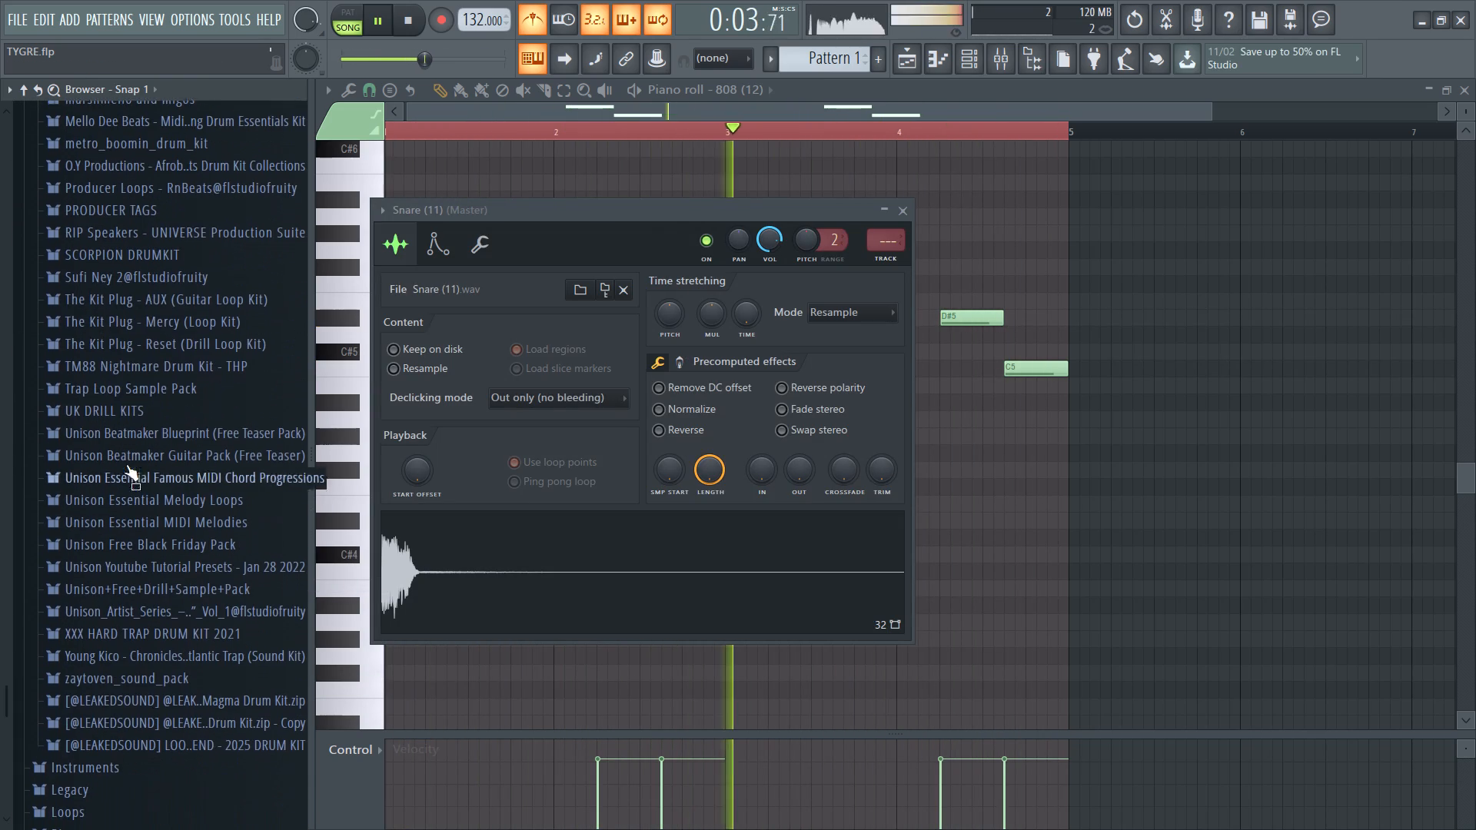
{"action": "left_click", "coordinate": [155, 227]}
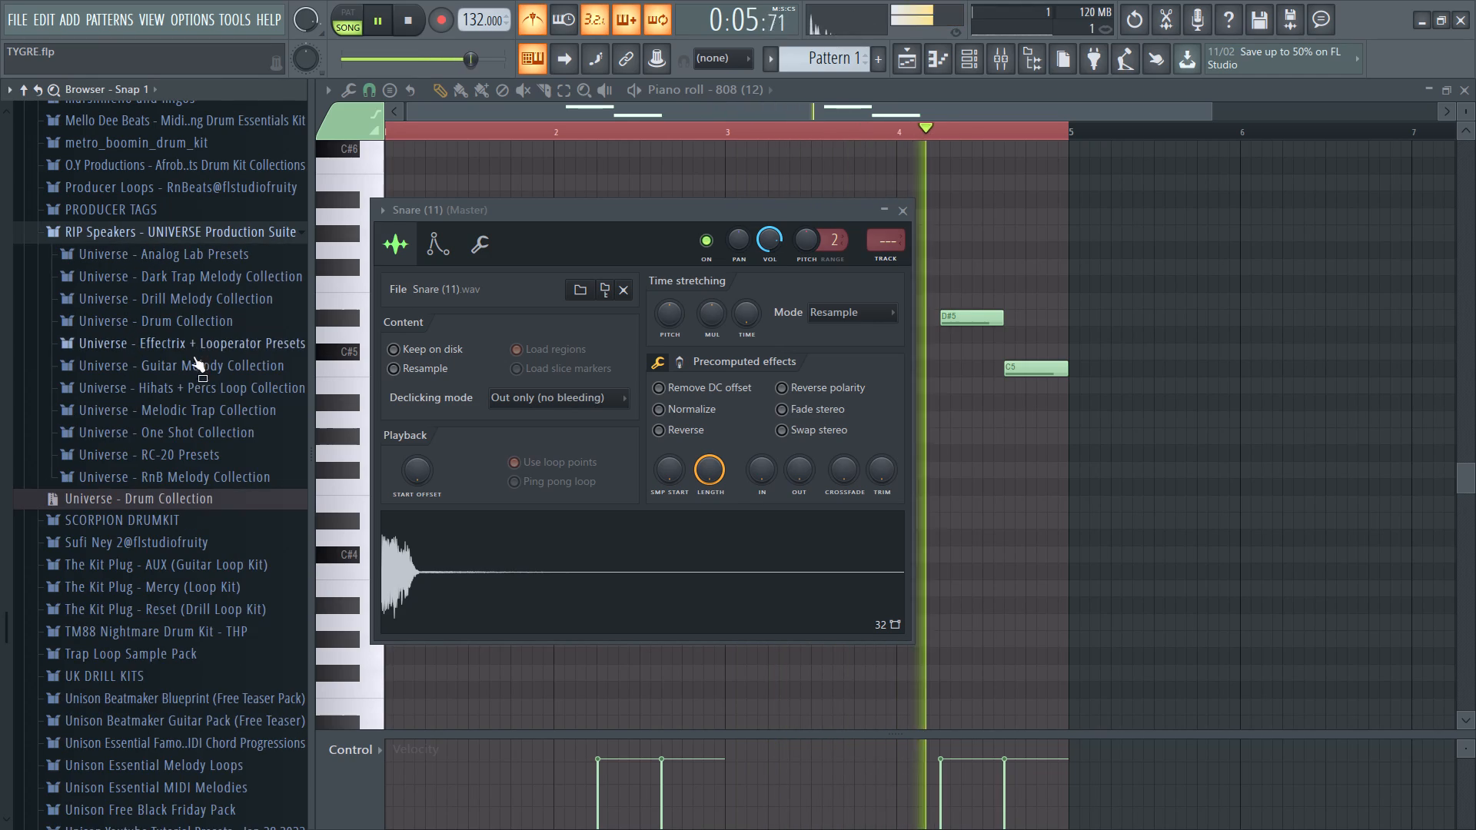
{"action": "left_click", "coordinate": [192, 321]}
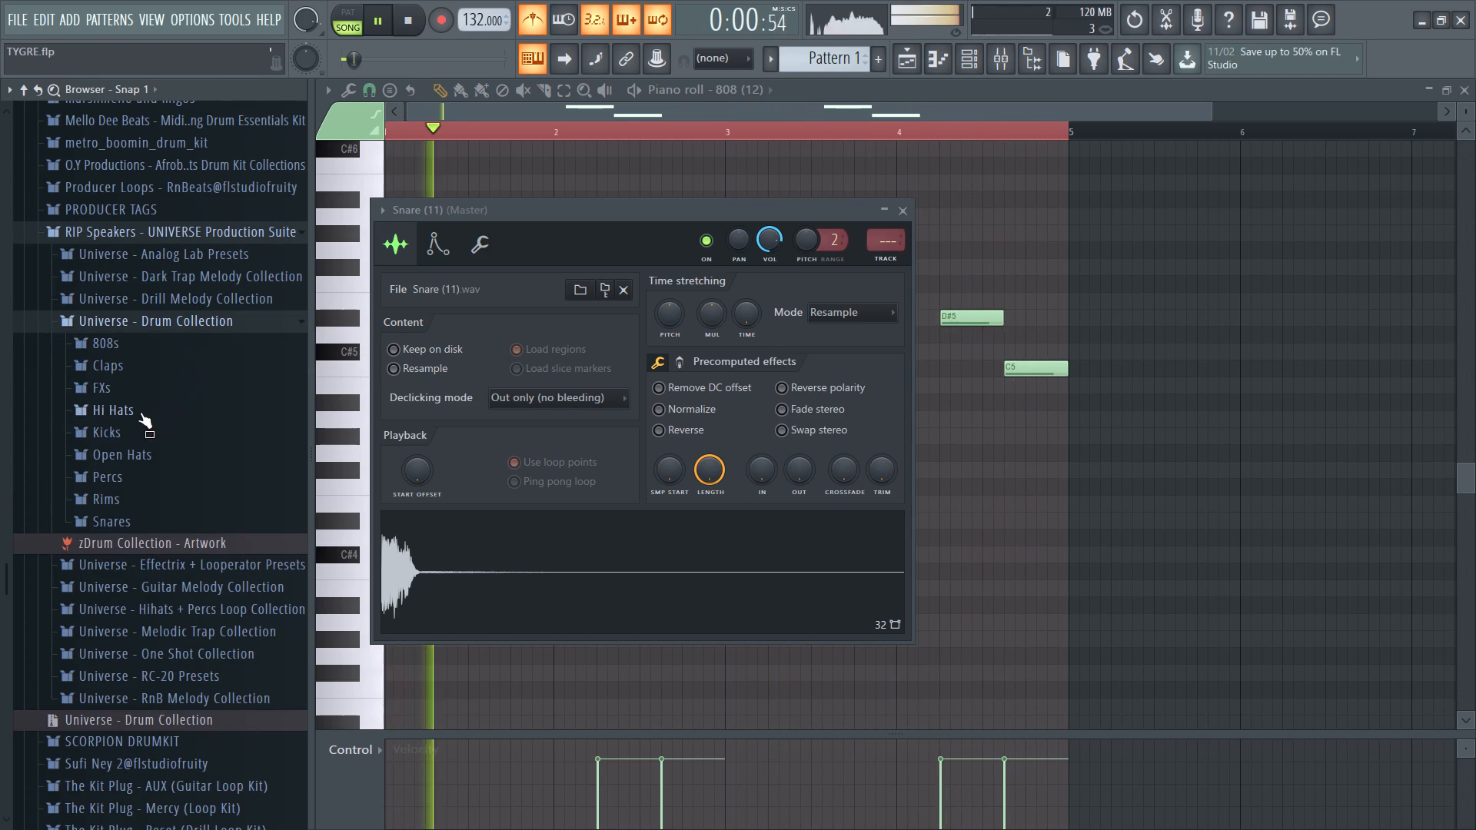
{"action": "left_click", "coordinate": [137, 513]}
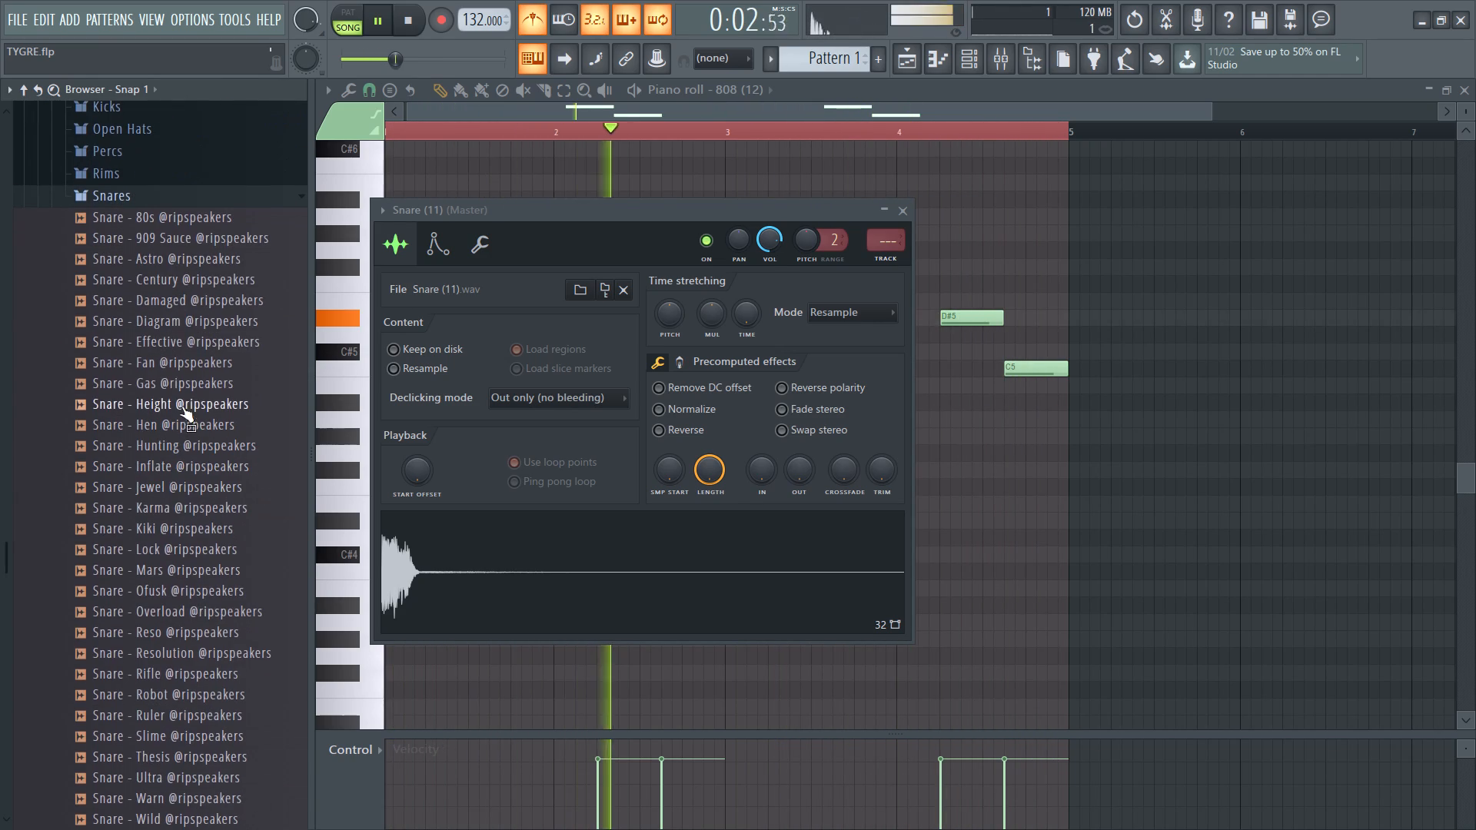
Audition the Universe snares and load Snare - Fan into a new sampler channel.
{"action": "left_click", "coordinate": [180, 355]}
{"action": "left_click", "coordinate": [173, 337]}
{"action": "left_click", "coordinate": [171, 368]}
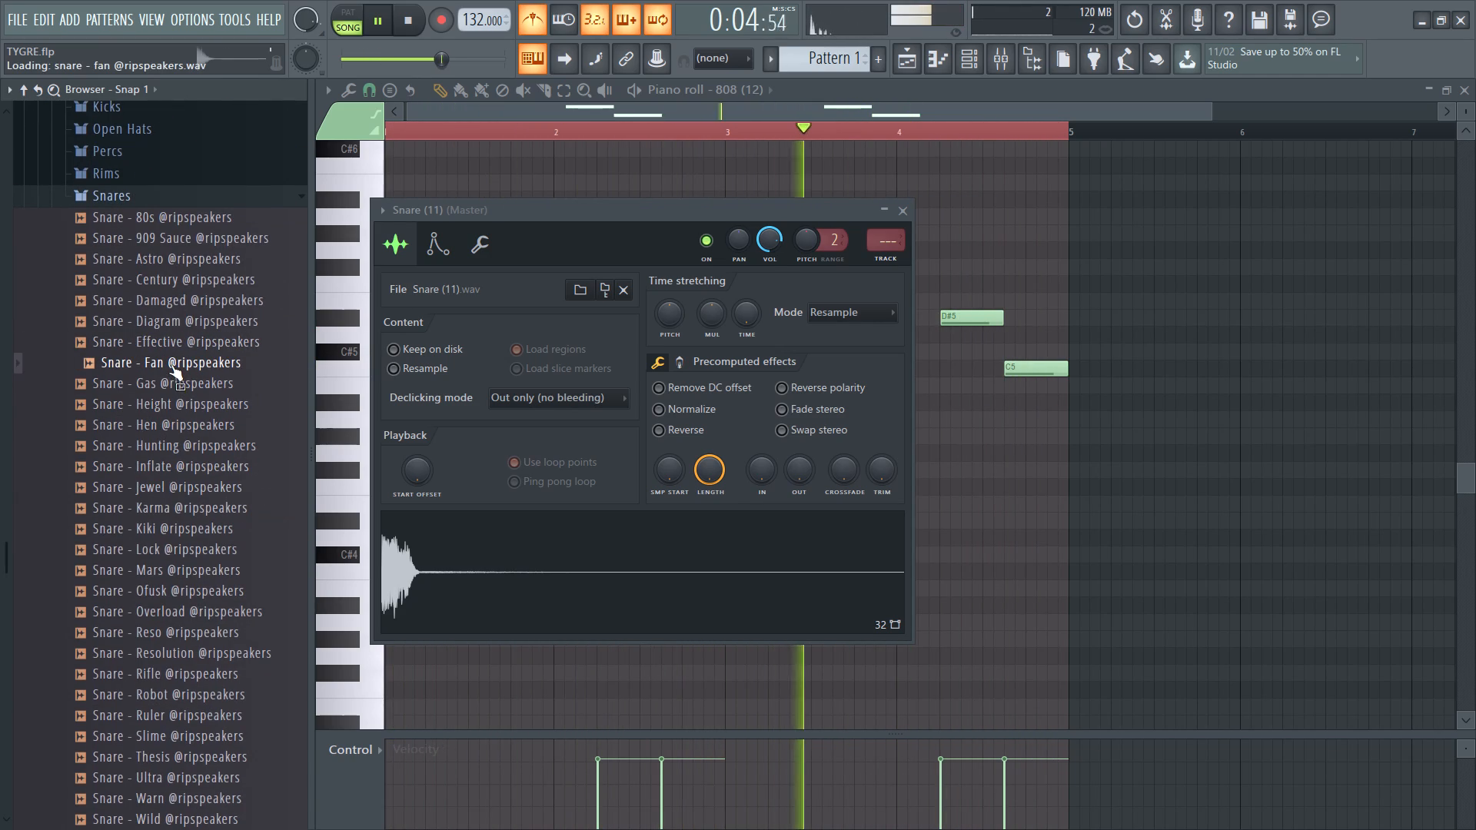
{"action": "left_click", "coordinate": [171, 364]}
{"action": "right_click", "coordinate": [171, 364]}
{"action": "left_click", "coordinate": [361, 461]}
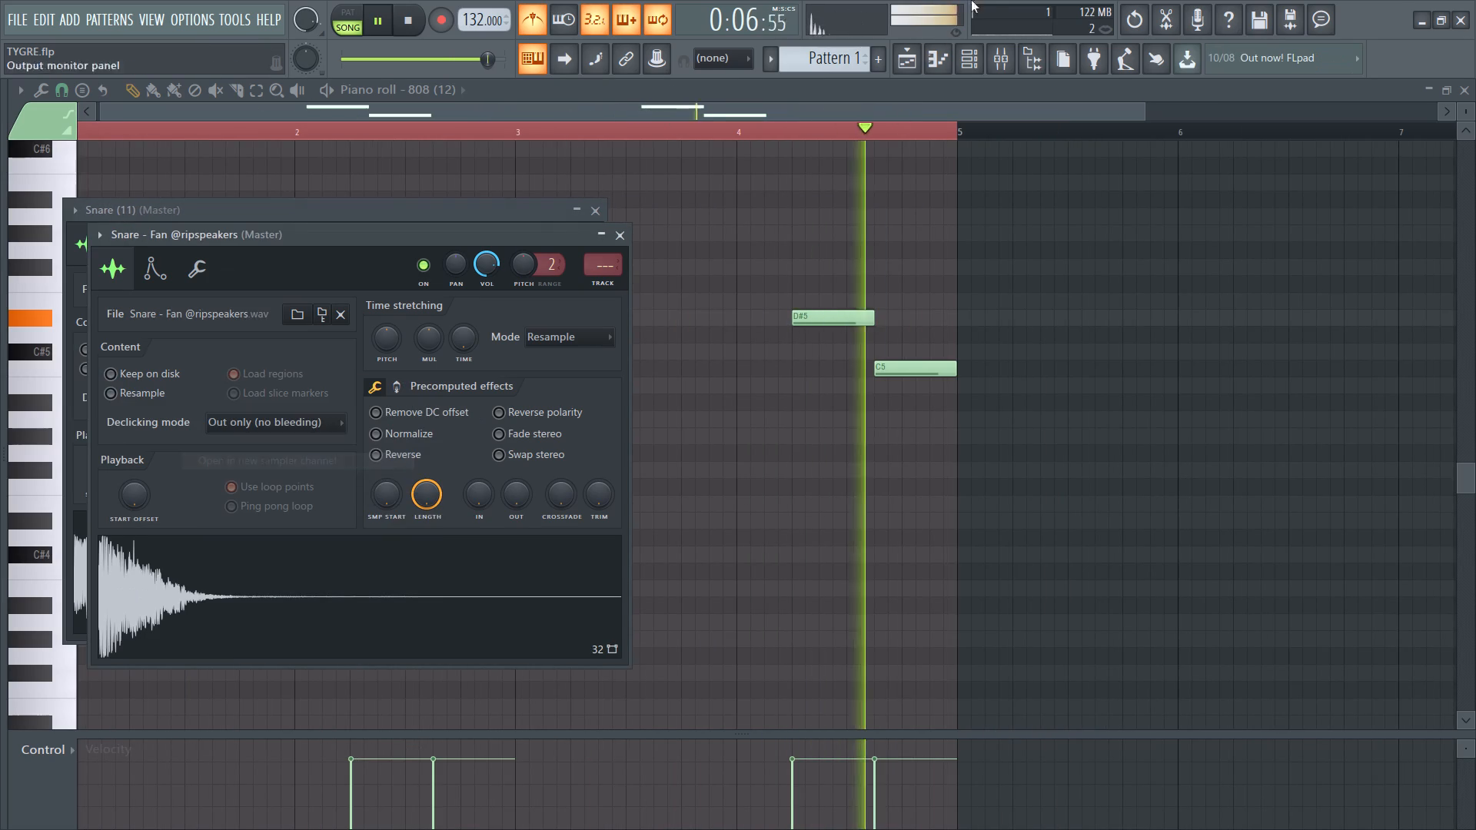
Show the channel rack, restart playback and place Snare - Fan hits on step 9 of bars 1 to 4.
{"action": "left_click", "coordinate": [972, 43]}
{"action": "key", "text": "space"}
{"action": "key", "text": "space"}
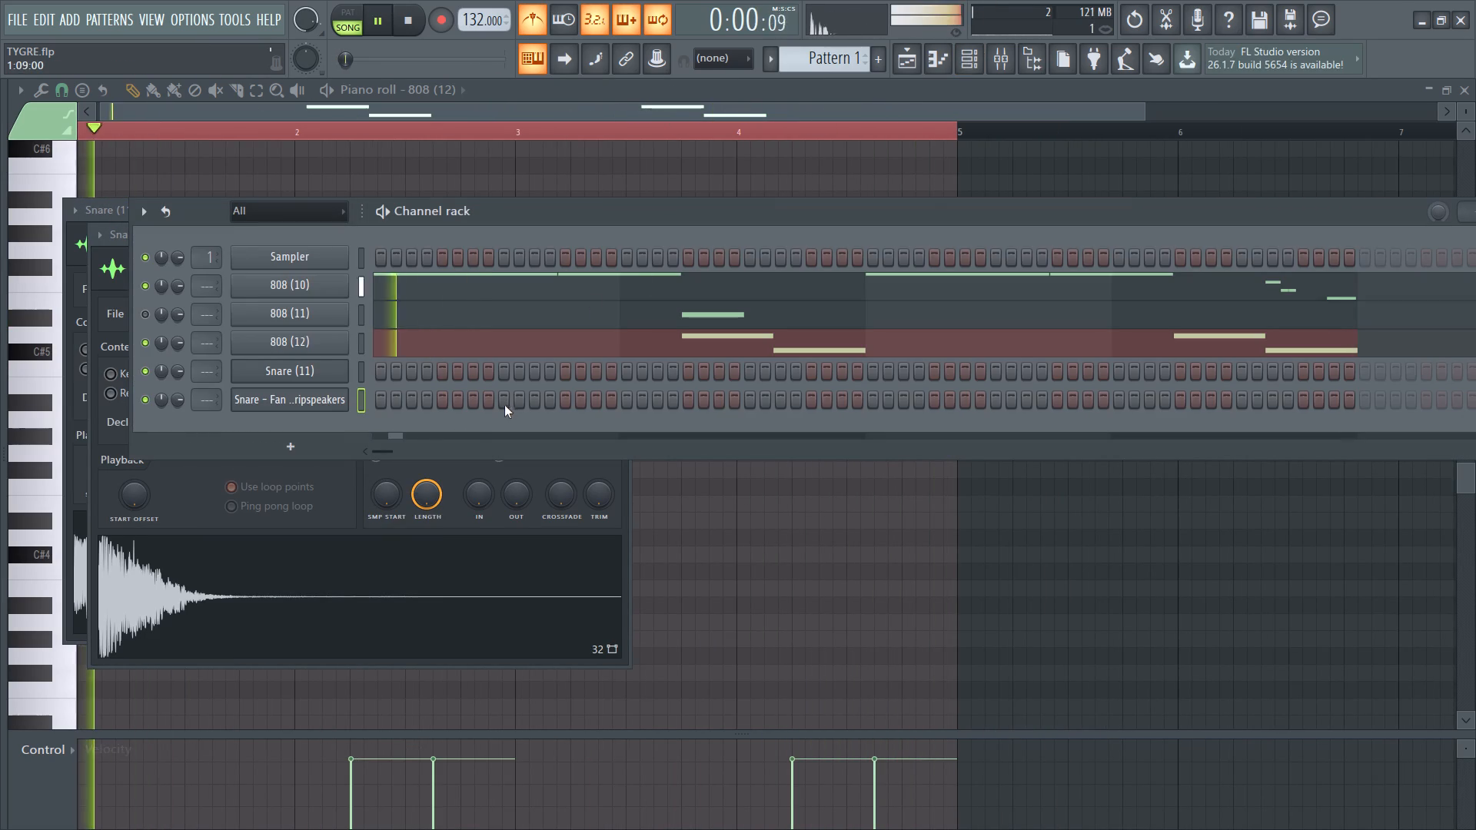
{"action": "left_click", "coordinate": [503, 406]}
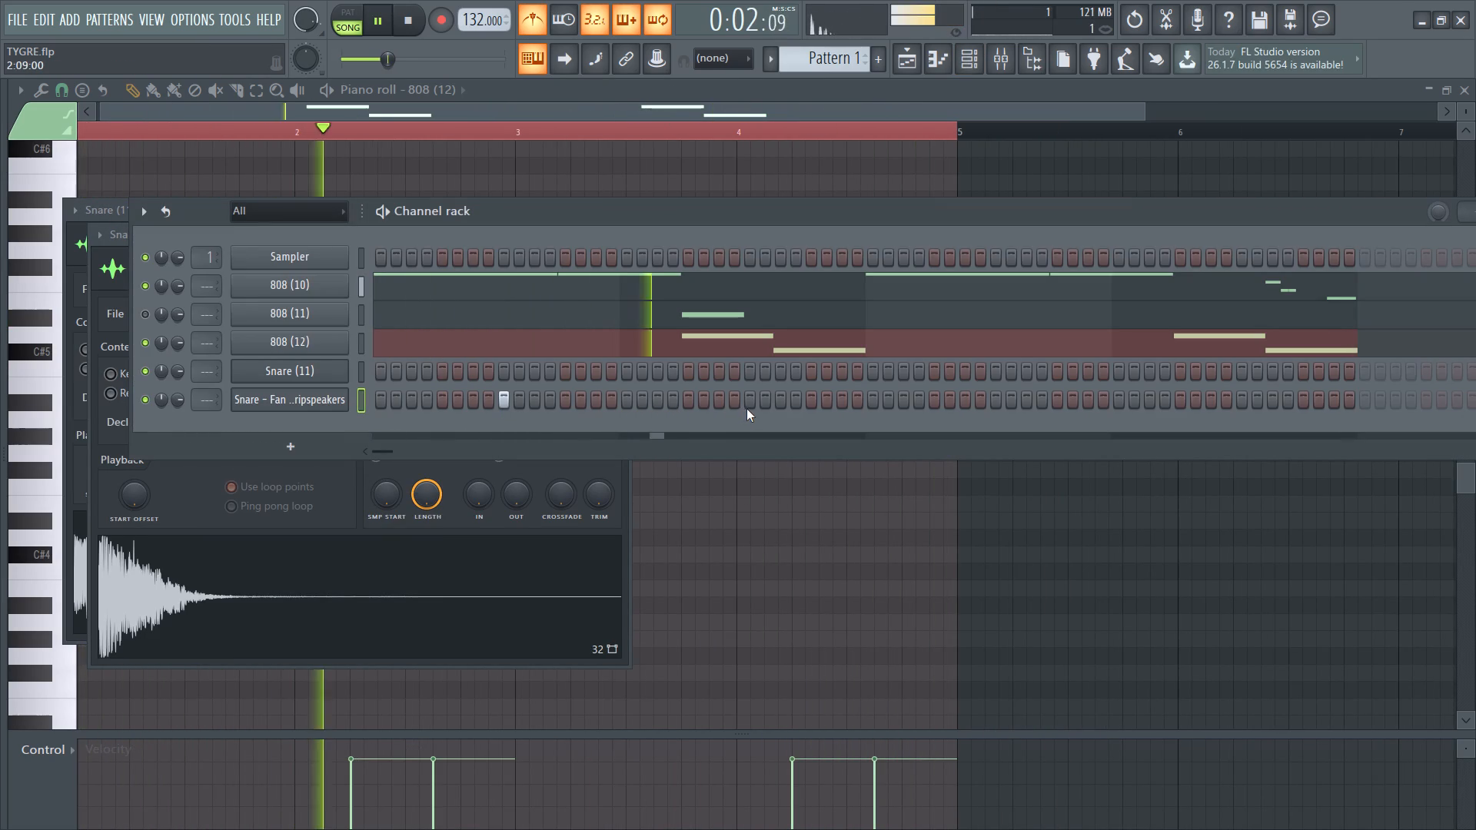
{"action": "left_click", "coordinate": [746, 409]}
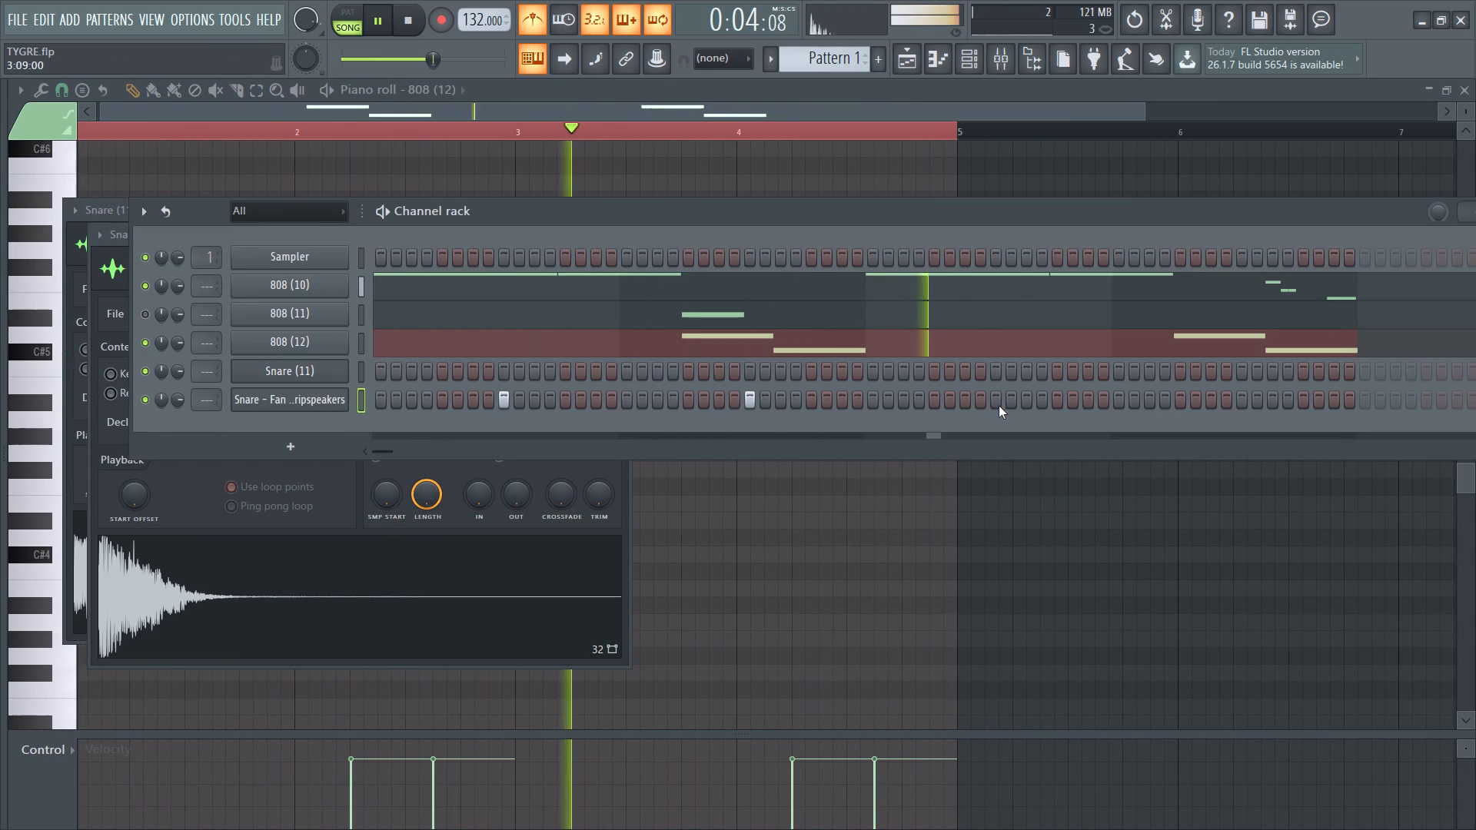
{"action": "left_click", "coordinate": [999, 406]}
{"action": "left_click", "coordinate": [1237, 400]}
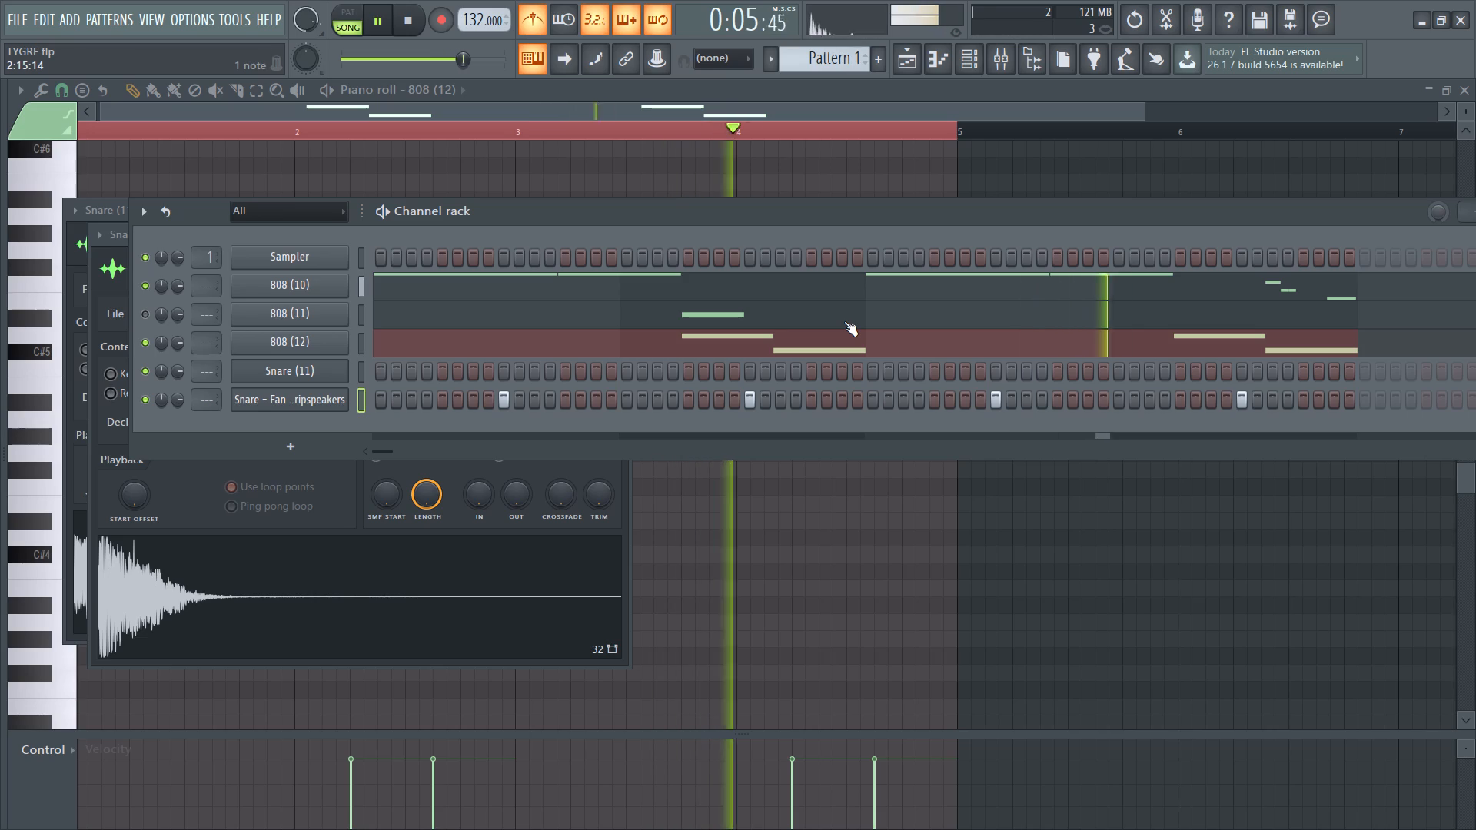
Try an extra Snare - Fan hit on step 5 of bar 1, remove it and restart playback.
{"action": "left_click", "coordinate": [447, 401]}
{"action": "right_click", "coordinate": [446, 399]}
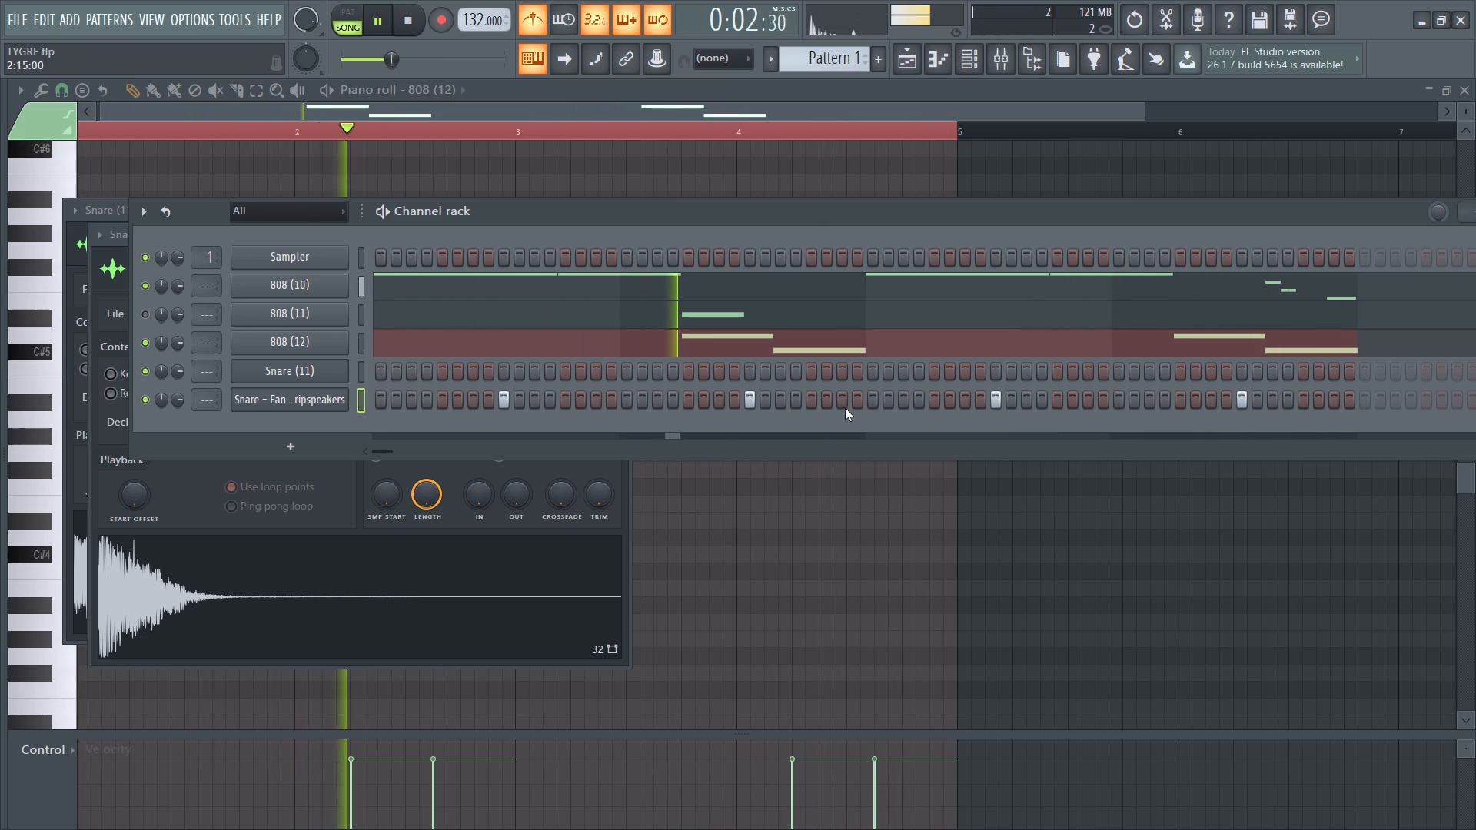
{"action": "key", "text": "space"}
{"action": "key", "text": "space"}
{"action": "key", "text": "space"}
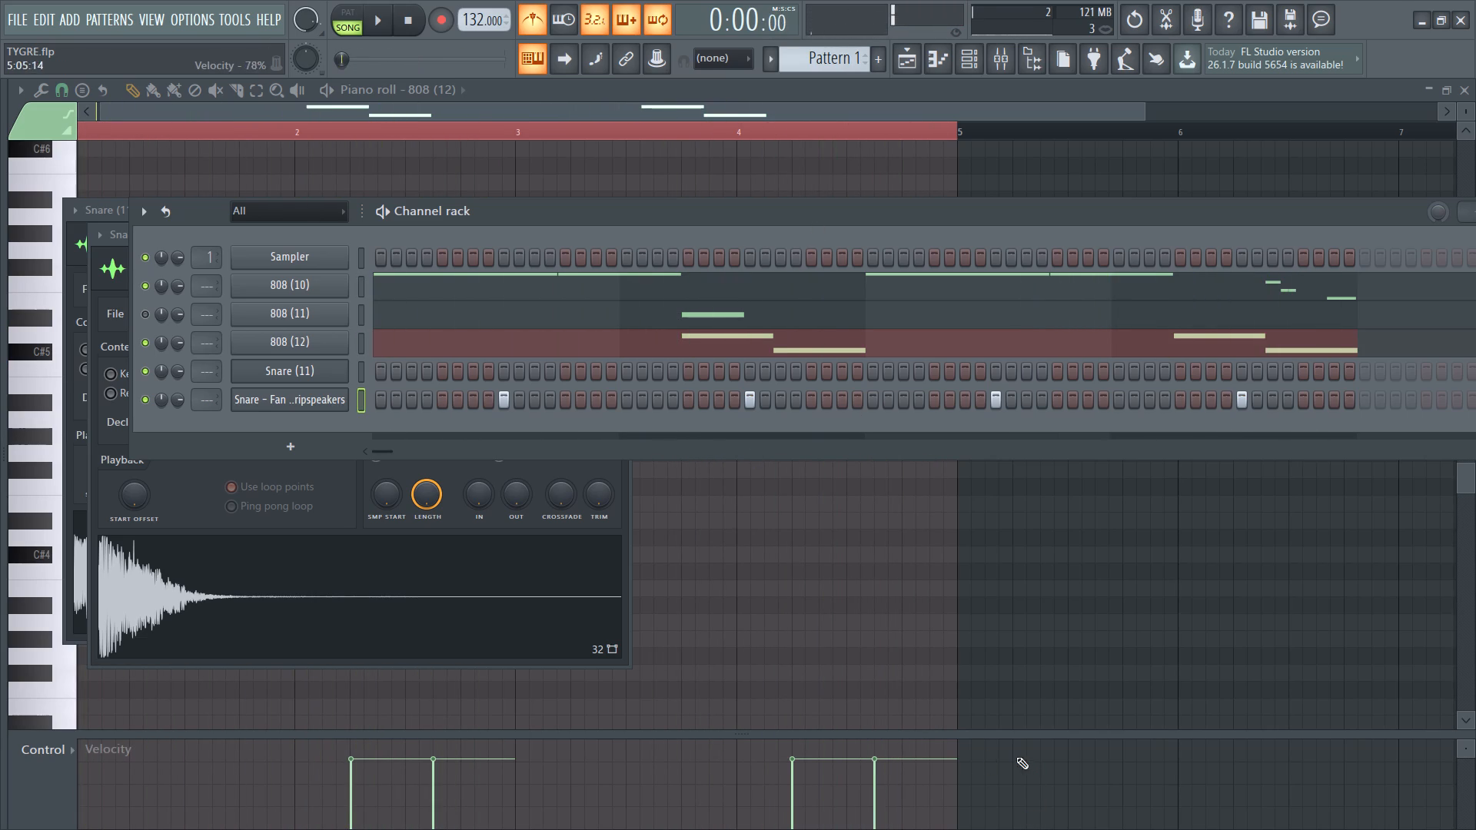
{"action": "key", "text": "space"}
Audition Snare (11) against the beat and lower its channel volume to about 61%.
{"action": "key", "text": "comma"}
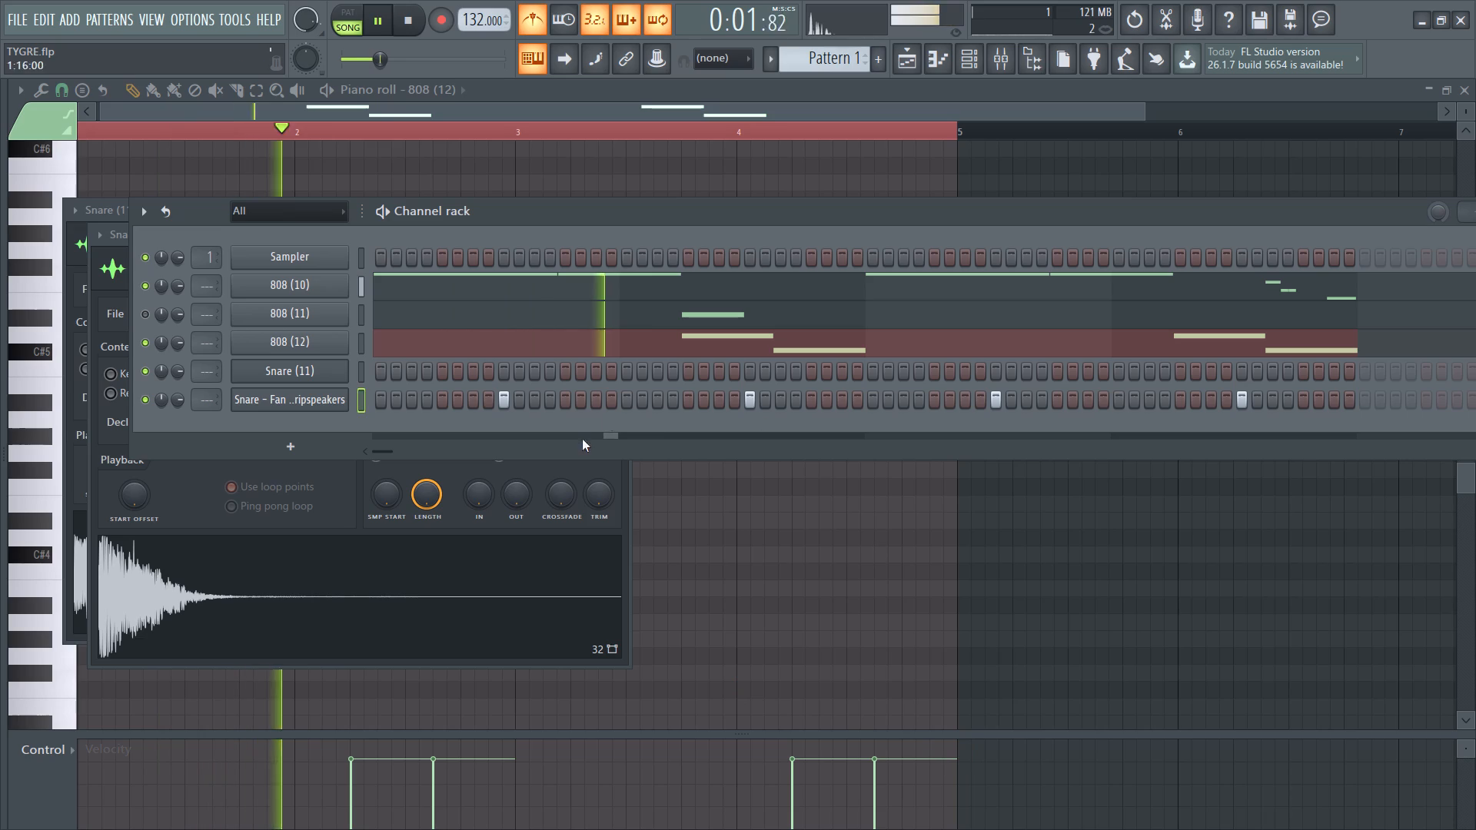
{"action": "left_click", "coordinate": [363, 375]}
{"action": "key", "text": "comma"}
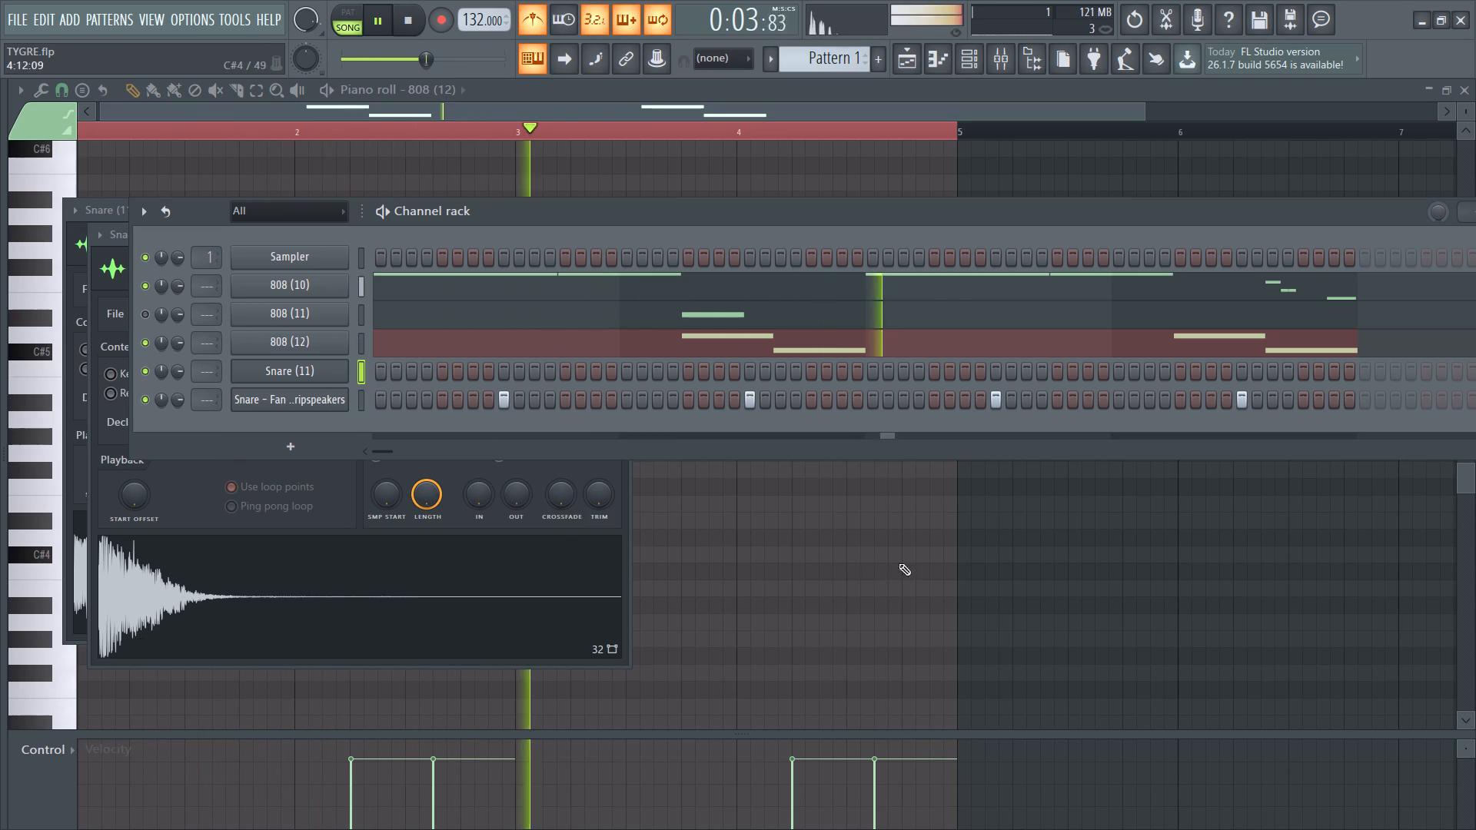
{"action": "left_click", "coordinate": [288, 377]}
{"action": "left_click", "coordinate": [287, 378]}
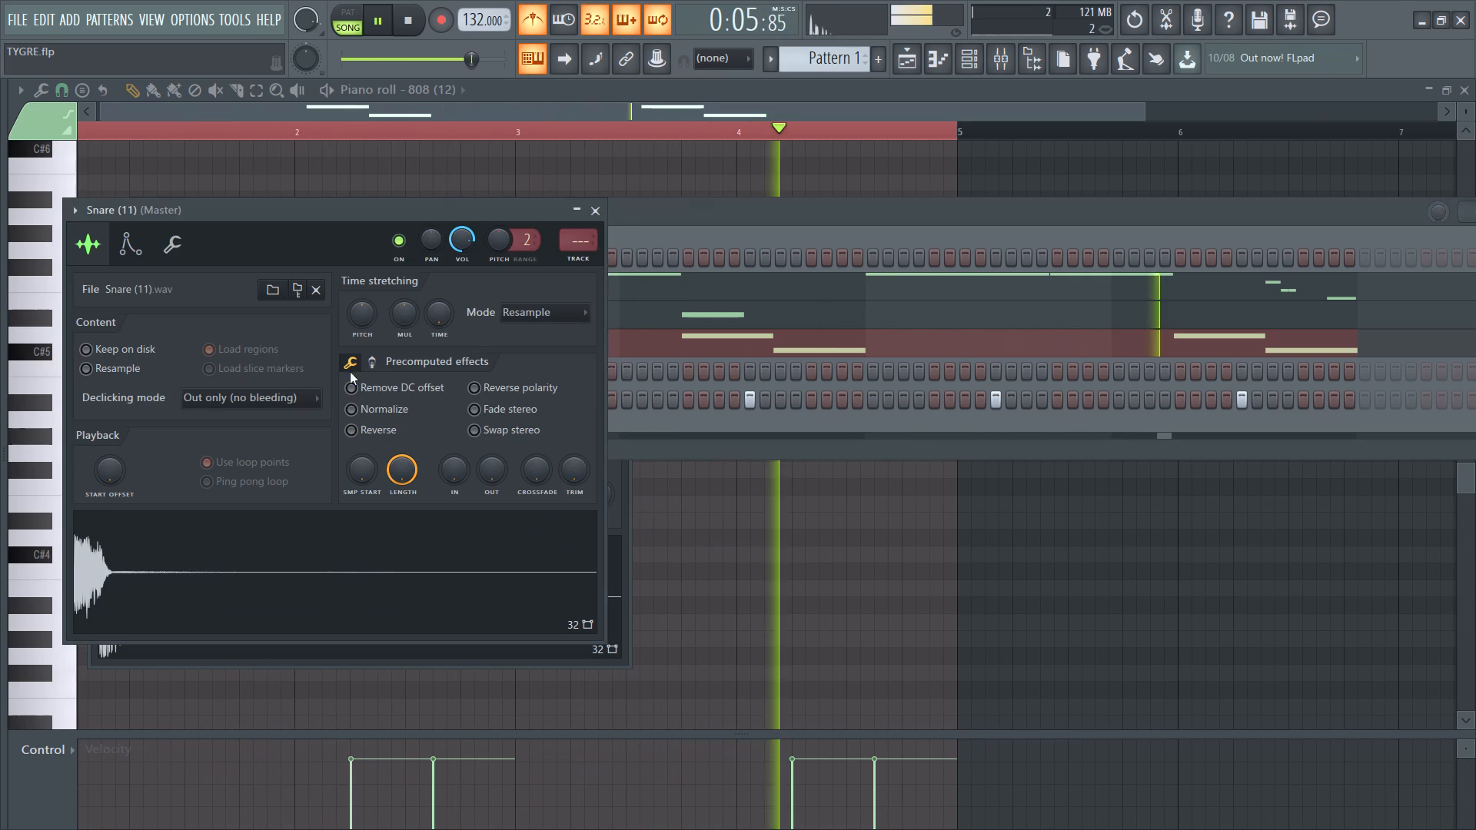
{"action": "left_click_drag", "start_coordinate": [465, 259], "coordinate": [463, 274]}
{"action": "key", "text": "comma"}
{"action": "left_click_drag", "start_coordinate": [463, 261], "coordinate": [460, 319]}
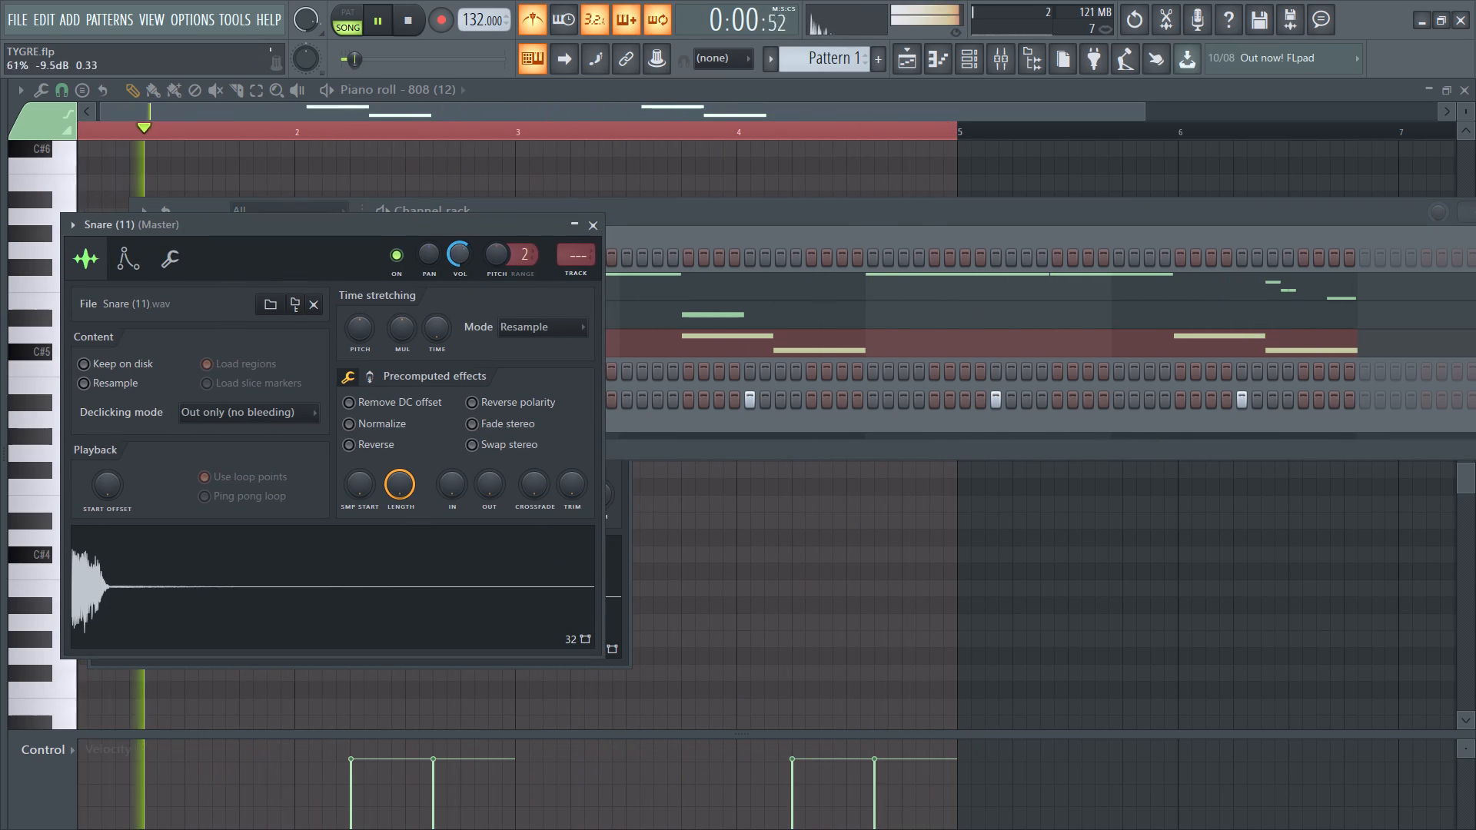
{"action": "left_click_drag", "start_coordinate": [460, 319], "coordinate": [460, 367]}
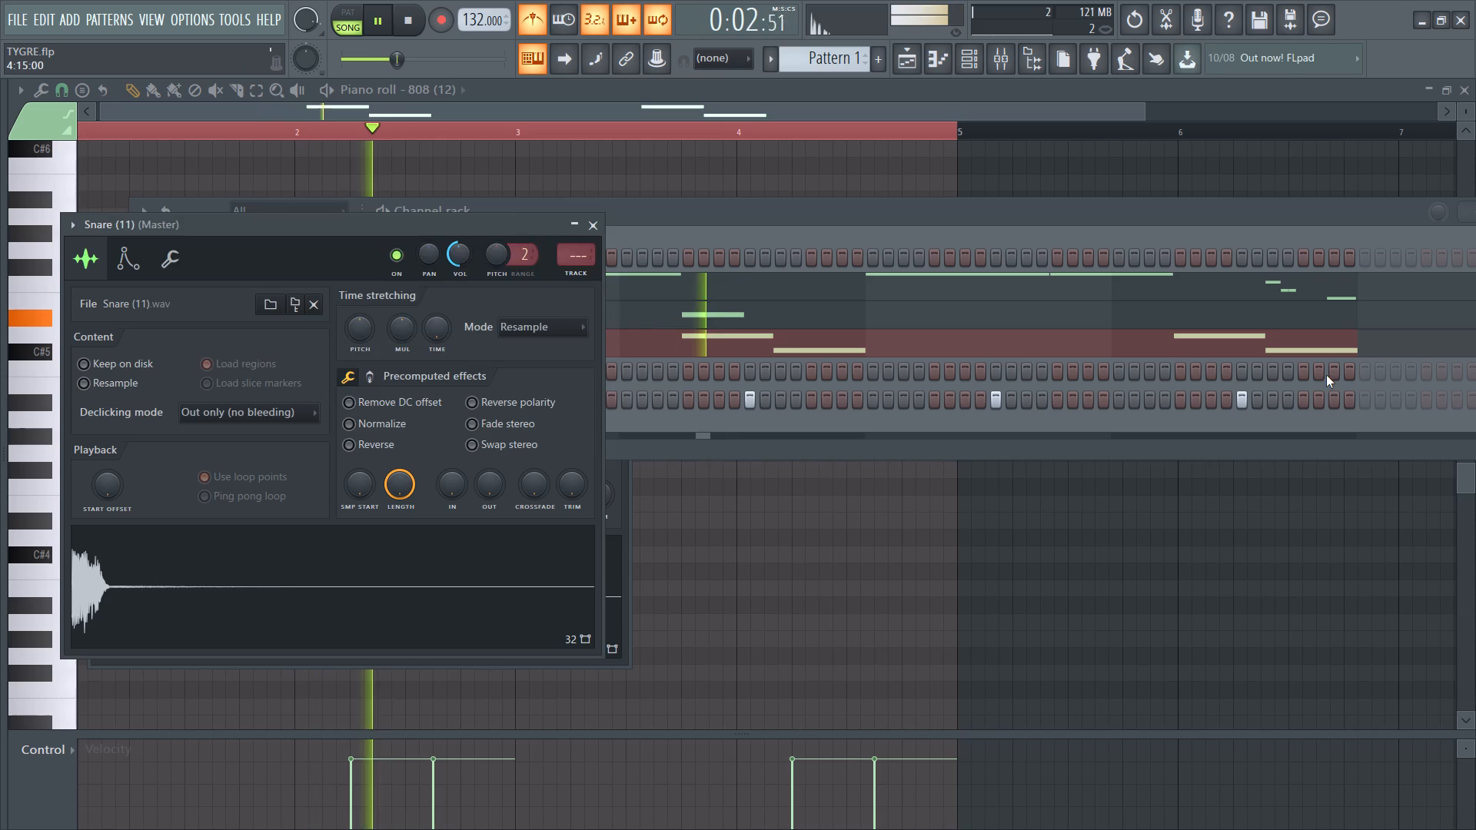
Try Snare (11) hits in bars 2 and 4, keeping only step 15 of bar 2 and step 16 of bar 4.
{"action": "left_click", "coordinate": [1327, 375]}
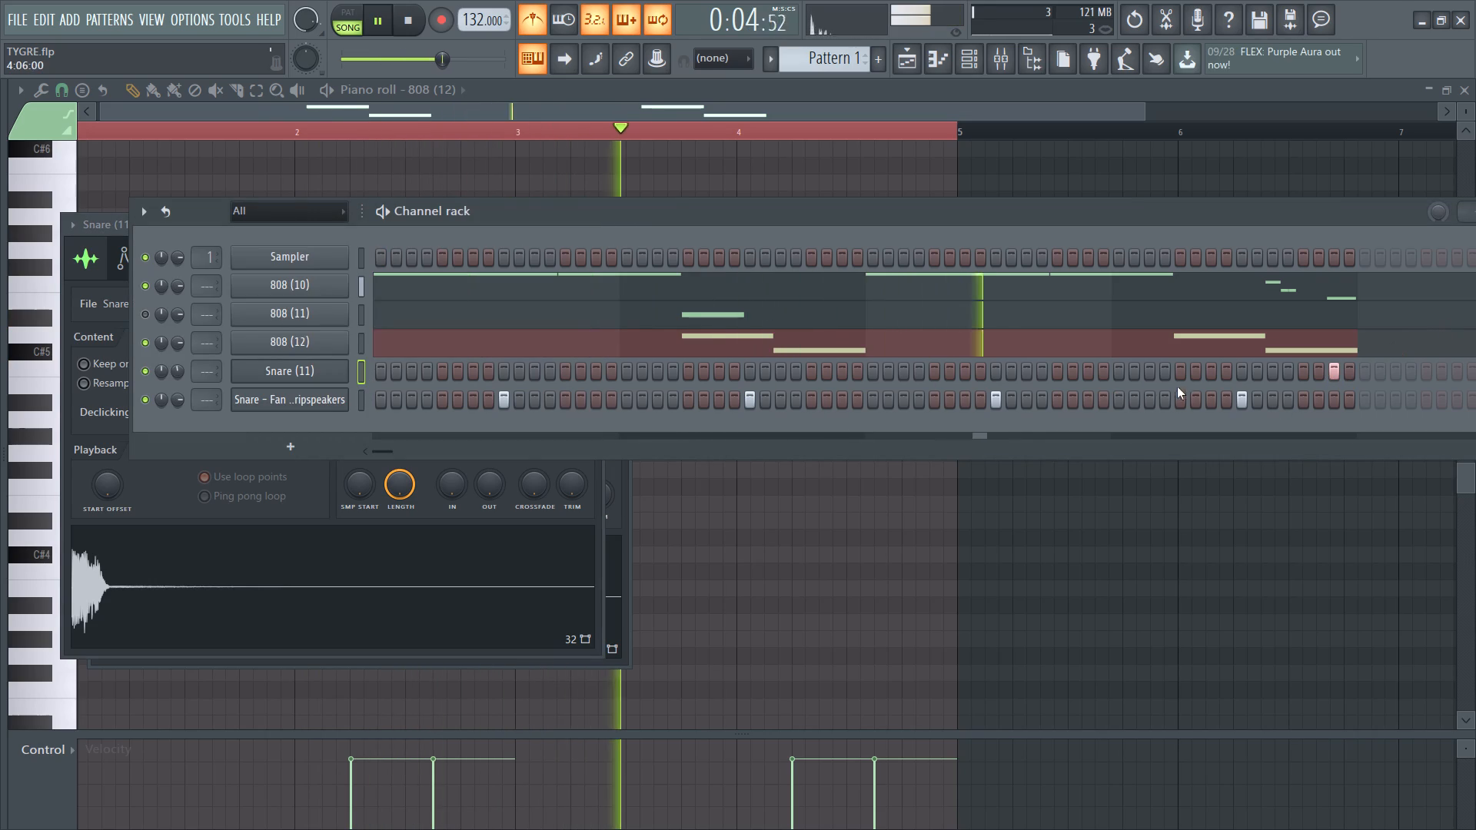
{"action": "left_click", "coordinate": [1176, 381]}
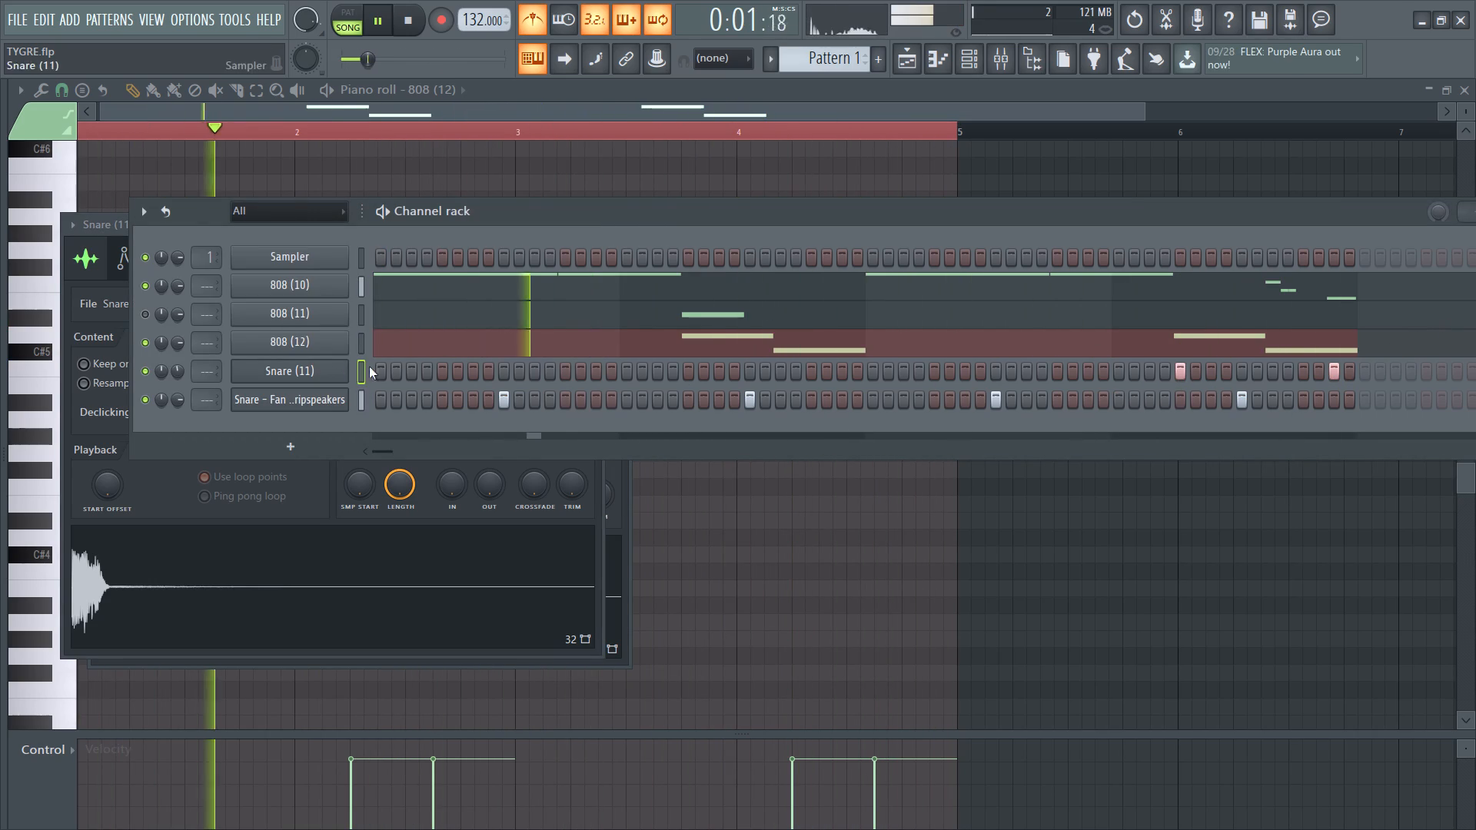
{"action": "left_click", "coordinate": [829, 373]}
{"action": "left_click", "coordinate": [846, 374]}
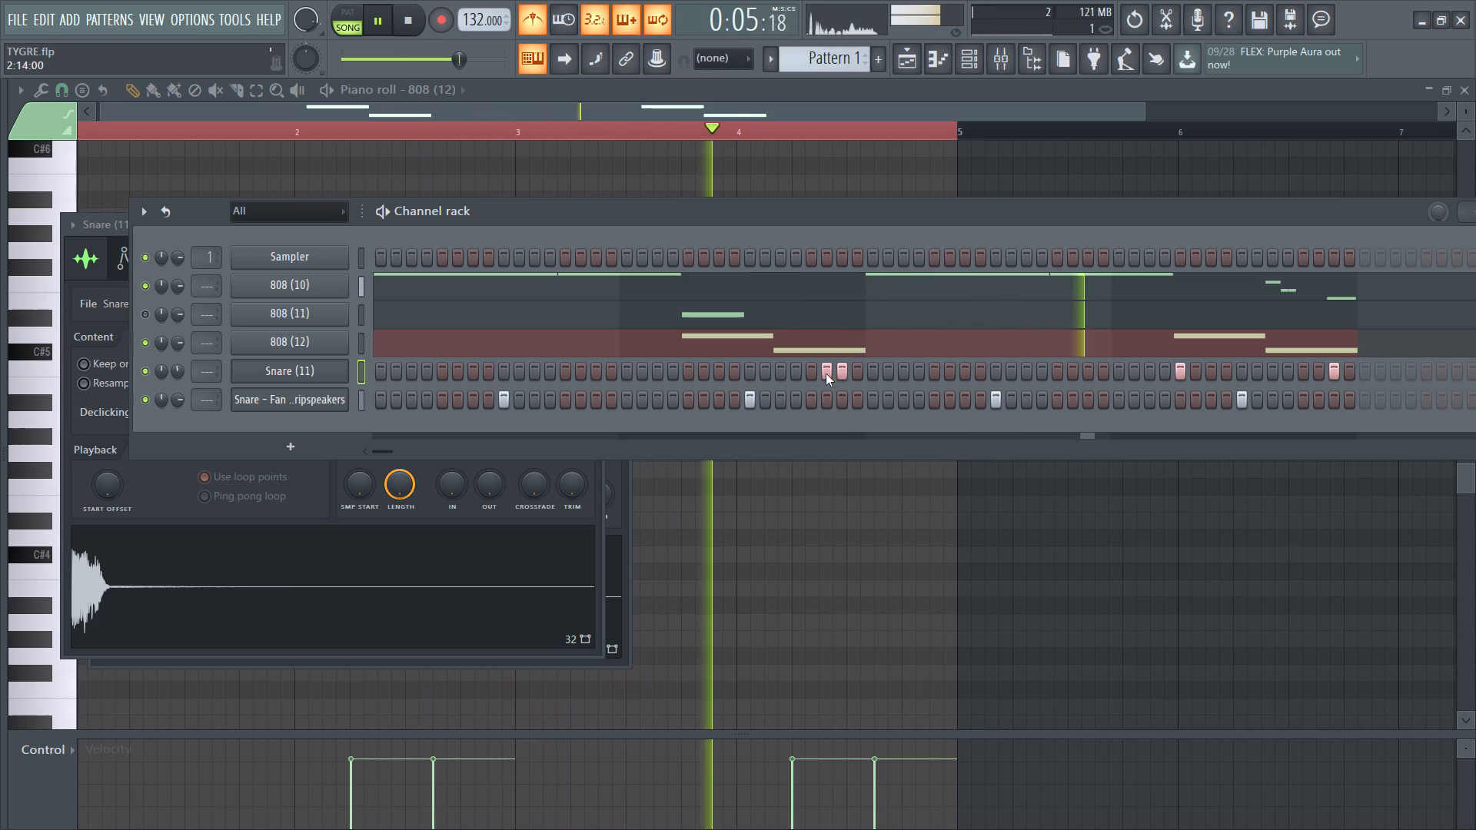
{"action": "right_click", "coordinate": [826, 374]}
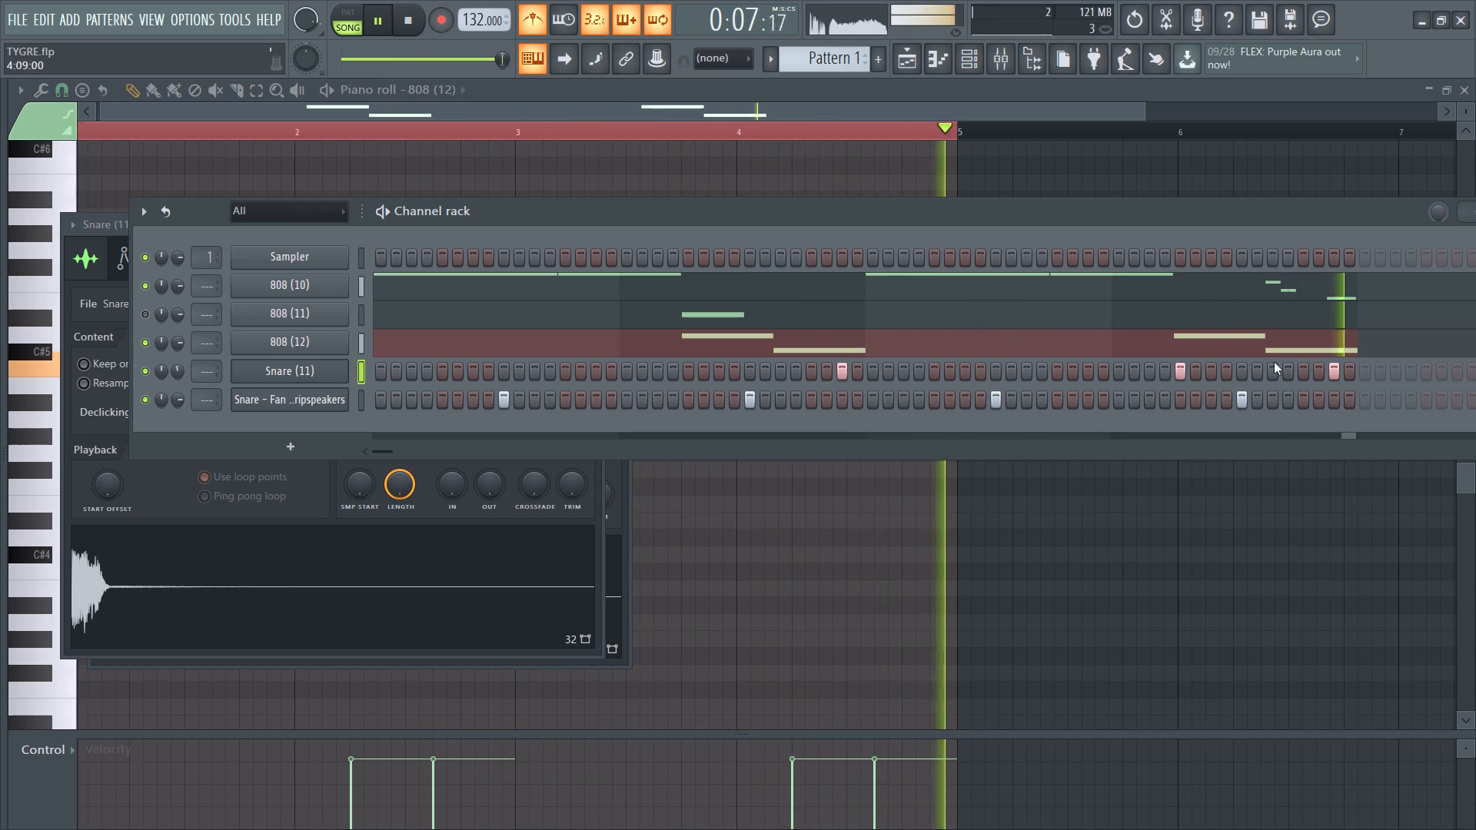
{"action": "right_click", "coordinate": [1182, 373]}
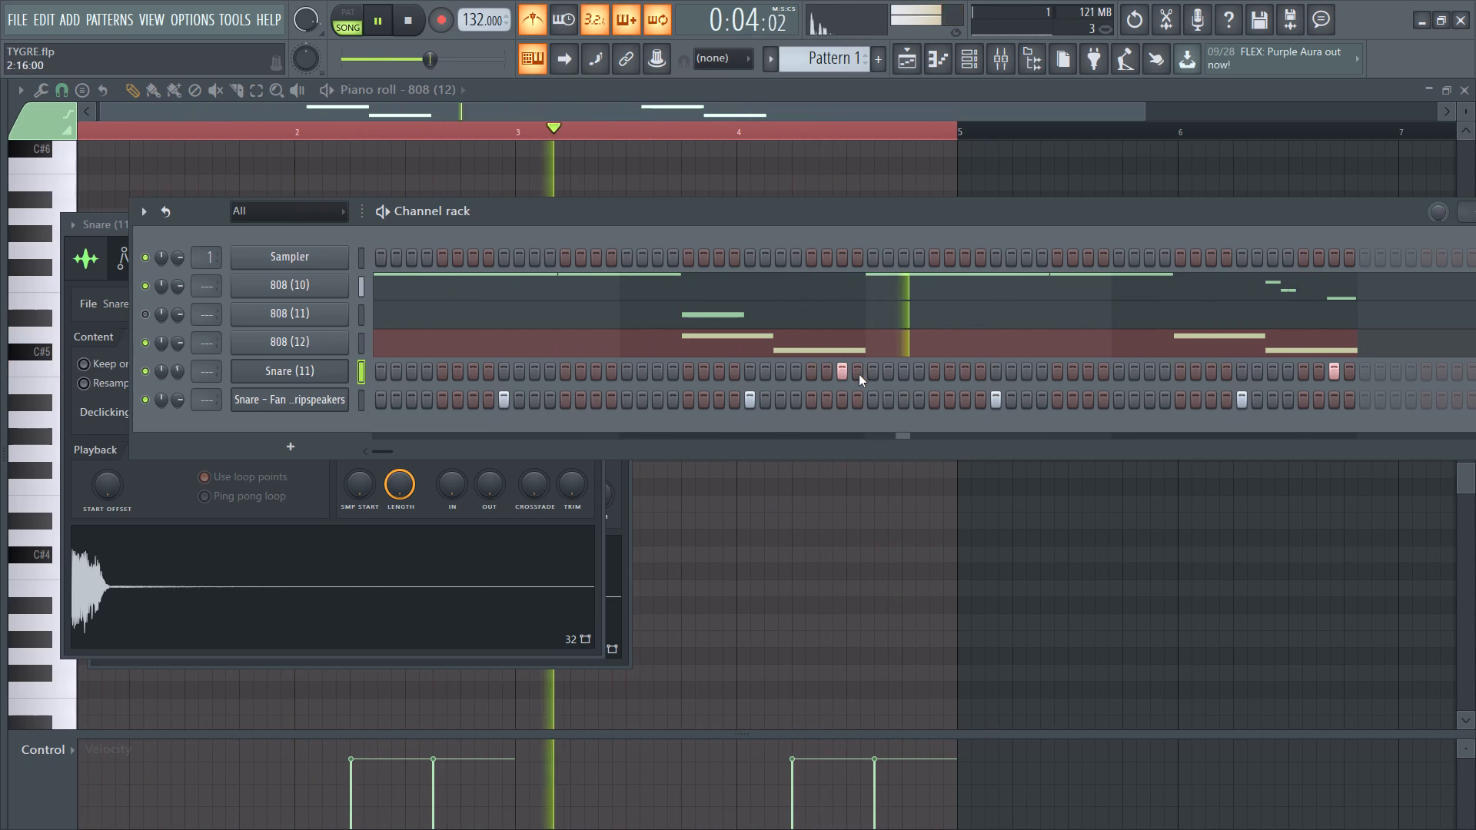
{"action": "right_click", "coordinate": [1330, 374]}
{"action": "left_click", "coordinate": [1346, 380]}
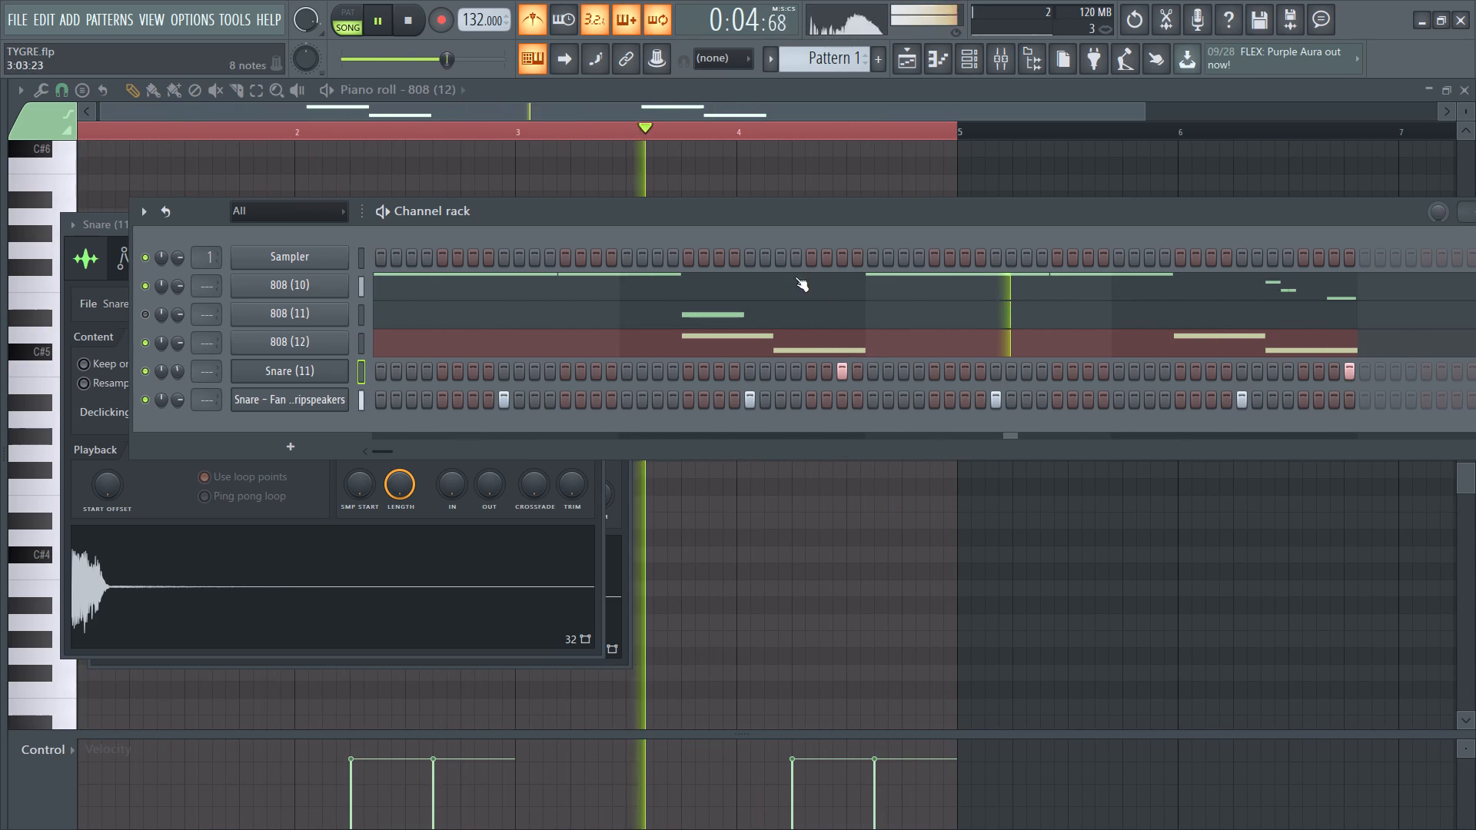
Open the Universe Rims folder, compare Rim - Go with Rim - Killa, and load Rim - Killa into a new sampler channel.
{"action": "left_click", "coordinate": [155, 198]}
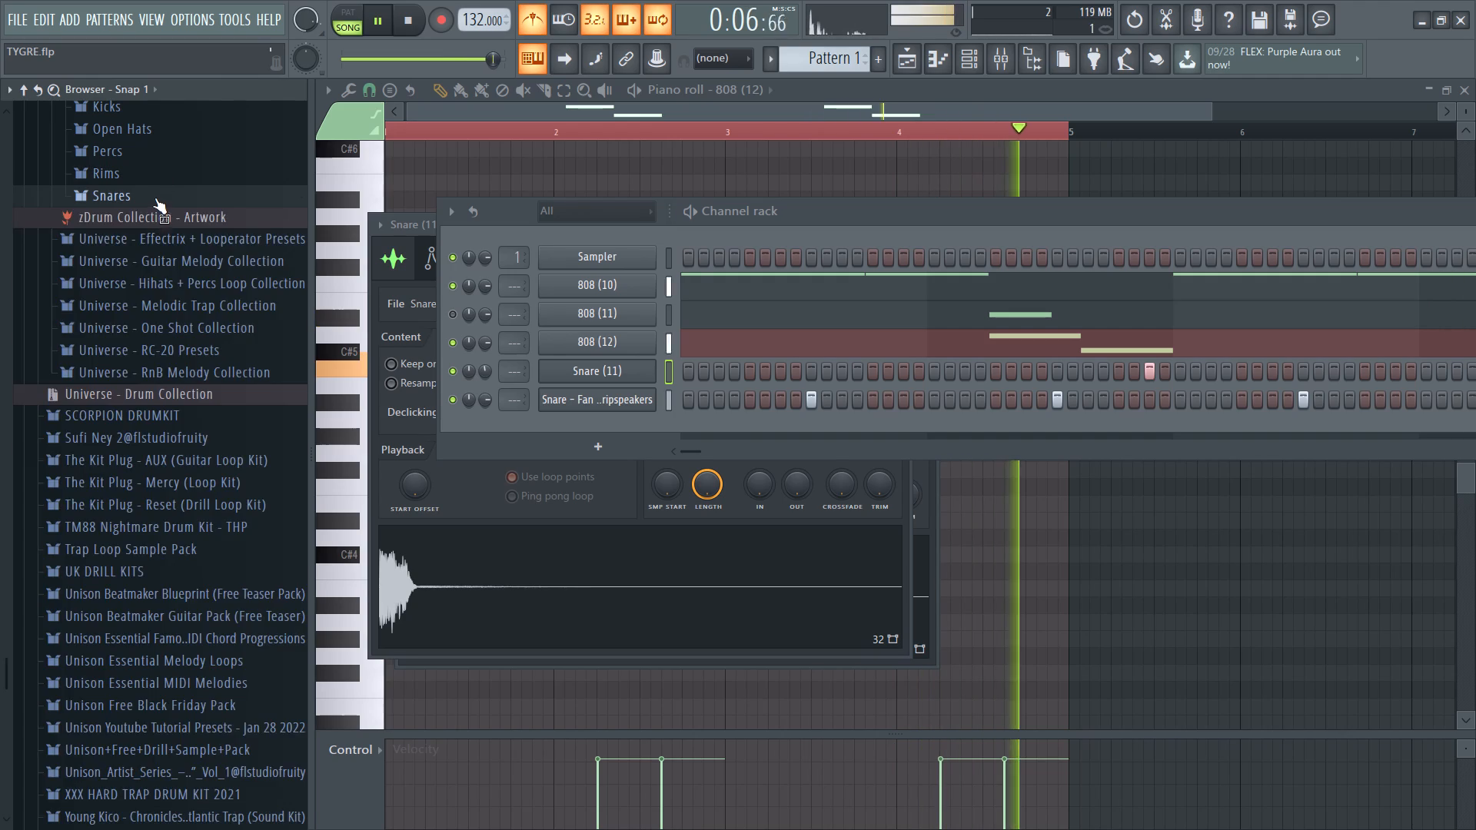
{"action": "left_click", "coordinate": [131, 171]}
{"action": "left_click", "coordinate": [134, 290]}
{"action": "left_click", "coordinate": [155, 393]}
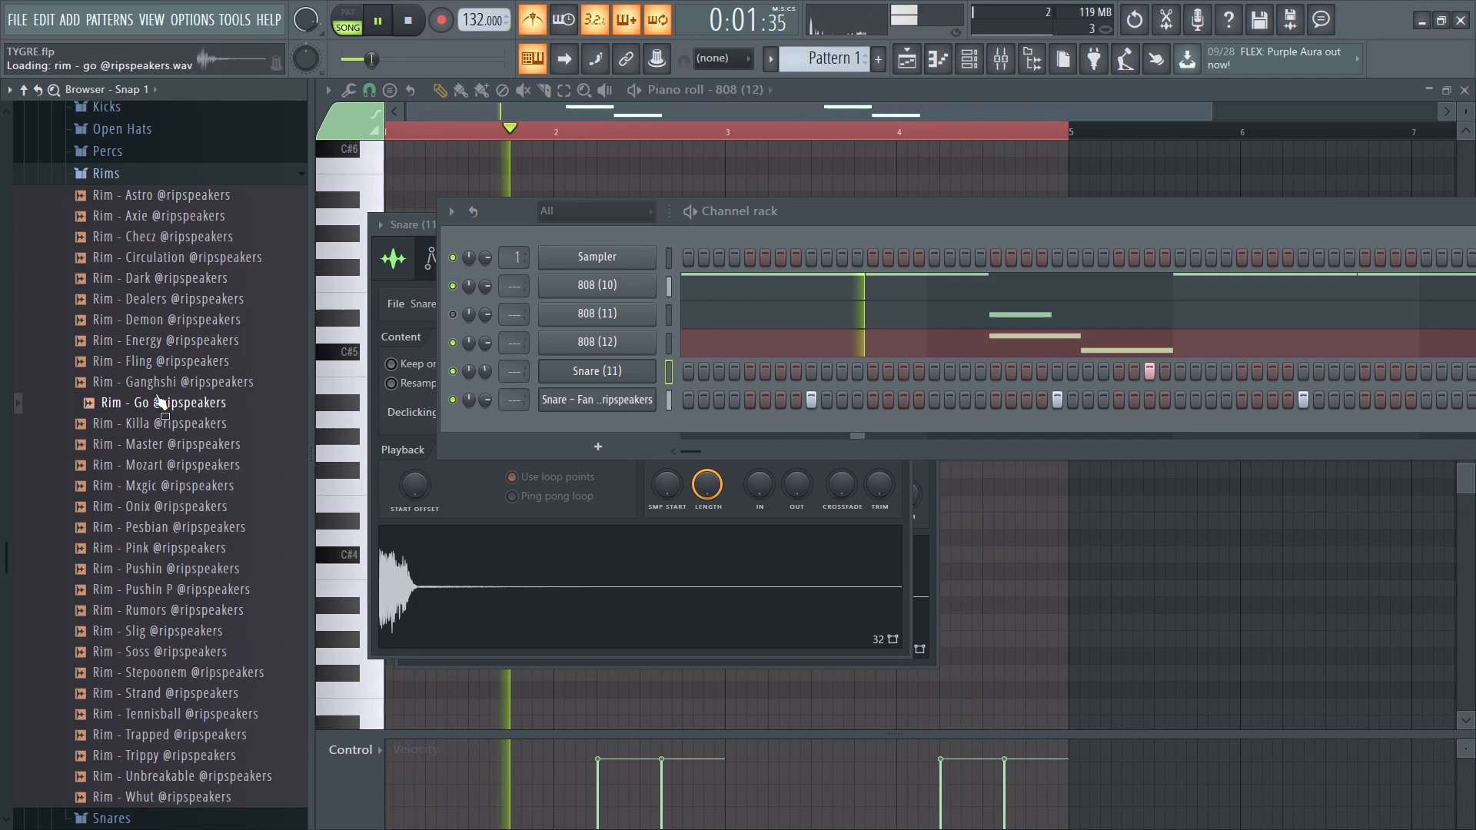
{"action": "left_click", "coordinate": [168, 426]}
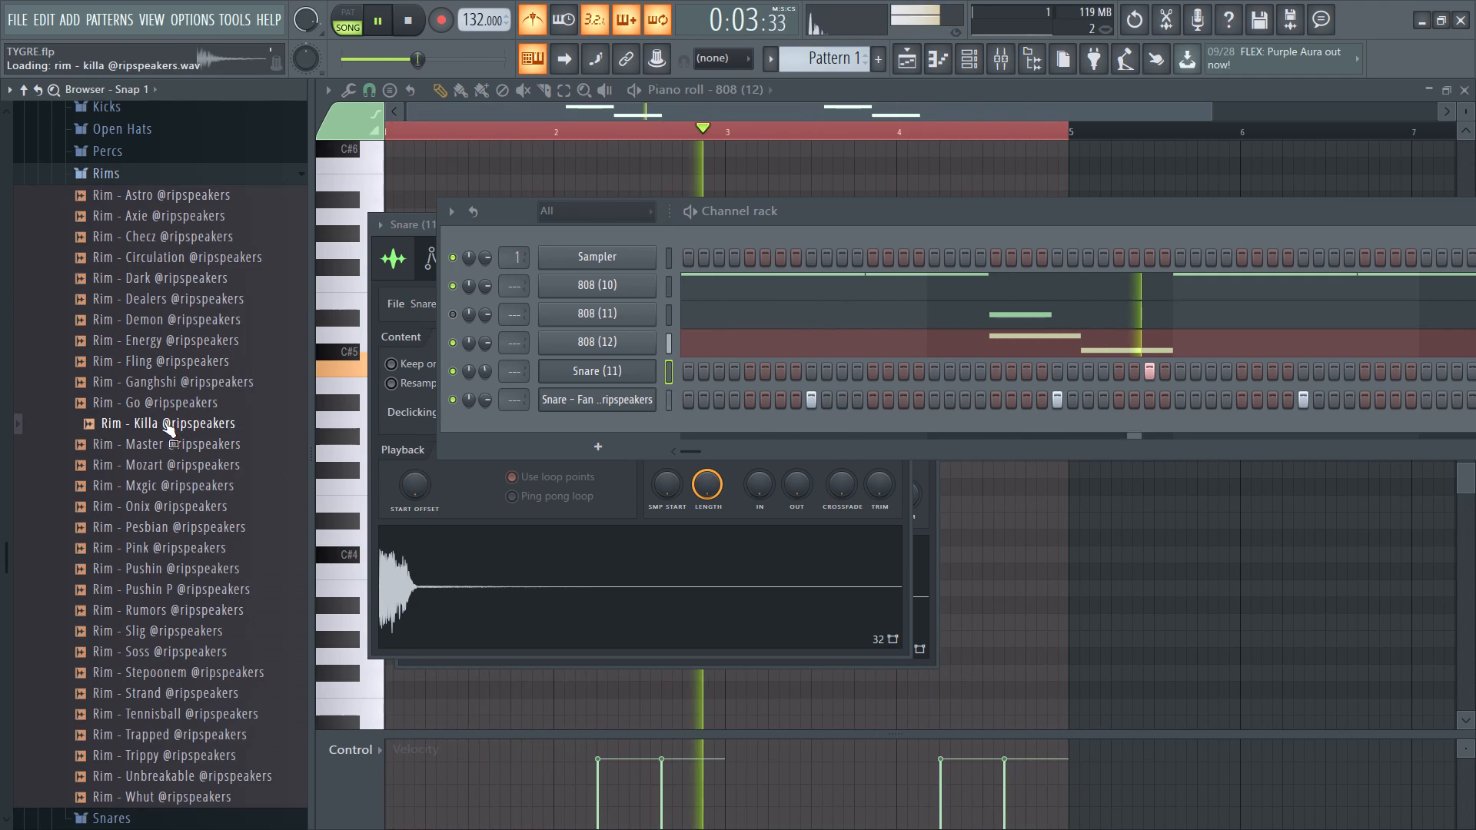
{"action": "left_click", "coordinate": [164, 421]}
{"action": "left_click", "coordinate": [157, 390]}
{"action": "left_click", "coordinate": [155, 404]}
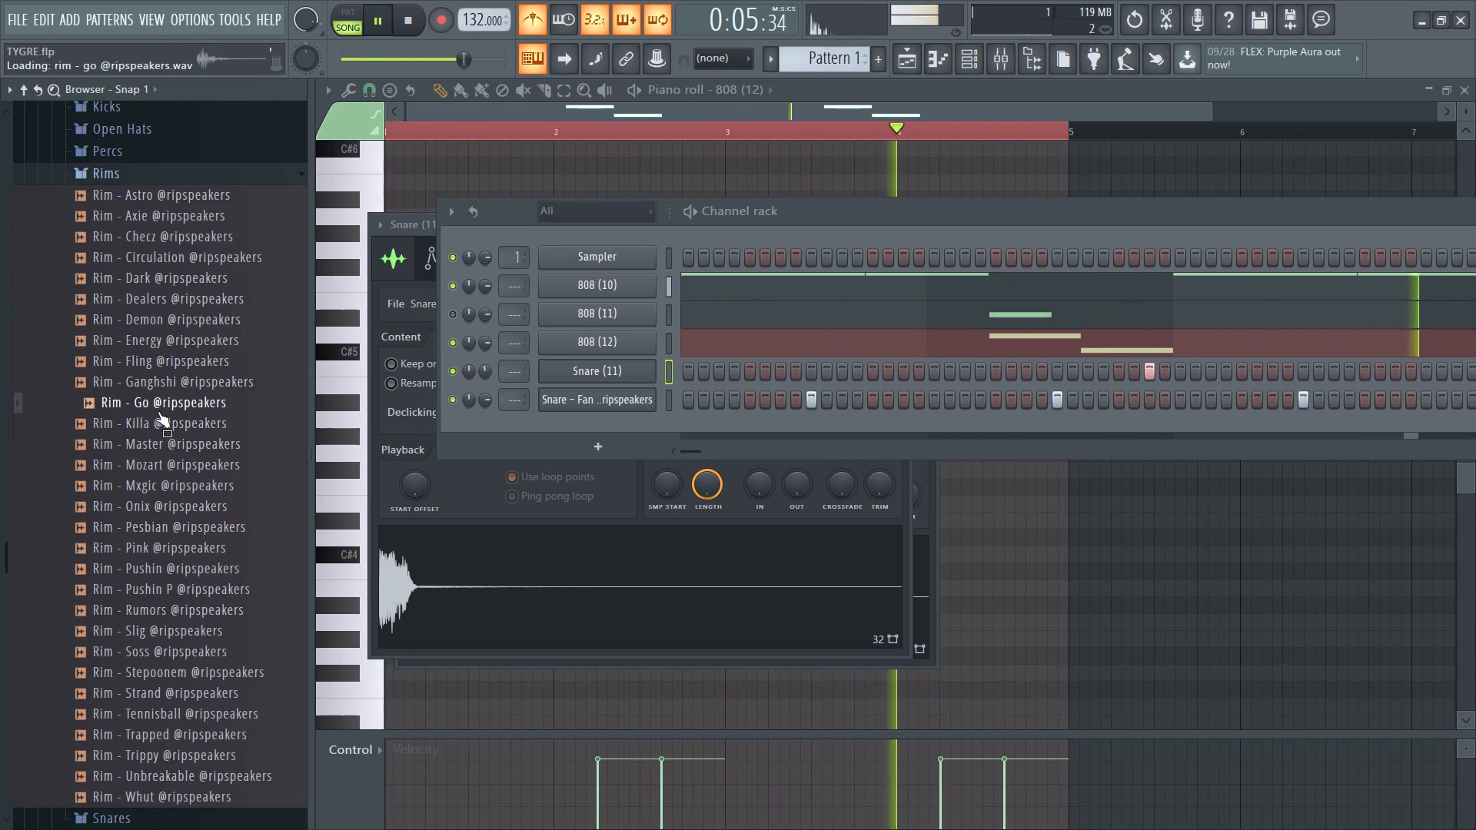
{"action": "left_click", "coordinate": [158, 421]}
{"action": "right_click", "coordinate": [161, 432]}
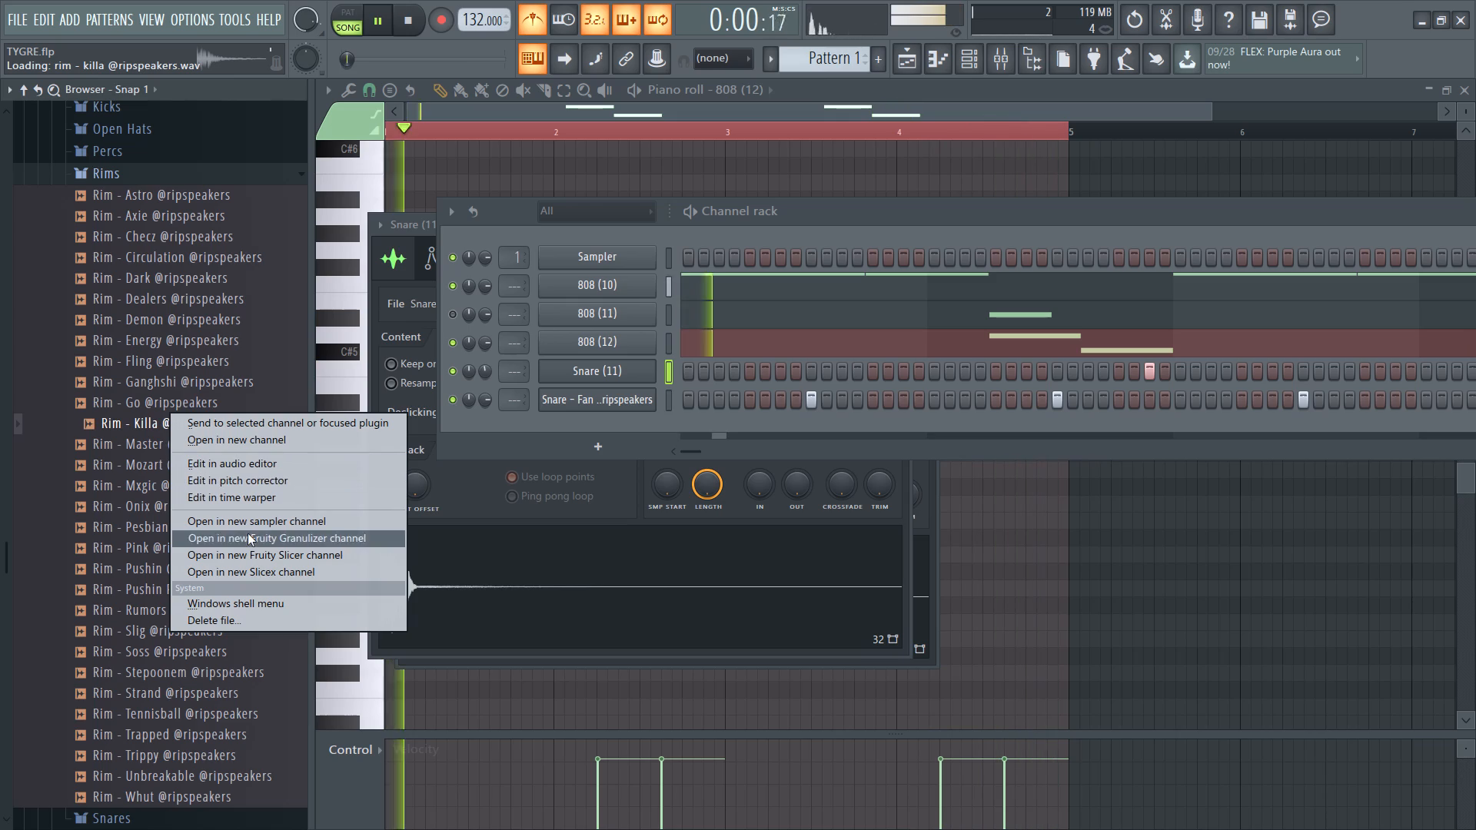
{"action": "left_click", "coordinate": [248, 523]}
Audition the other samples in the Universe Rims folder, from Rim - Master to Rim - Whut and back up towards Rim - Axie.
{"action": "left_click", "coordinate": [168, 470]}
{"action": "left_click", "coordinate": [165, 494]}
{"action": "left_click", "coordinate": [168, 526]}
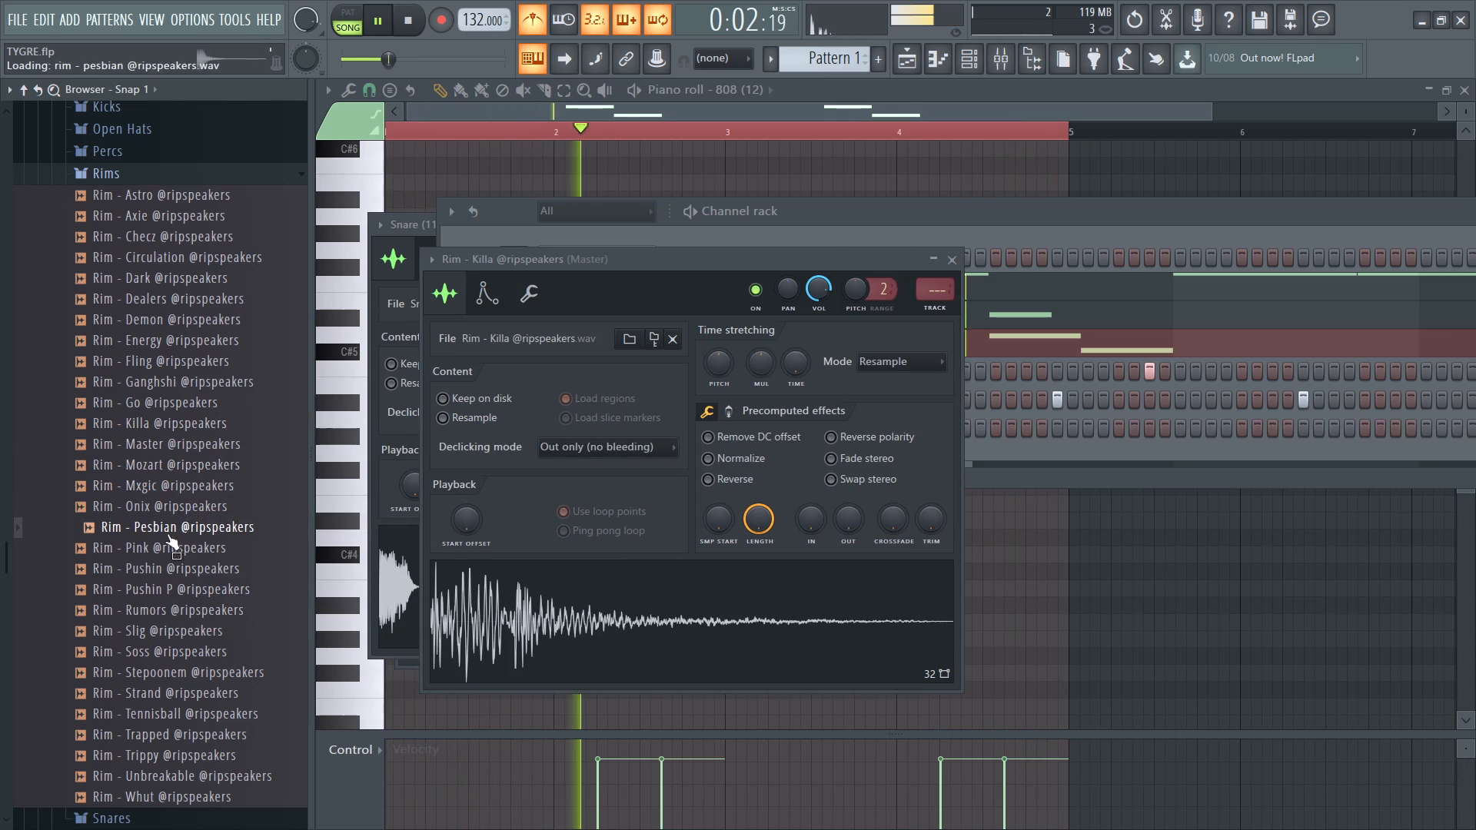
{"action": "left_click", "coordinate": [171, 577]}
{"action": "left_click", "coordinate": [172, 616]}
{"action": "left_click", "coordinate": [172, 628]}
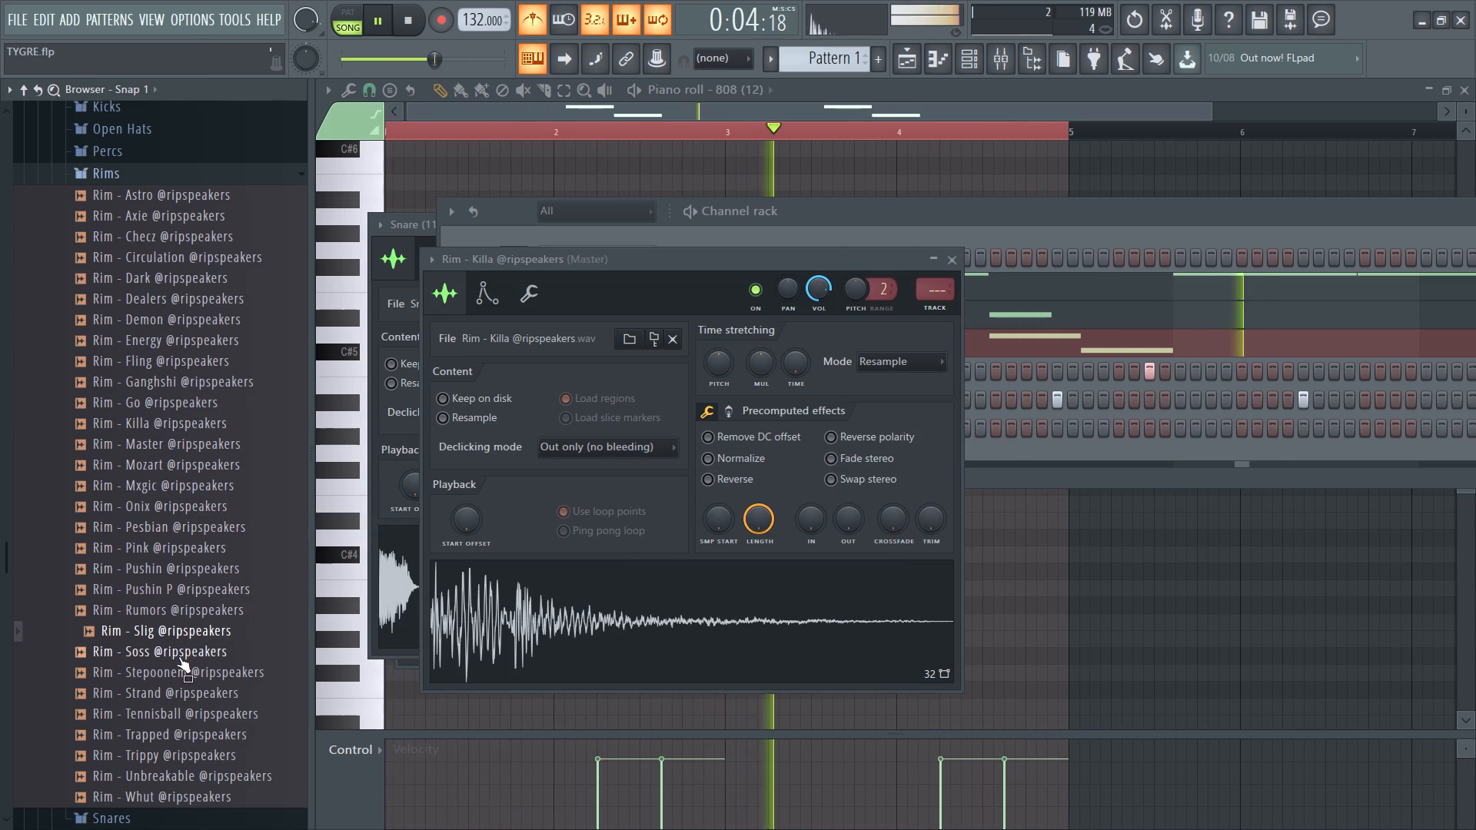
{"action": "left_click", "coordinate": [178, 656]}
{"action": "left_click", "coordinate": [177, 696]}
{"action": "left_click", "coordinate": [177, 715]}
{"action": "scroll", "coordinate": [181, 702], "scroll_direction": "down", "scroll_amount": 1}
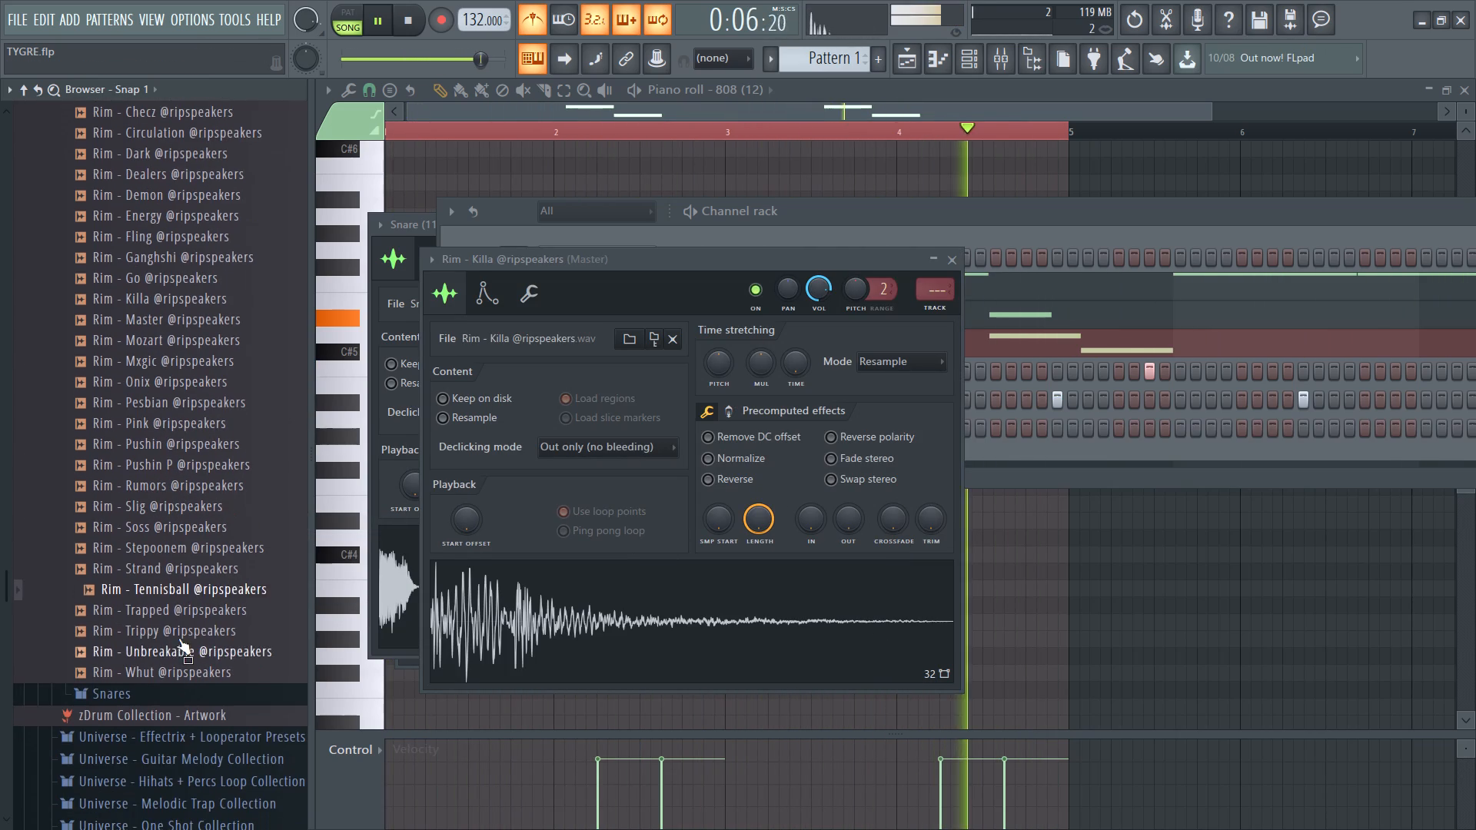
{"action": "left_click", "coordinate": [176, 632]}
{"action": "left_click", "coordinate": [177, 662]}
{"action": "left_click", "coordinate": [177, 670]}
{"action": "left_click", "coordinate": [161, 357]}
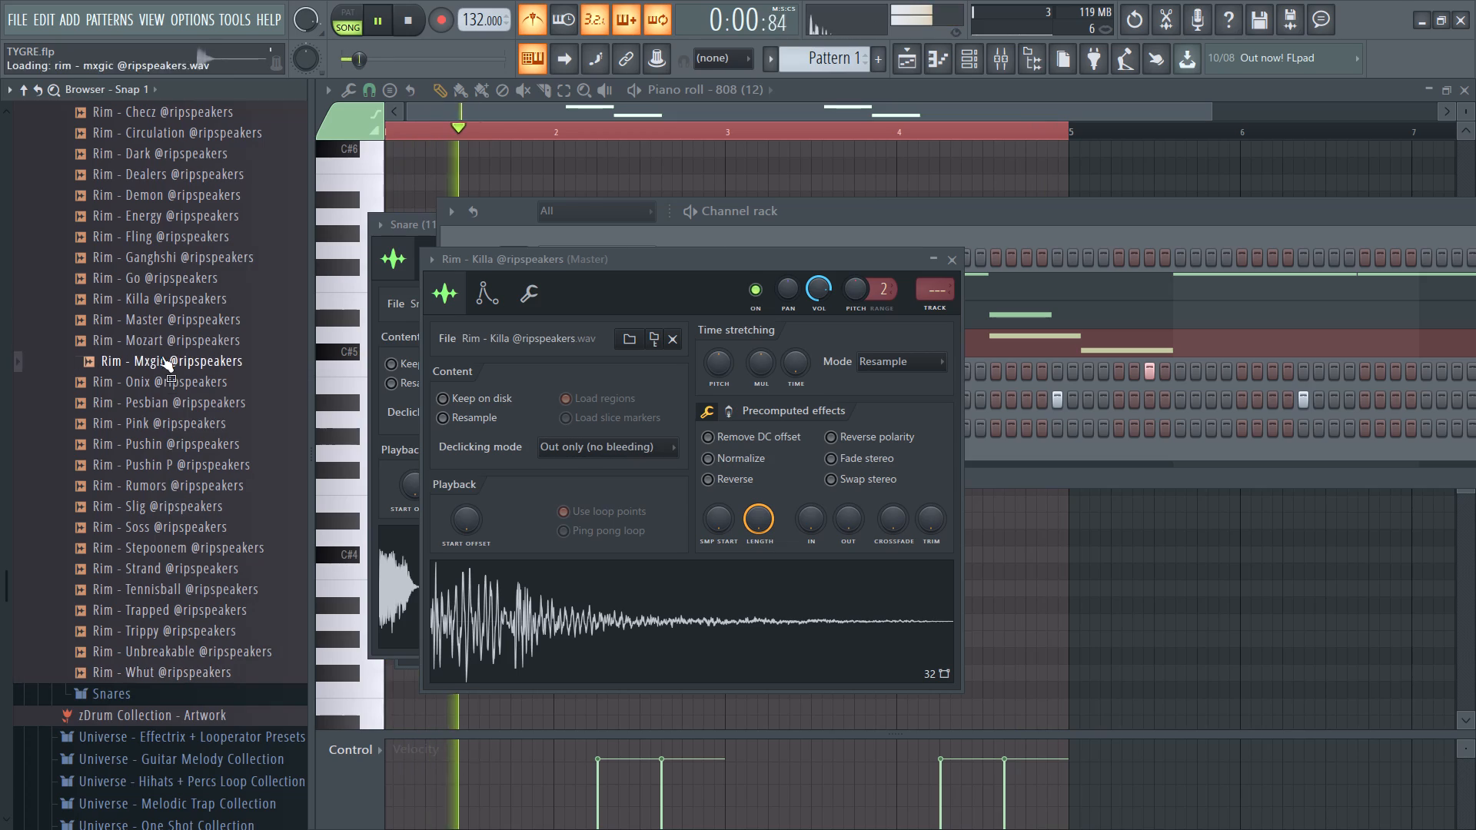
{"action": "scroll", "coordinate": [162, 344], "scroll_direction": "up", "scroll_amount": 1}
{"action": "left_click", "coordinate": [157, 304]}
{"action": "left_click", "coordinate": [138, 225]}
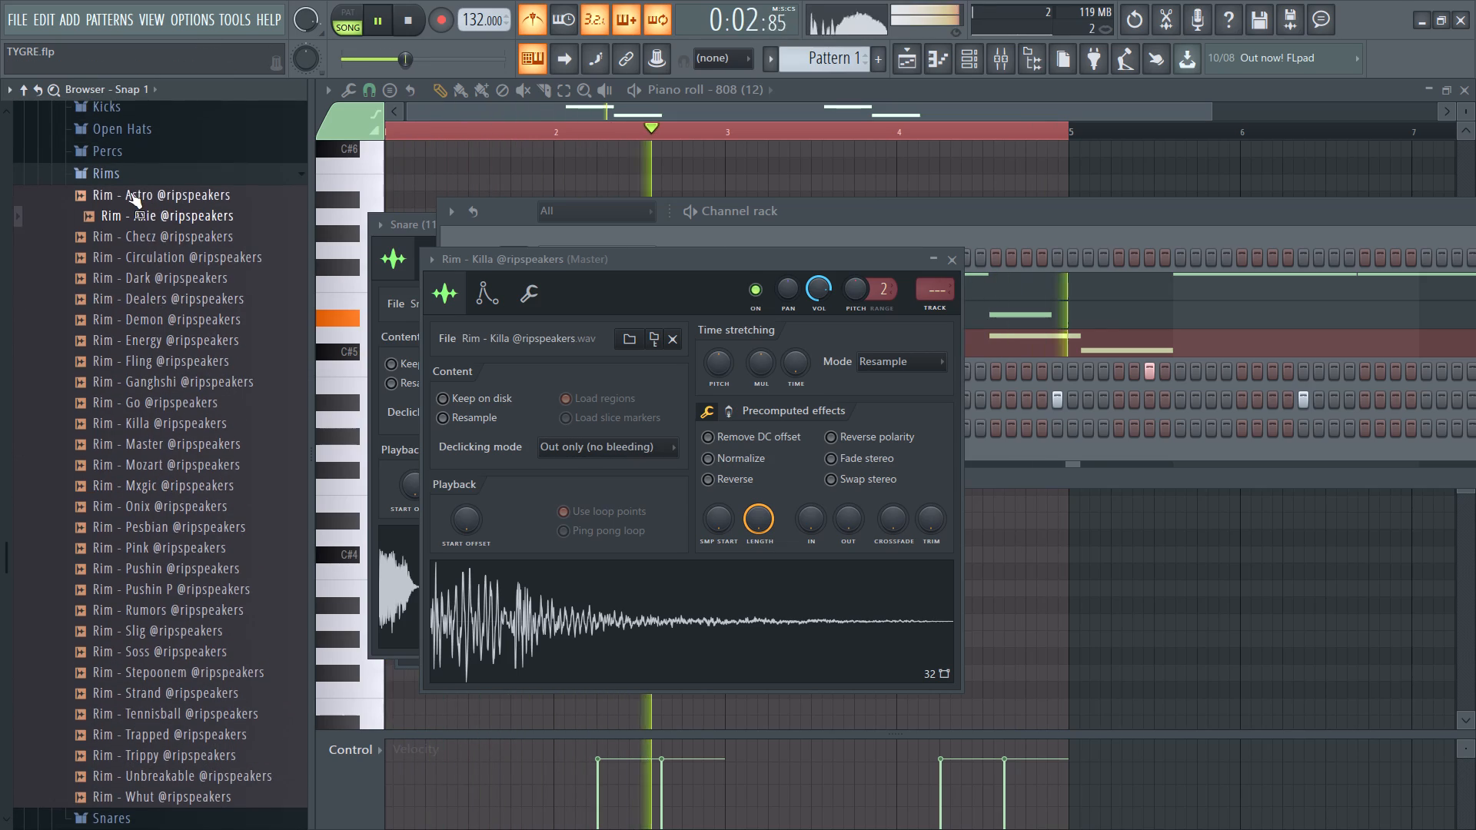
{"action": "left_click", "coordinate": [125, 180]}
{"action": "left_click", "coordinate": [640, 252]}
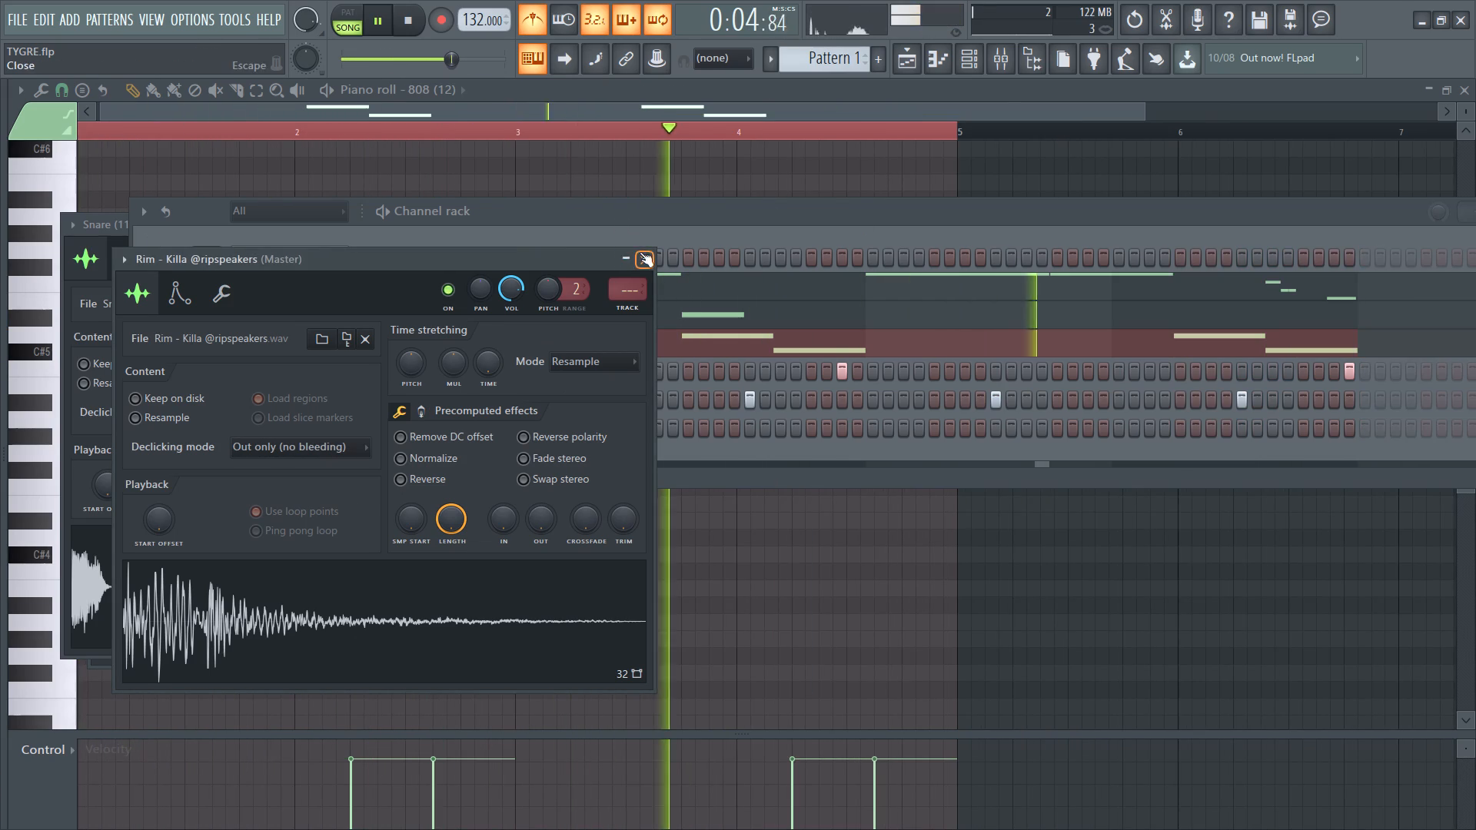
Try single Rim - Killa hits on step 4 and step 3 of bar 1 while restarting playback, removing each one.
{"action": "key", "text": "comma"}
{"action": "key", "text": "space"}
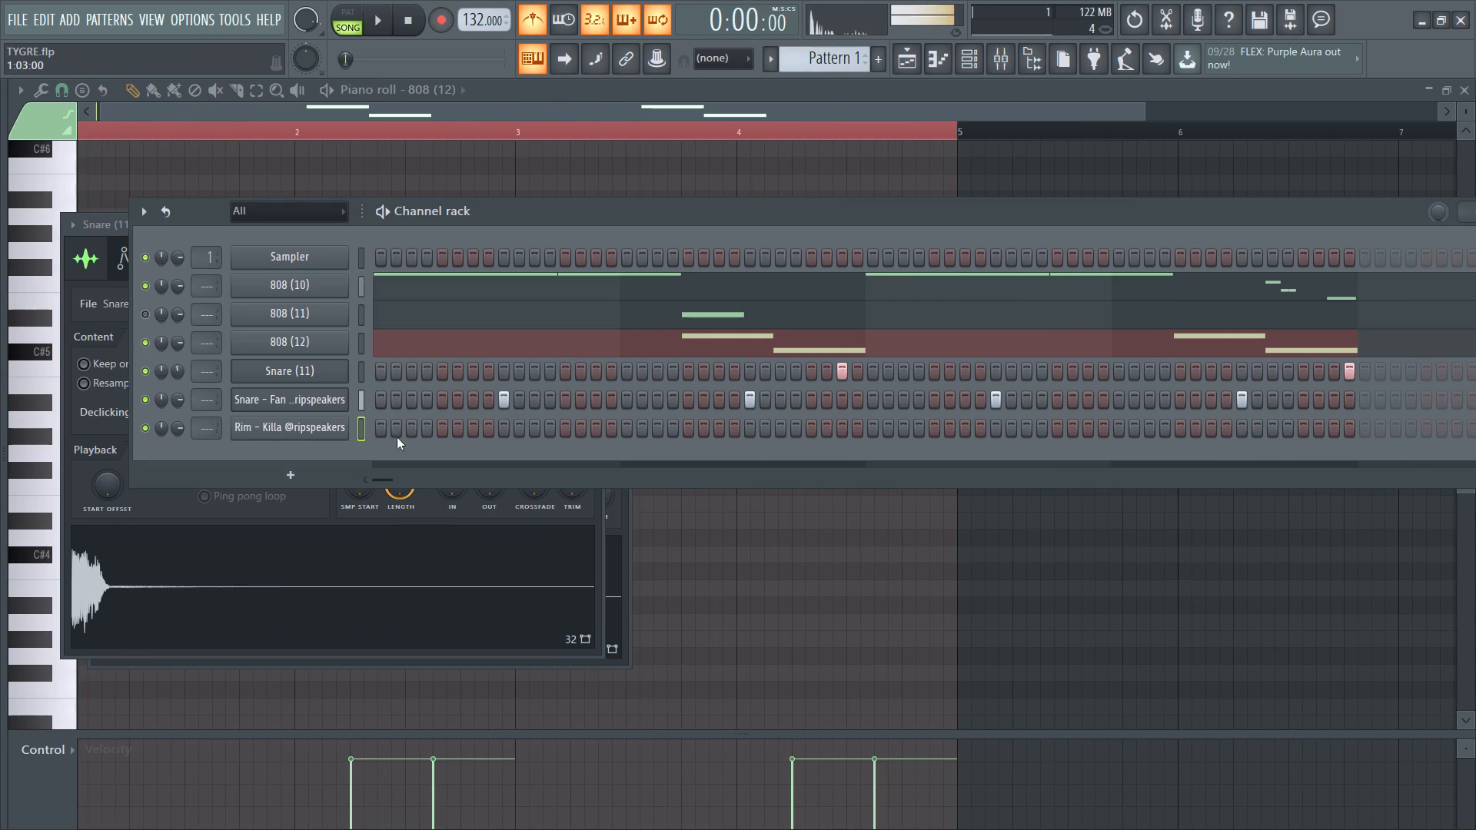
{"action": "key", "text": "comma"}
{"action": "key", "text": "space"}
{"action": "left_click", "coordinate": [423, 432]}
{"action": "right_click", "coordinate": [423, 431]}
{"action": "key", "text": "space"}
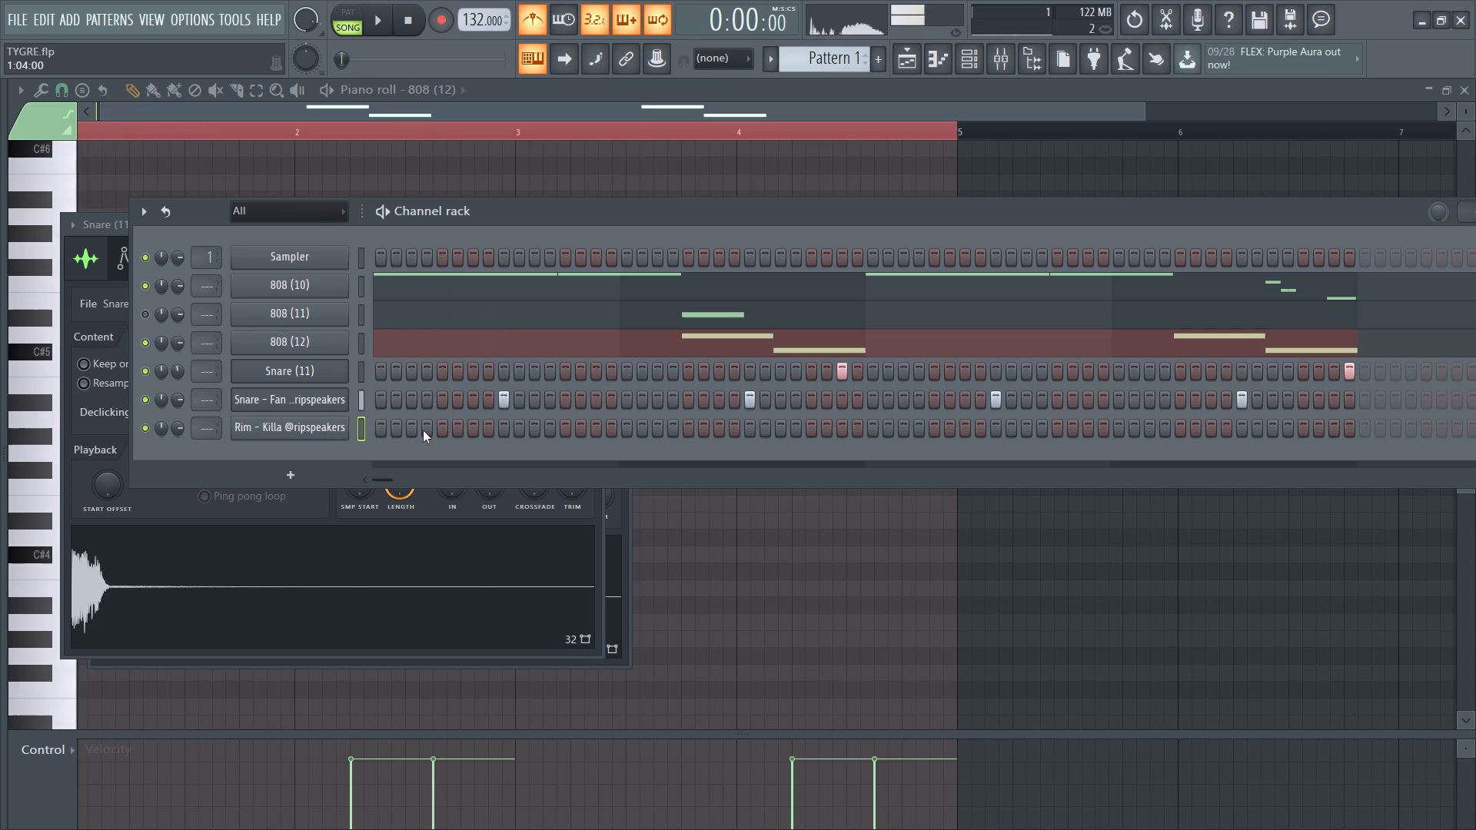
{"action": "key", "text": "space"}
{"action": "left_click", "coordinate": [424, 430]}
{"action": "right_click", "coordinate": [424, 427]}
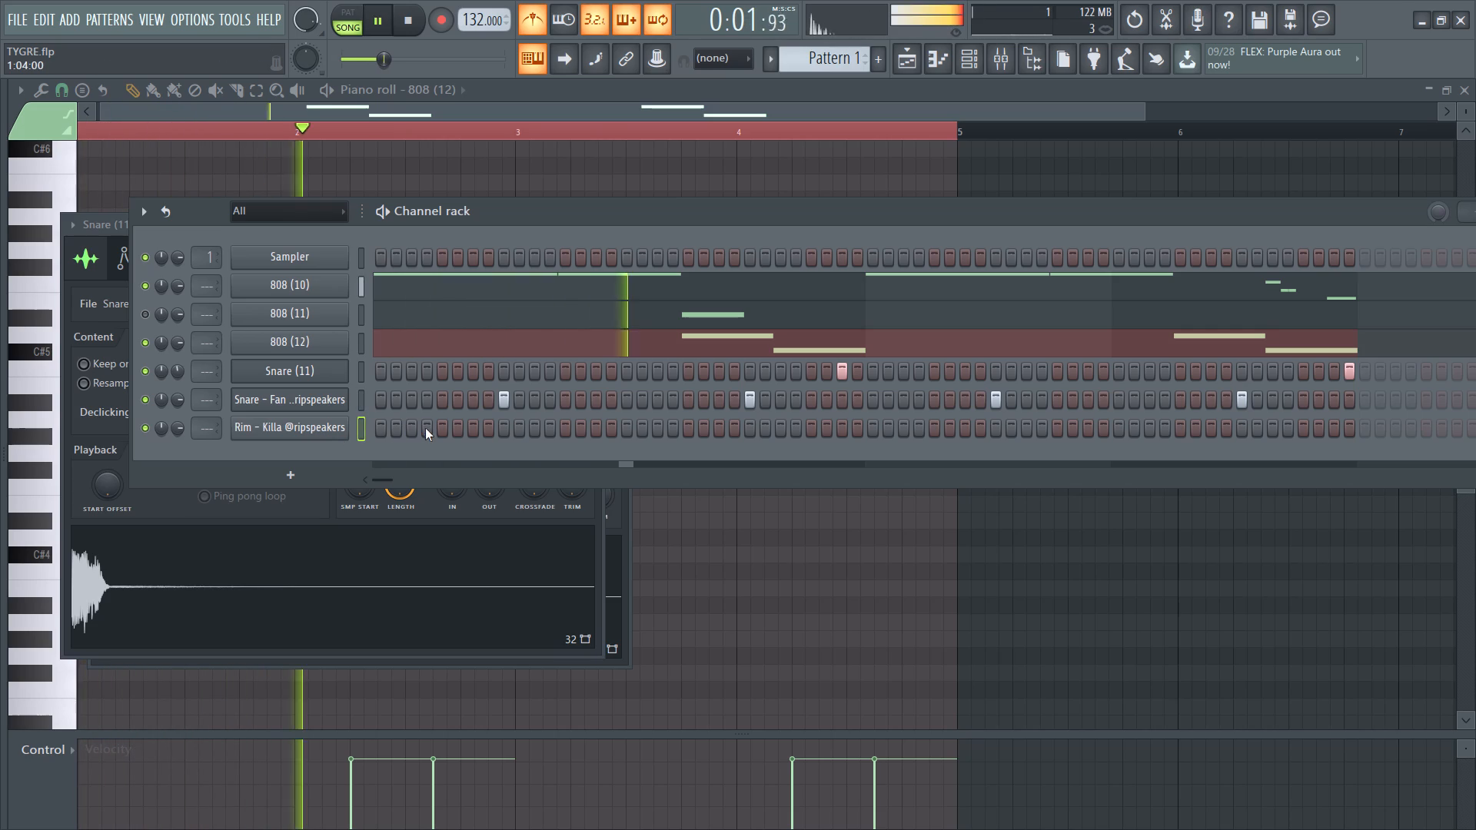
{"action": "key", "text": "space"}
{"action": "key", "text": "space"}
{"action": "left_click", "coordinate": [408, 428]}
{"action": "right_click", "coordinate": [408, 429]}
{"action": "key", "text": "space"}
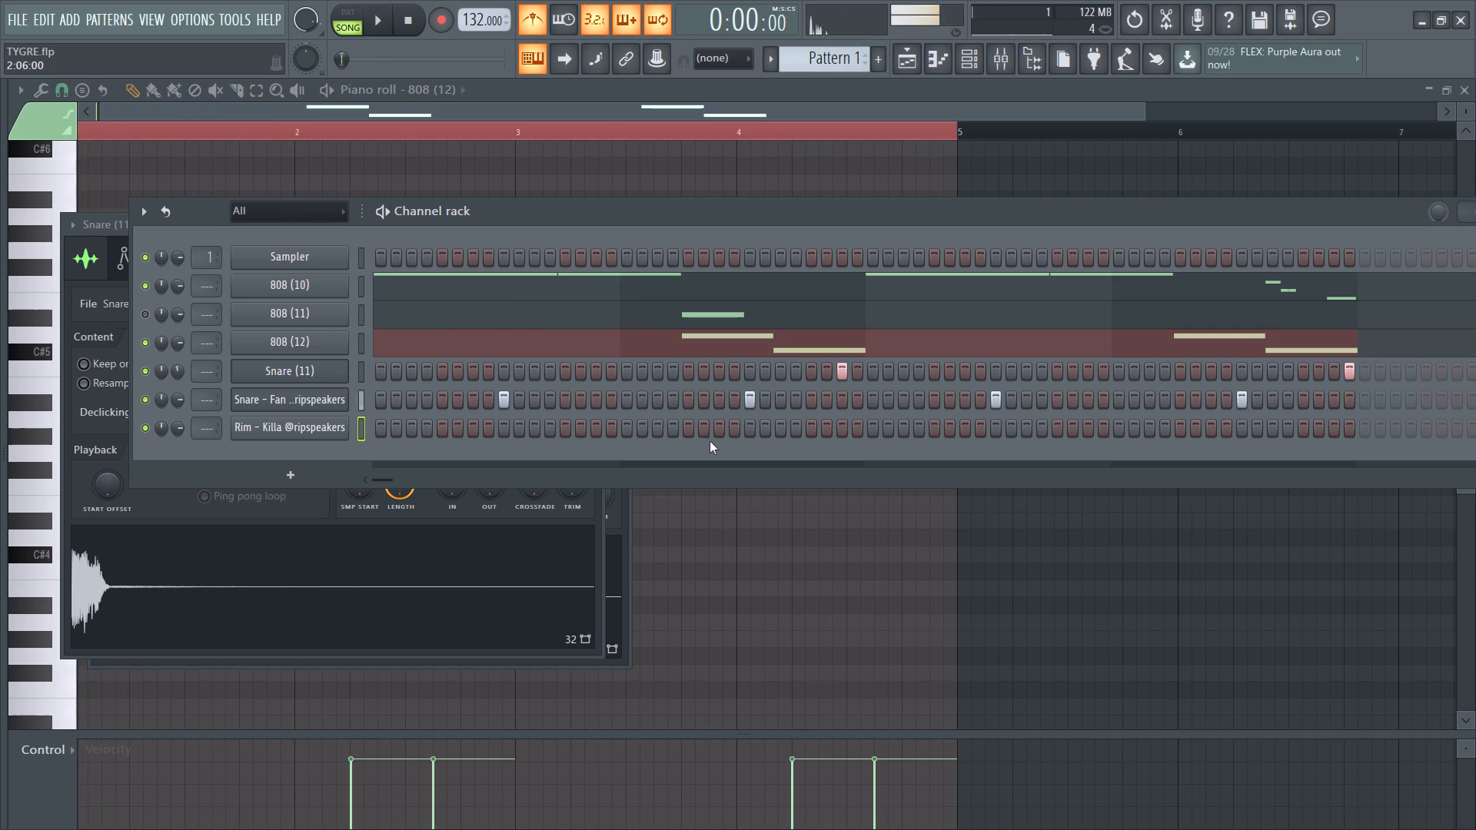
Replay the opening of the beat several times to judge where a rim hit could fit.
{"action": "key", "text": "space"}
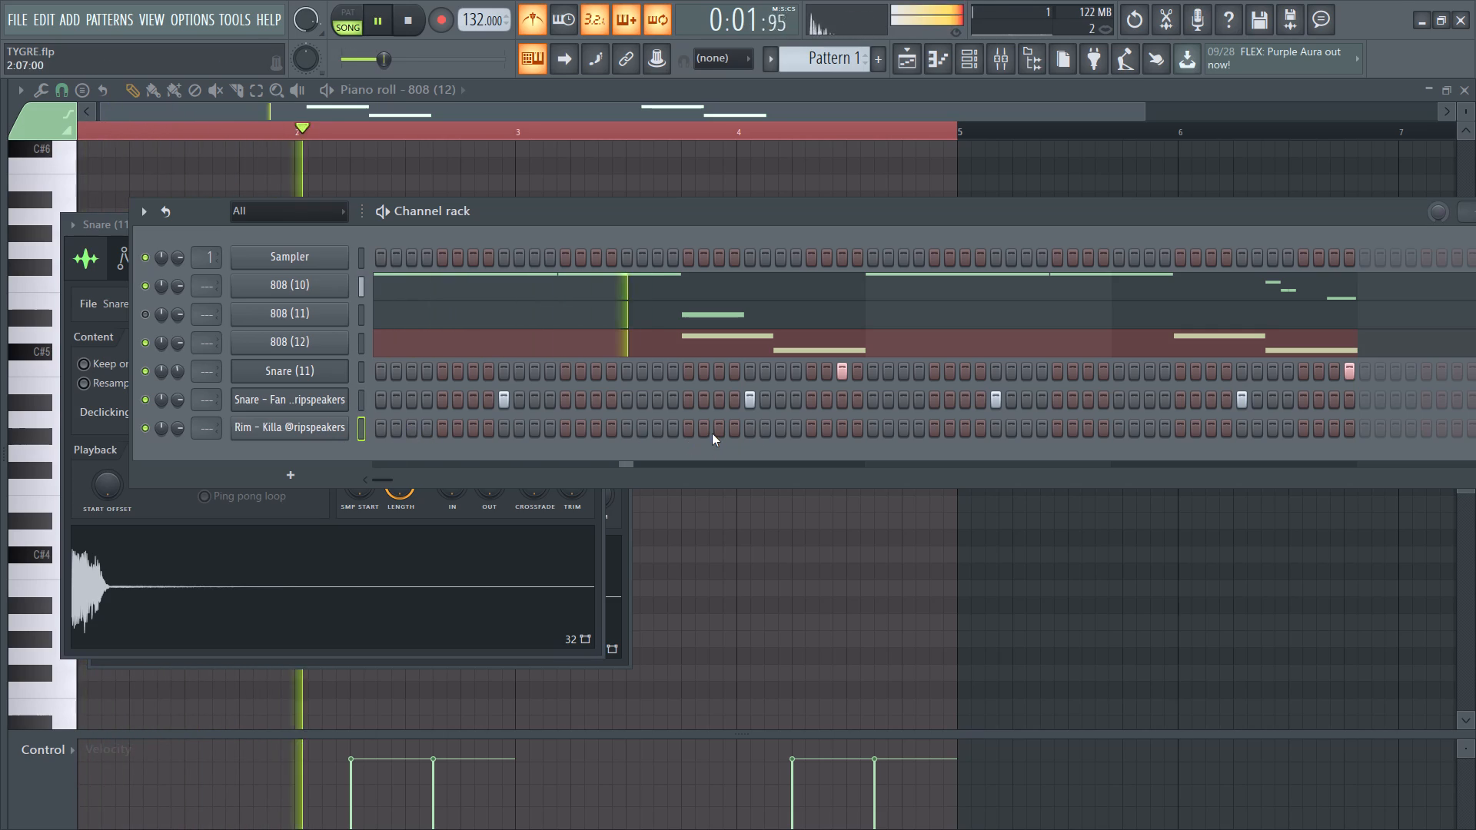
{"action": "key", "text": "comma"}
{"action": "key", "text": "space"}
{"action": "key", "text": "space"}
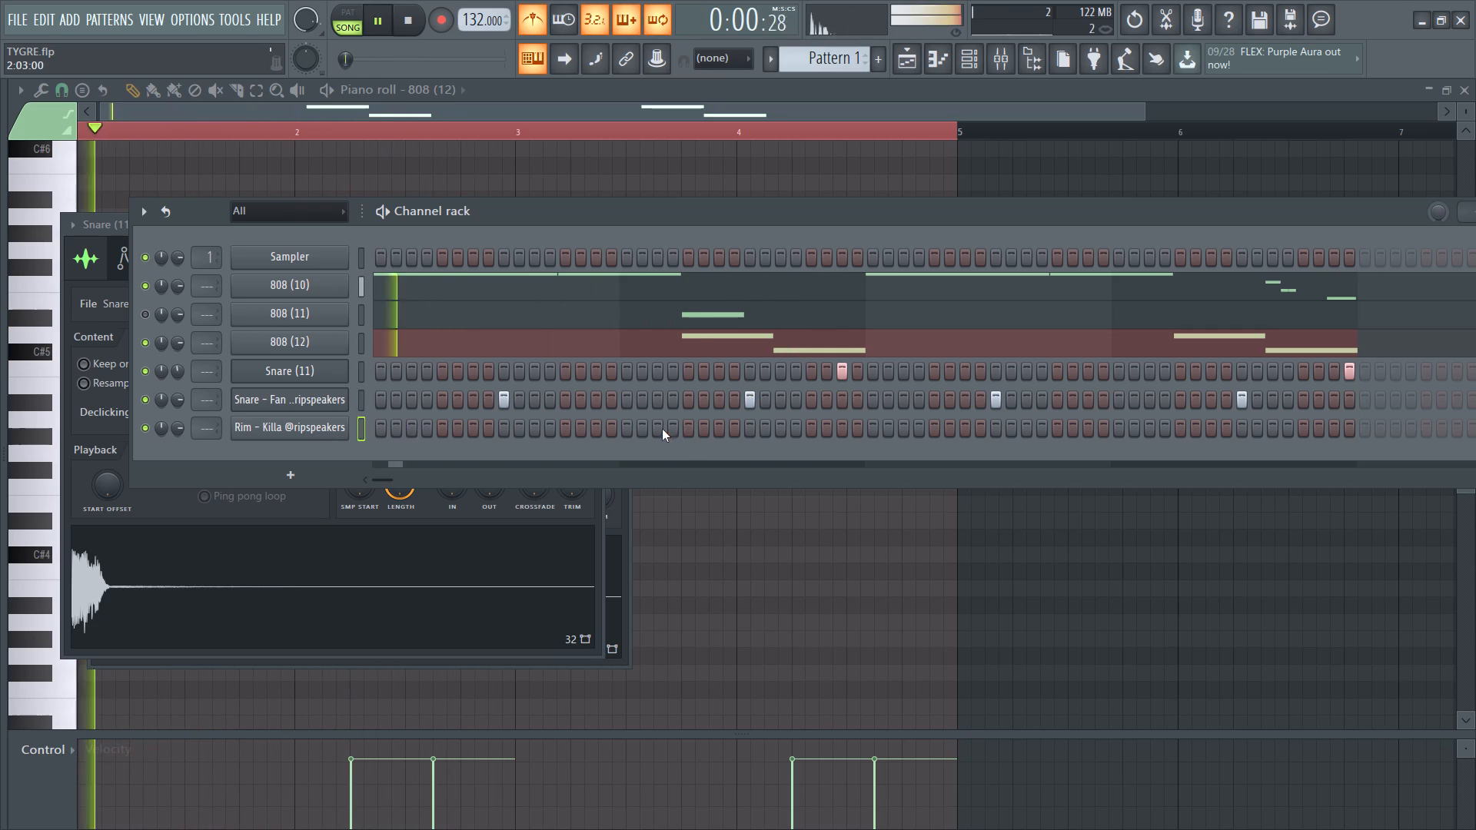
{"action": "key", "text": "space"}
{"action": "key", "text": "space"}
{"action": "key", "text": "space"}
{"action": "key", "text": "space"}
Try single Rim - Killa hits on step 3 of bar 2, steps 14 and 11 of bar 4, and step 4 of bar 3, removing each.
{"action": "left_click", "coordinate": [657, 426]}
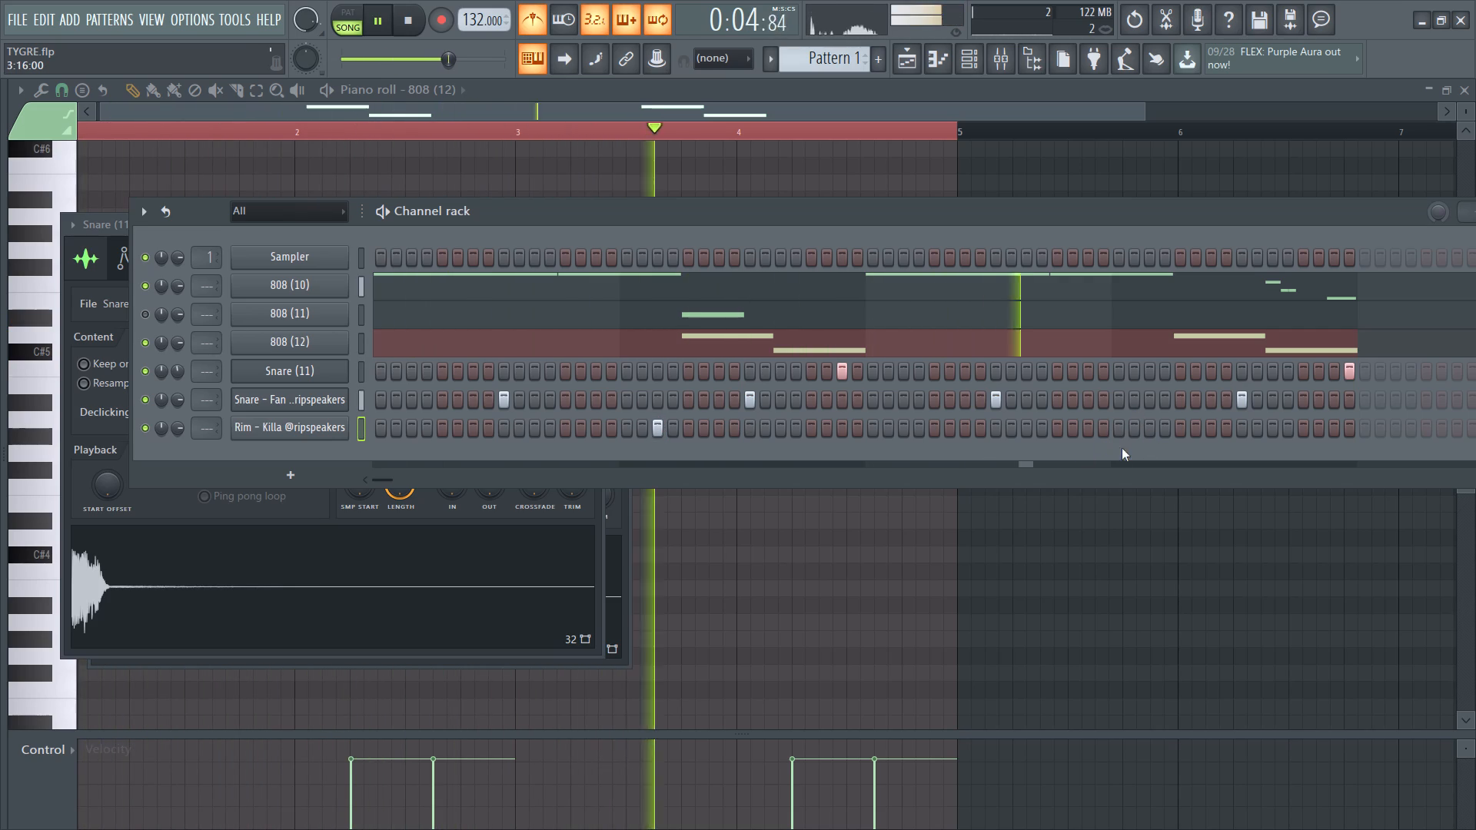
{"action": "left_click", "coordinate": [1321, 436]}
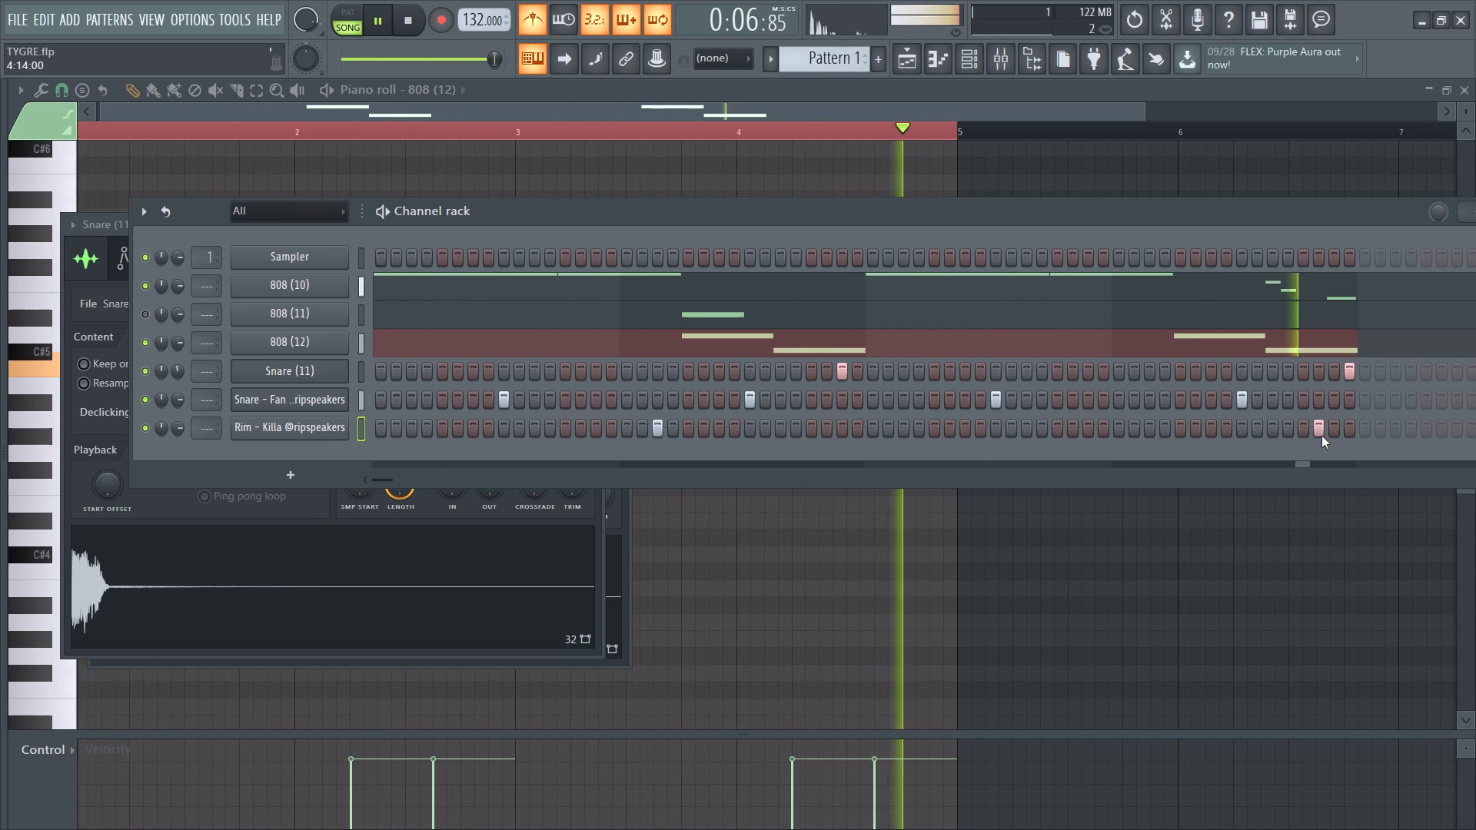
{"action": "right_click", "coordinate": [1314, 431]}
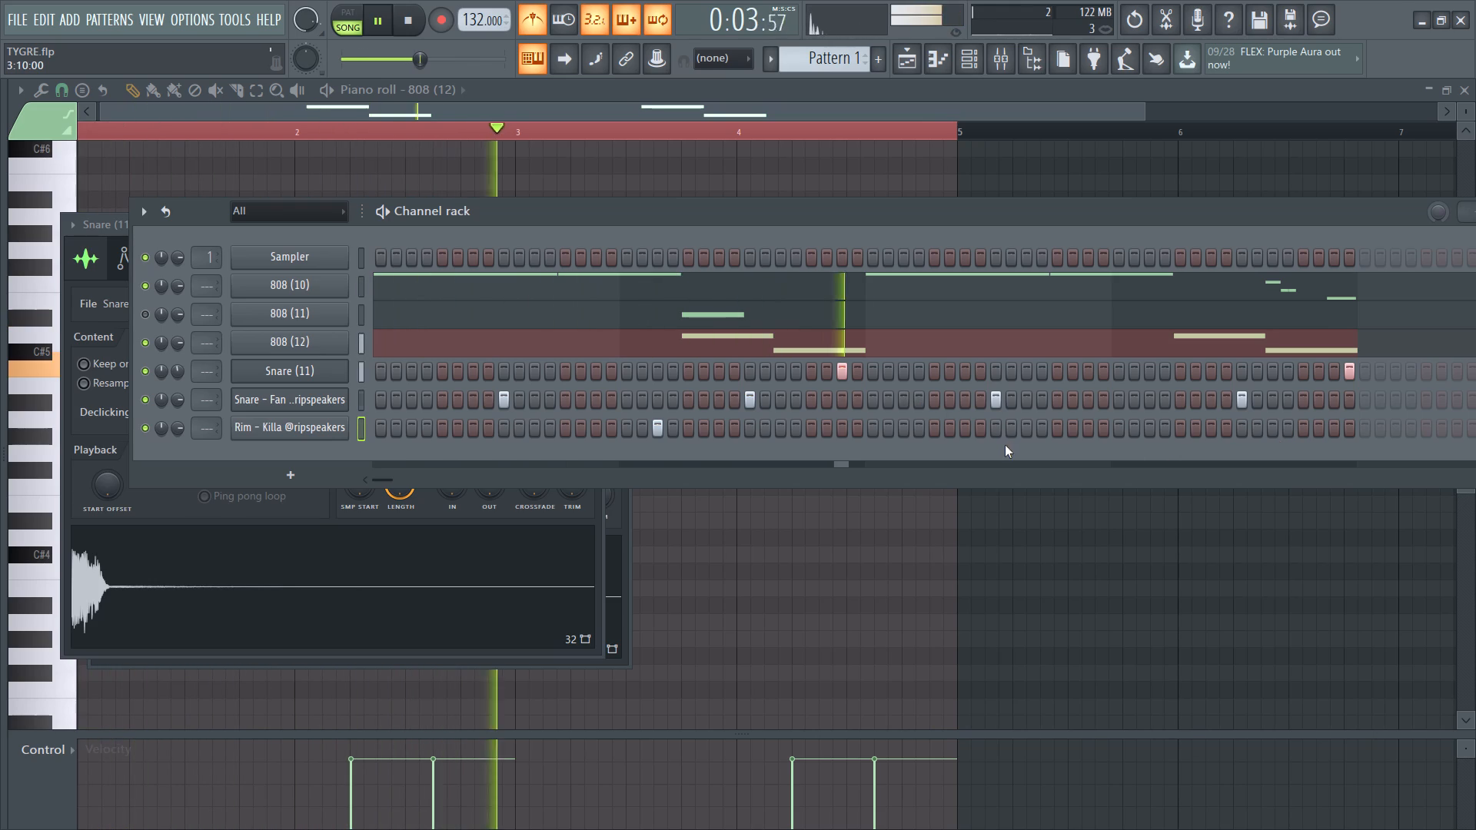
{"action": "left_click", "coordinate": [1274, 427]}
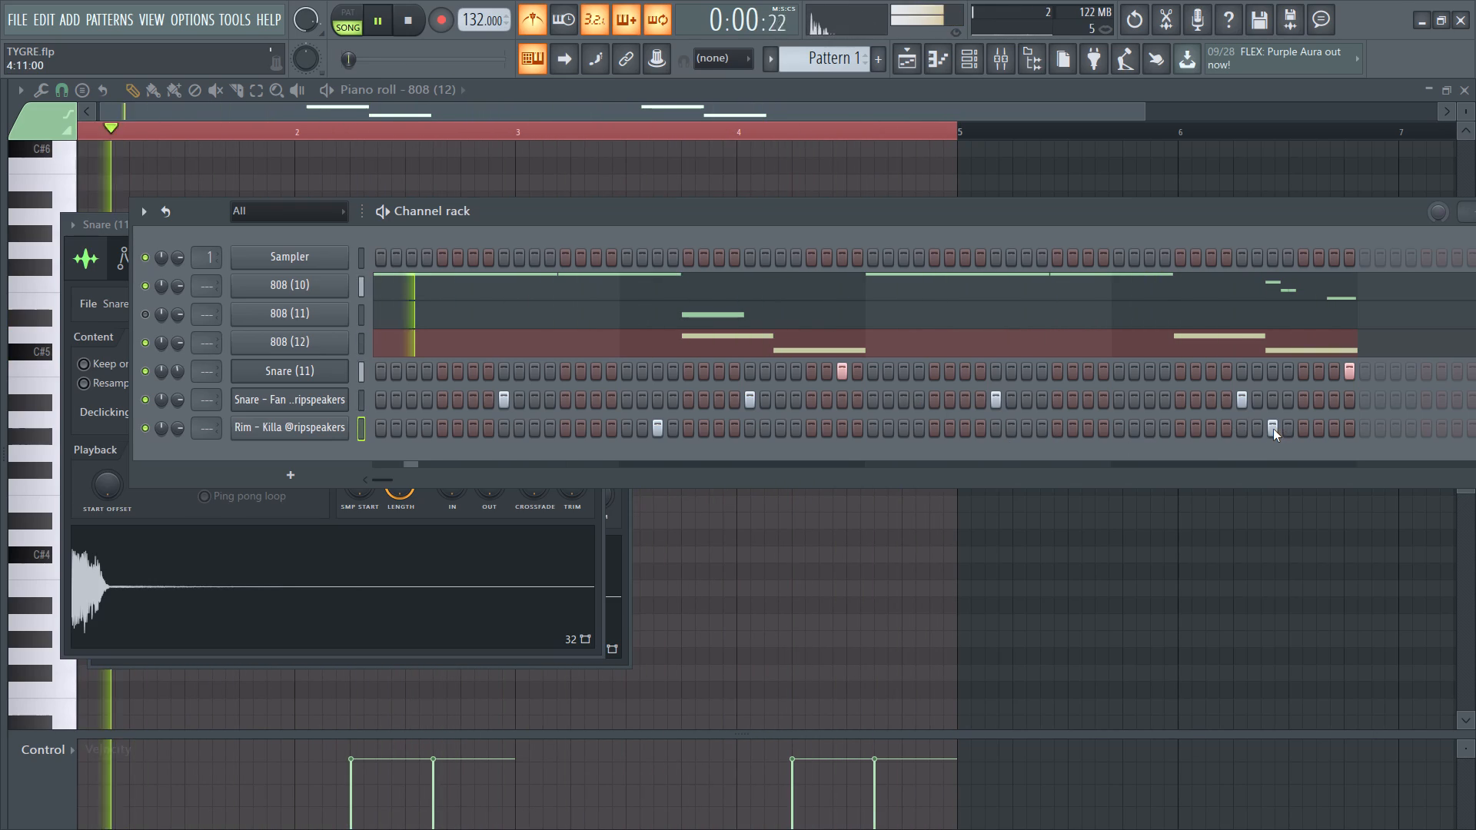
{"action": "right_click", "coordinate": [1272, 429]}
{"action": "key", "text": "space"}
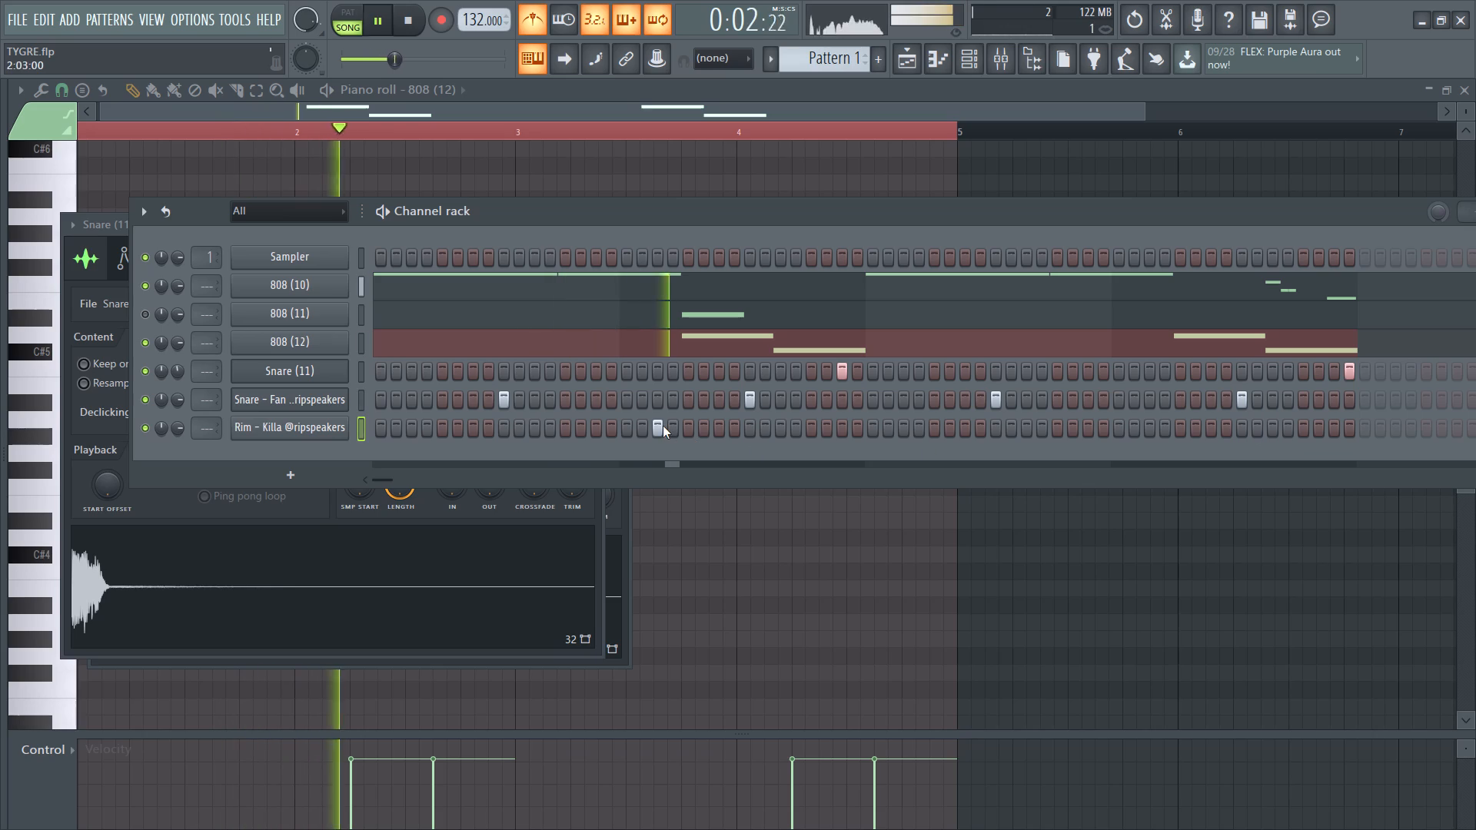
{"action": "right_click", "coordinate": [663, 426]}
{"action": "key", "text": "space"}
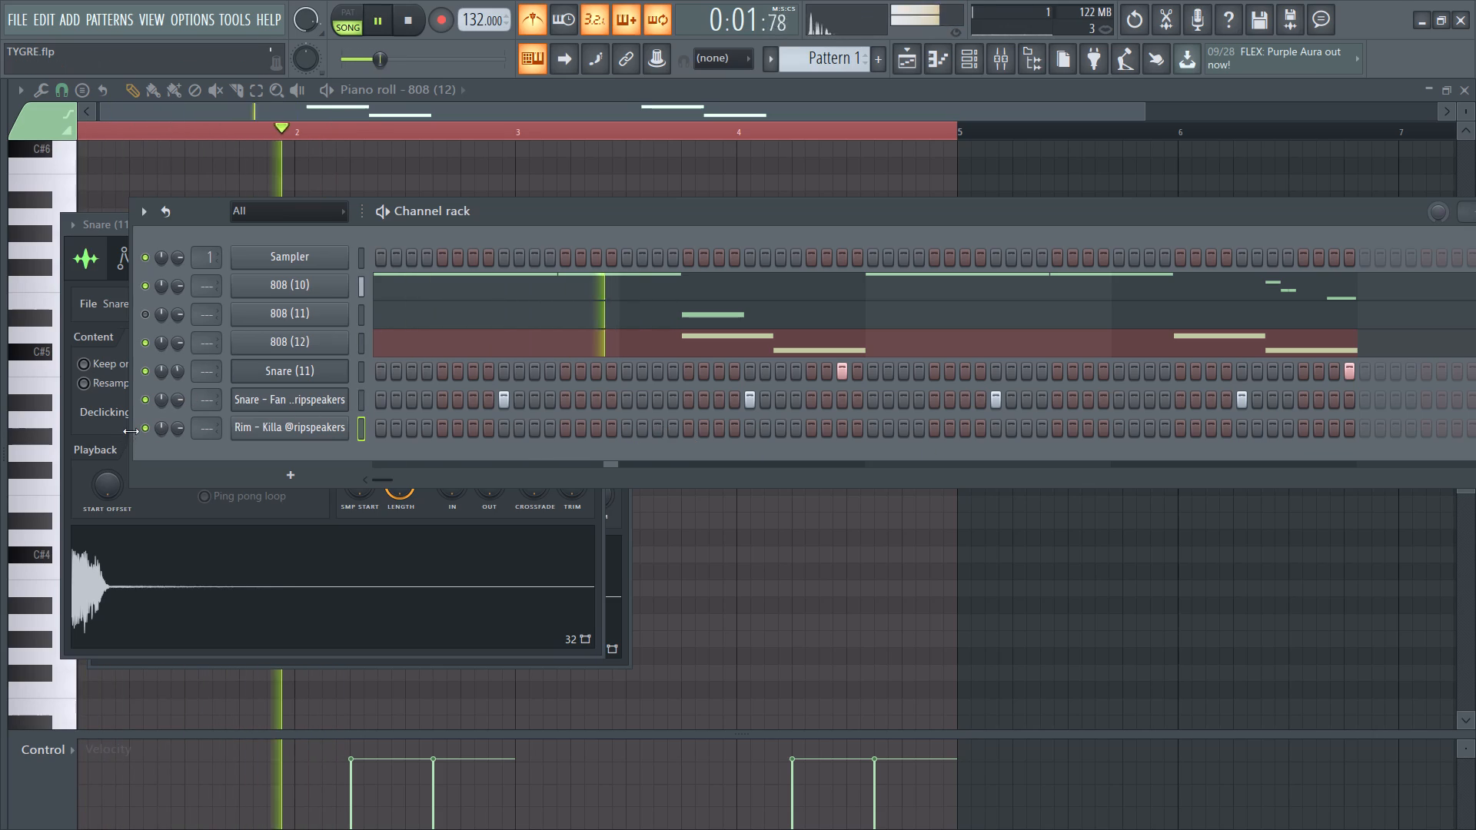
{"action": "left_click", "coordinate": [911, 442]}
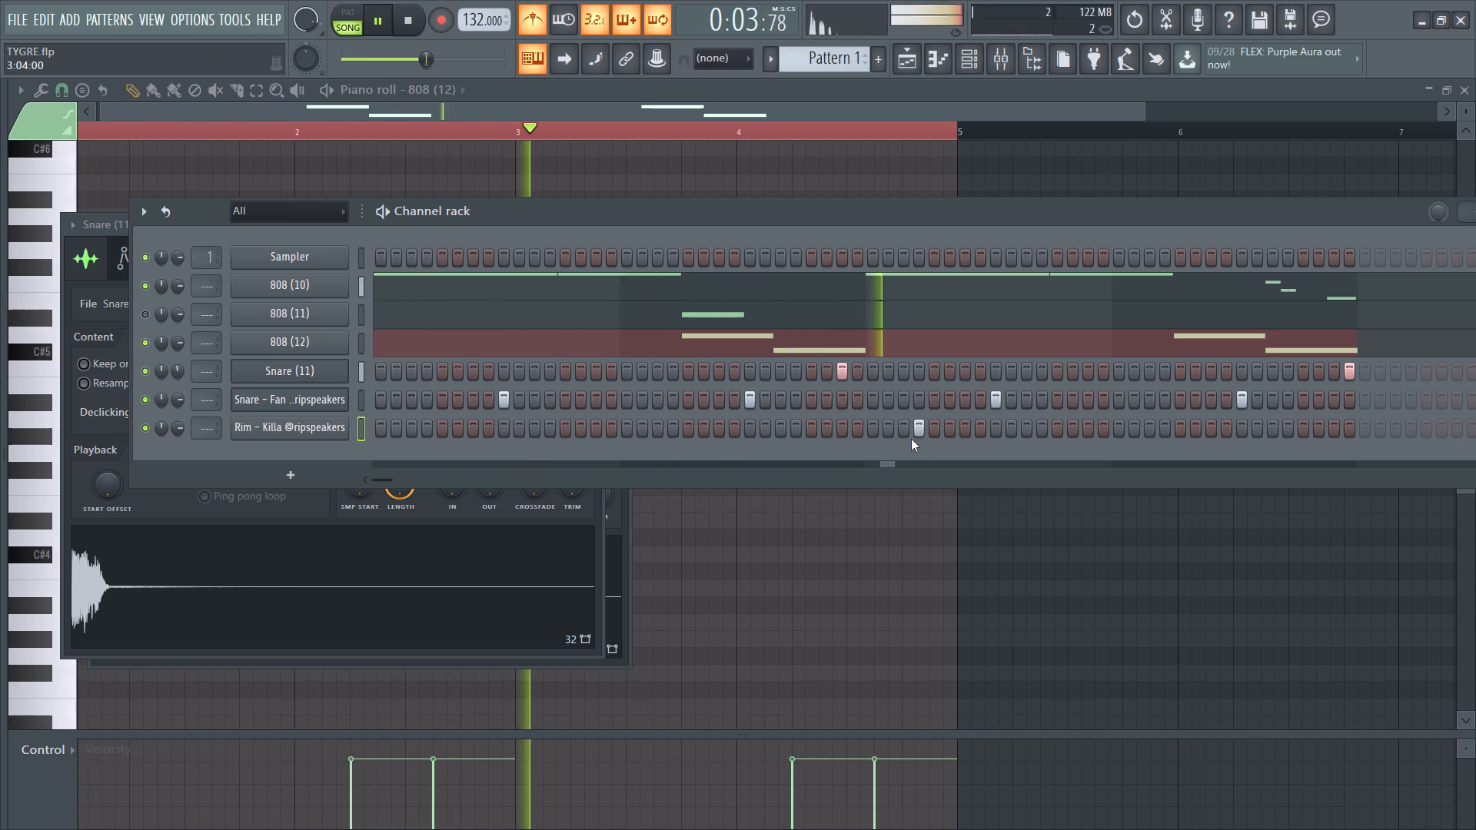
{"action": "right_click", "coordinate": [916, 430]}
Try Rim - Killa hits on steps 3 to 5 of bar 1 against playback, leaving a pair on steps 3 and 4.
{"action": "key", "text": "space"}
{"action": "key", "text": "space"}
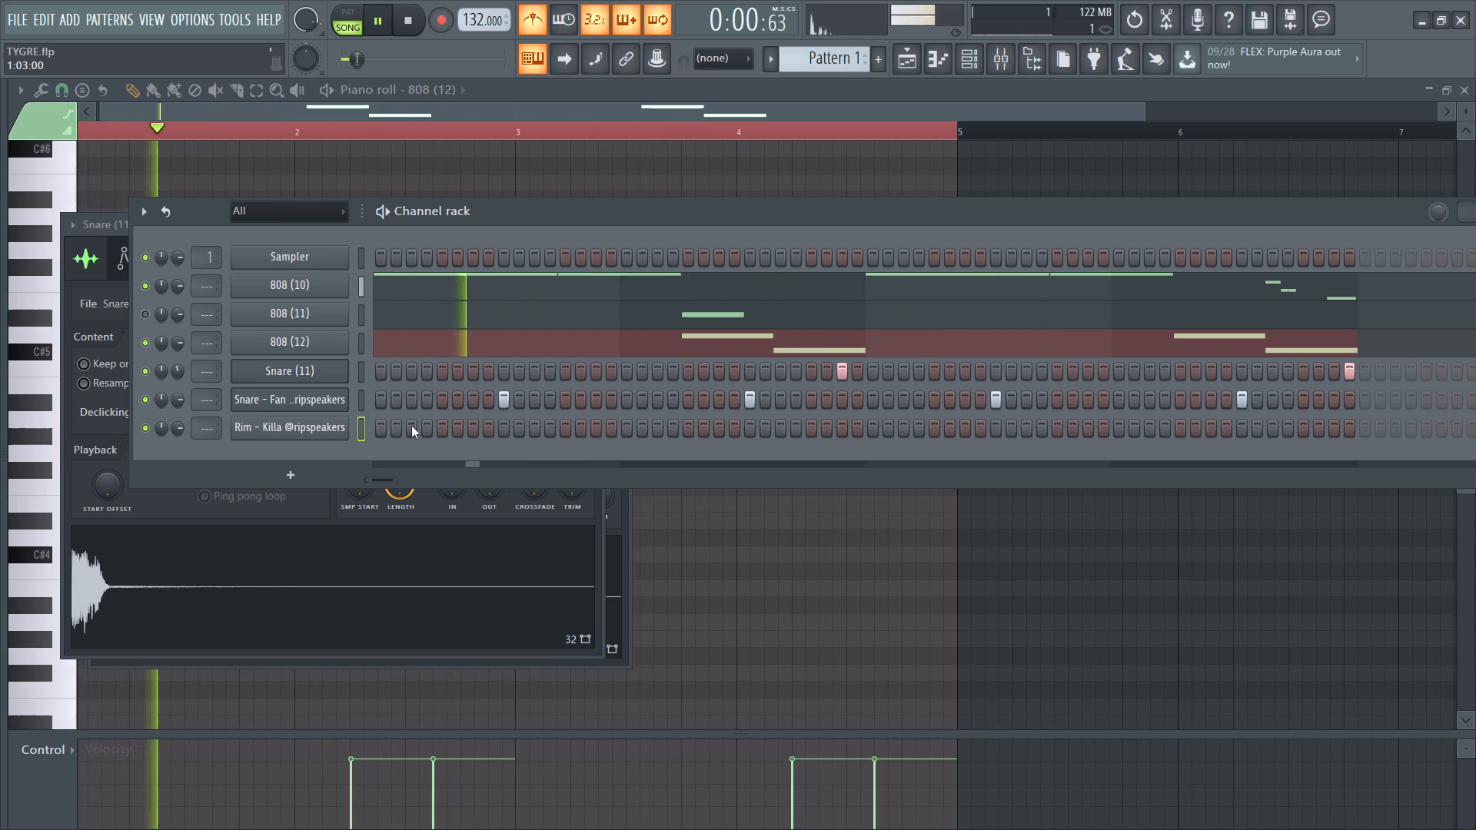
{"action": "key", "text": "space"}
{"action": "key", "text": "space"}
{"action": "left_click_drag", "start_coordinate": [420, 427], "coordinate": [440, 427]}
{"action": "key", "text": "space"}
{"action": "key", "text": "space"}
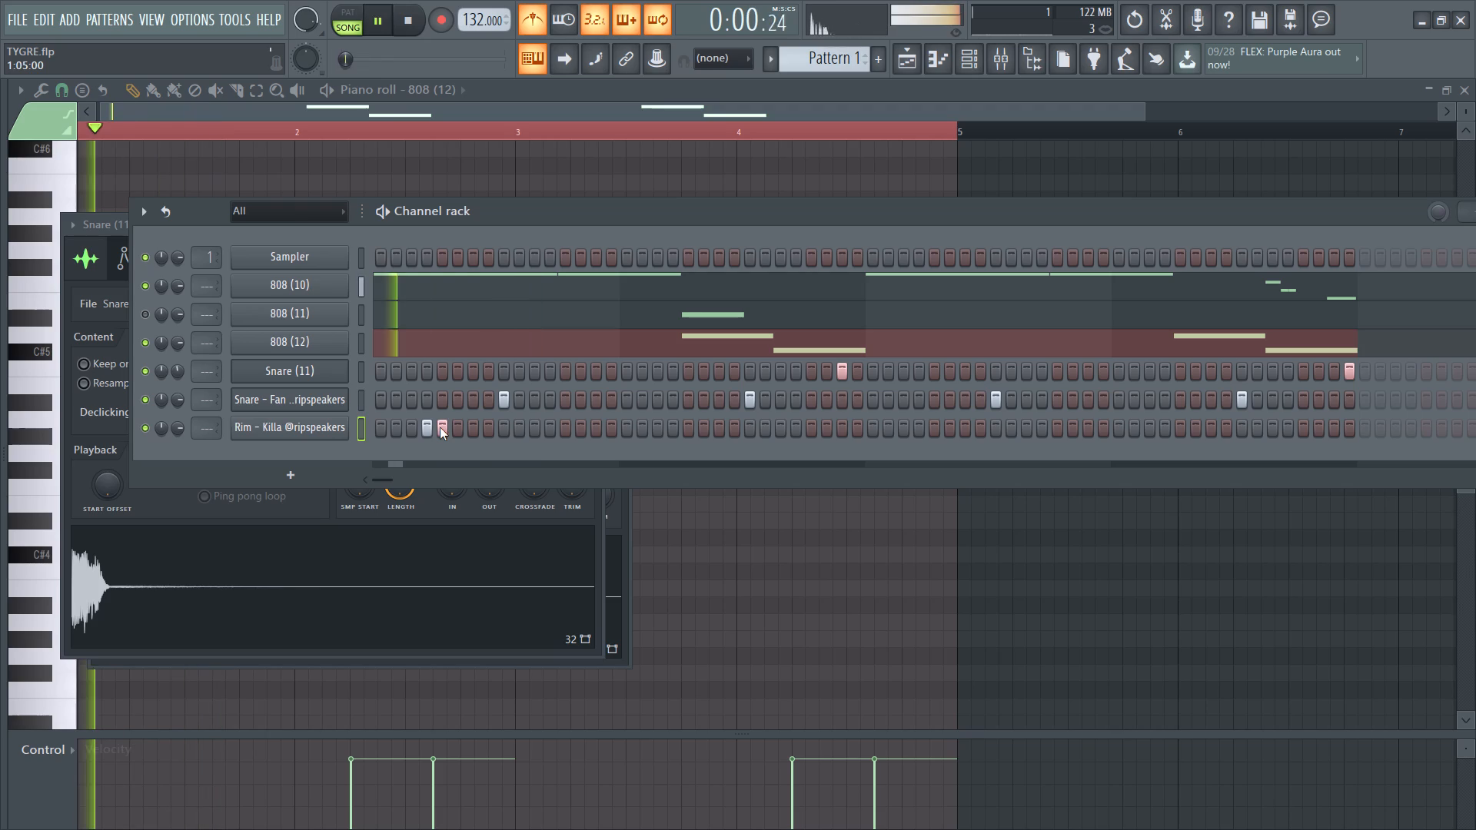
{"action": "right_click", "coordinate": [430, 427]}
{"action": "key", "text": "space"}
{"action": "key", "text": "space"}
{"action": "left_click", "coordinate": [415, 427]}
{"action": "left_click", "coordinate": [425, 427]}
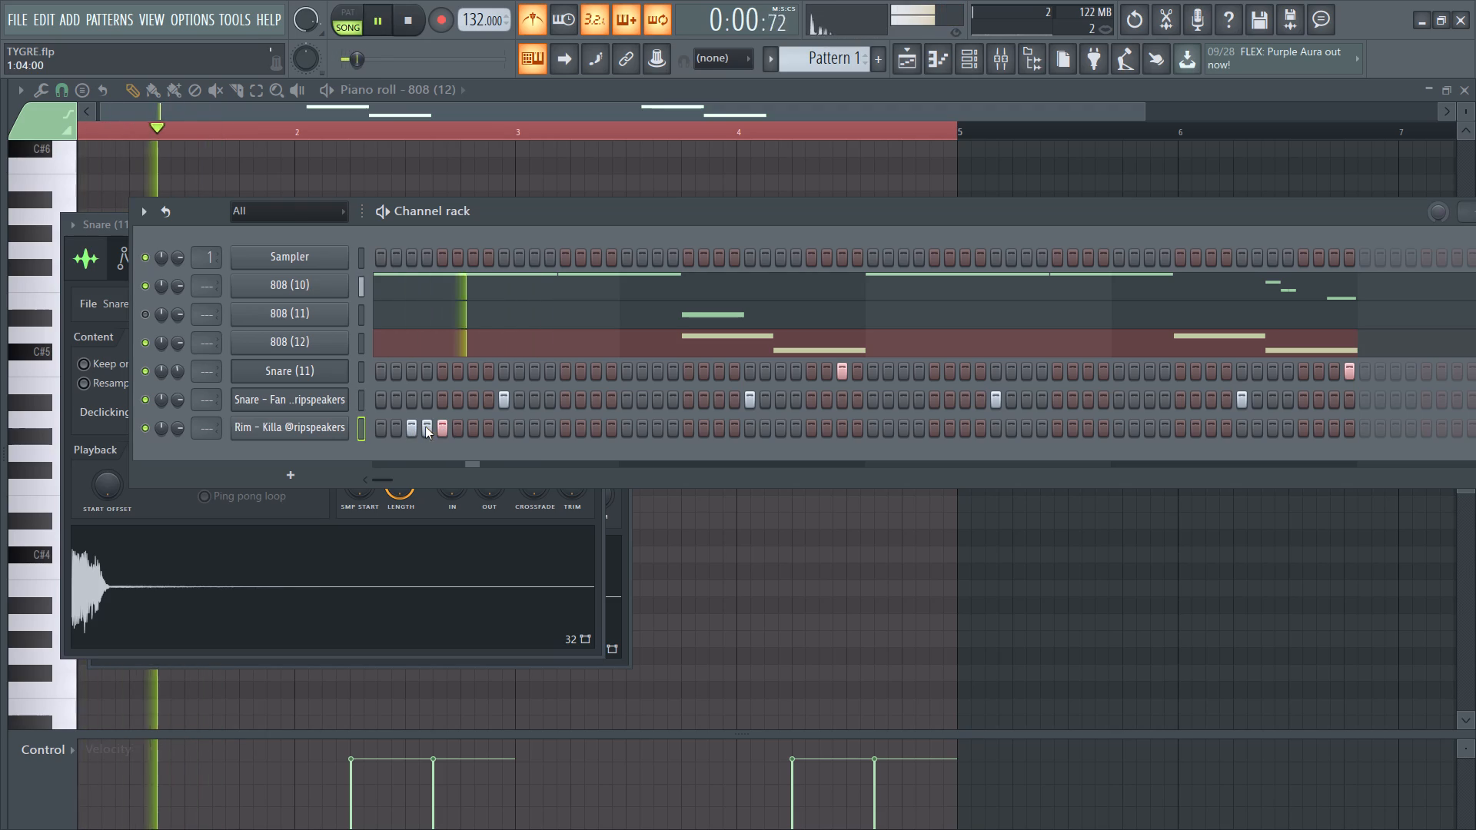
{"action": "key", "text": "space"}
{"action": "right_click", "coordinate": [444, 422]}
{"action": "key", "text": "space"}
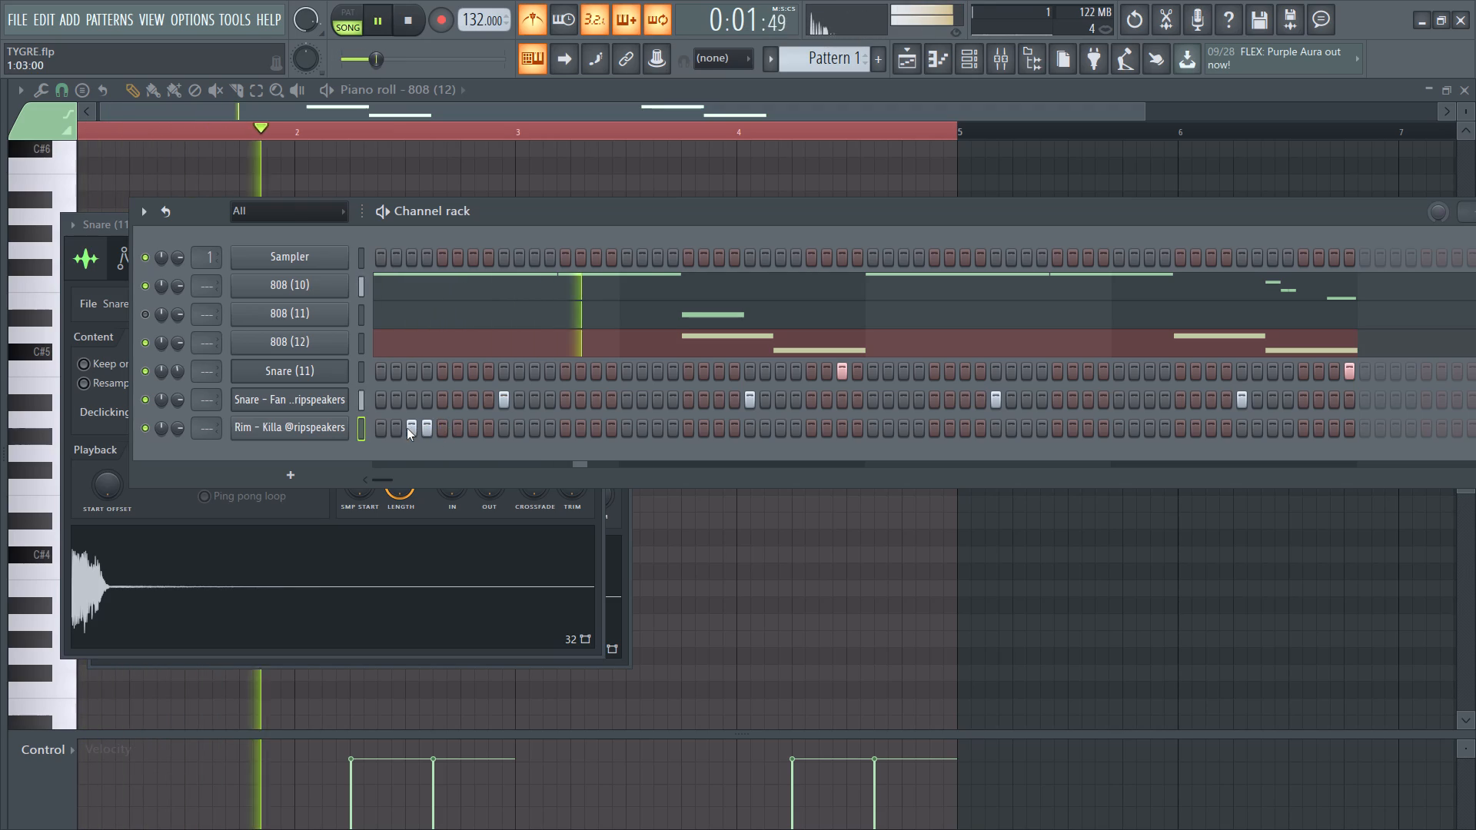
Lower the Rim - Killa channel volume and close its channel settings.
{"action": "left_click", "coordinate": [325, 422]}
{"action": "left_click_drag", "start_coordinate": [505, 294], "coordinate": [505, 358]}
{"action": "key", "text": "space"}
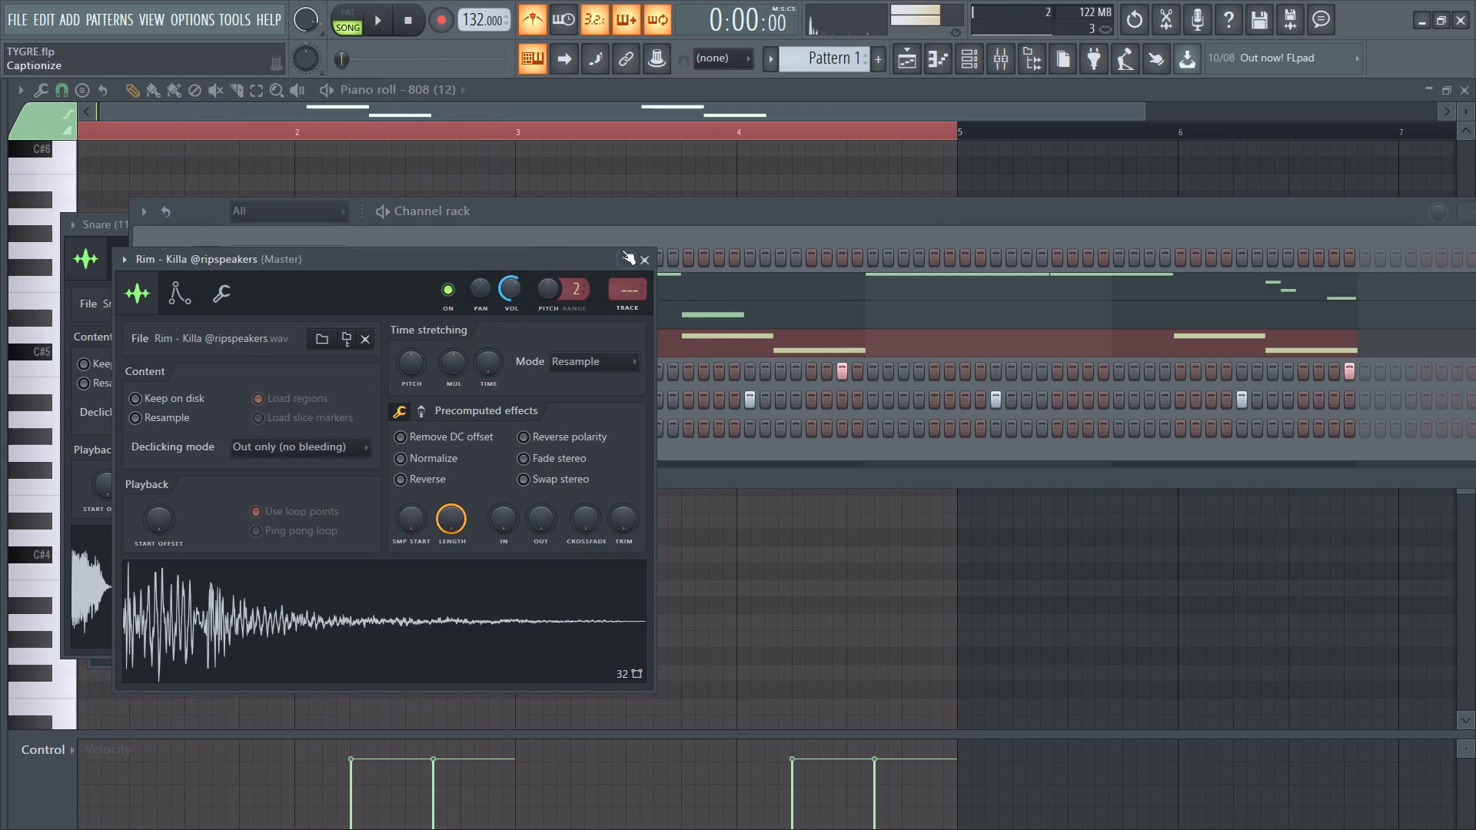
{"action": "key", "text": "space"}
{"action": "left_click", "coordinate": [638, 259]}
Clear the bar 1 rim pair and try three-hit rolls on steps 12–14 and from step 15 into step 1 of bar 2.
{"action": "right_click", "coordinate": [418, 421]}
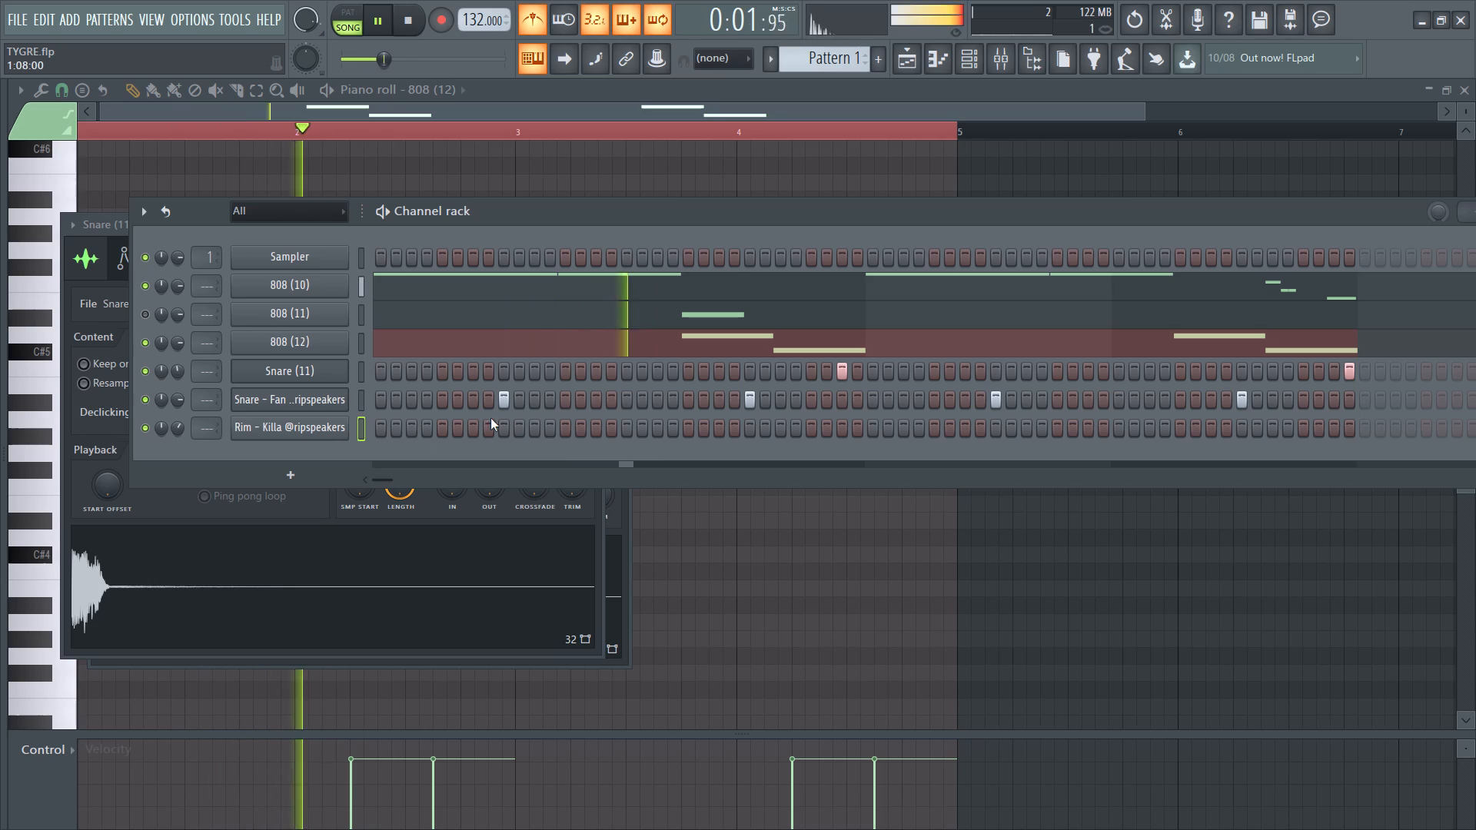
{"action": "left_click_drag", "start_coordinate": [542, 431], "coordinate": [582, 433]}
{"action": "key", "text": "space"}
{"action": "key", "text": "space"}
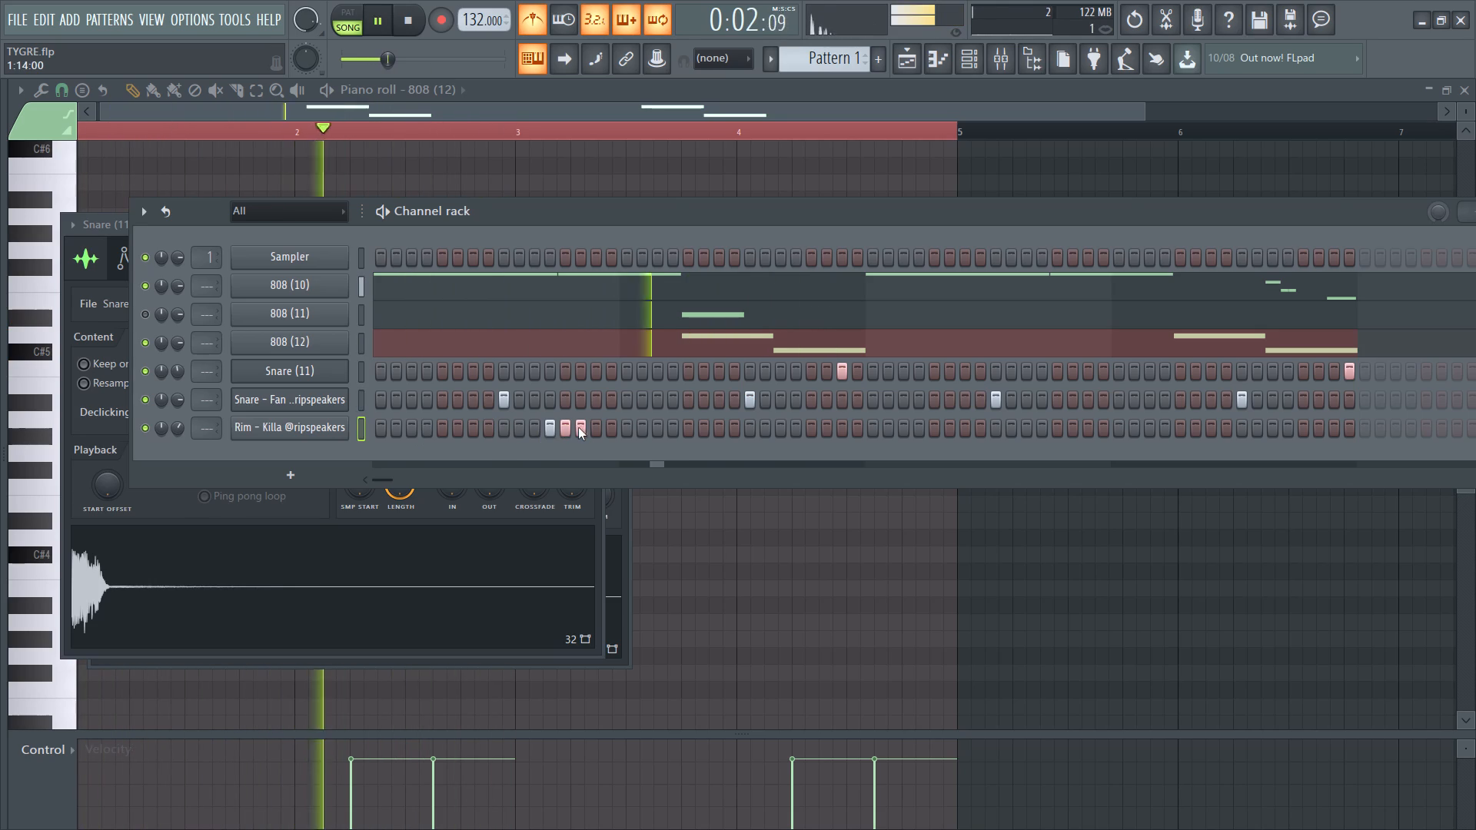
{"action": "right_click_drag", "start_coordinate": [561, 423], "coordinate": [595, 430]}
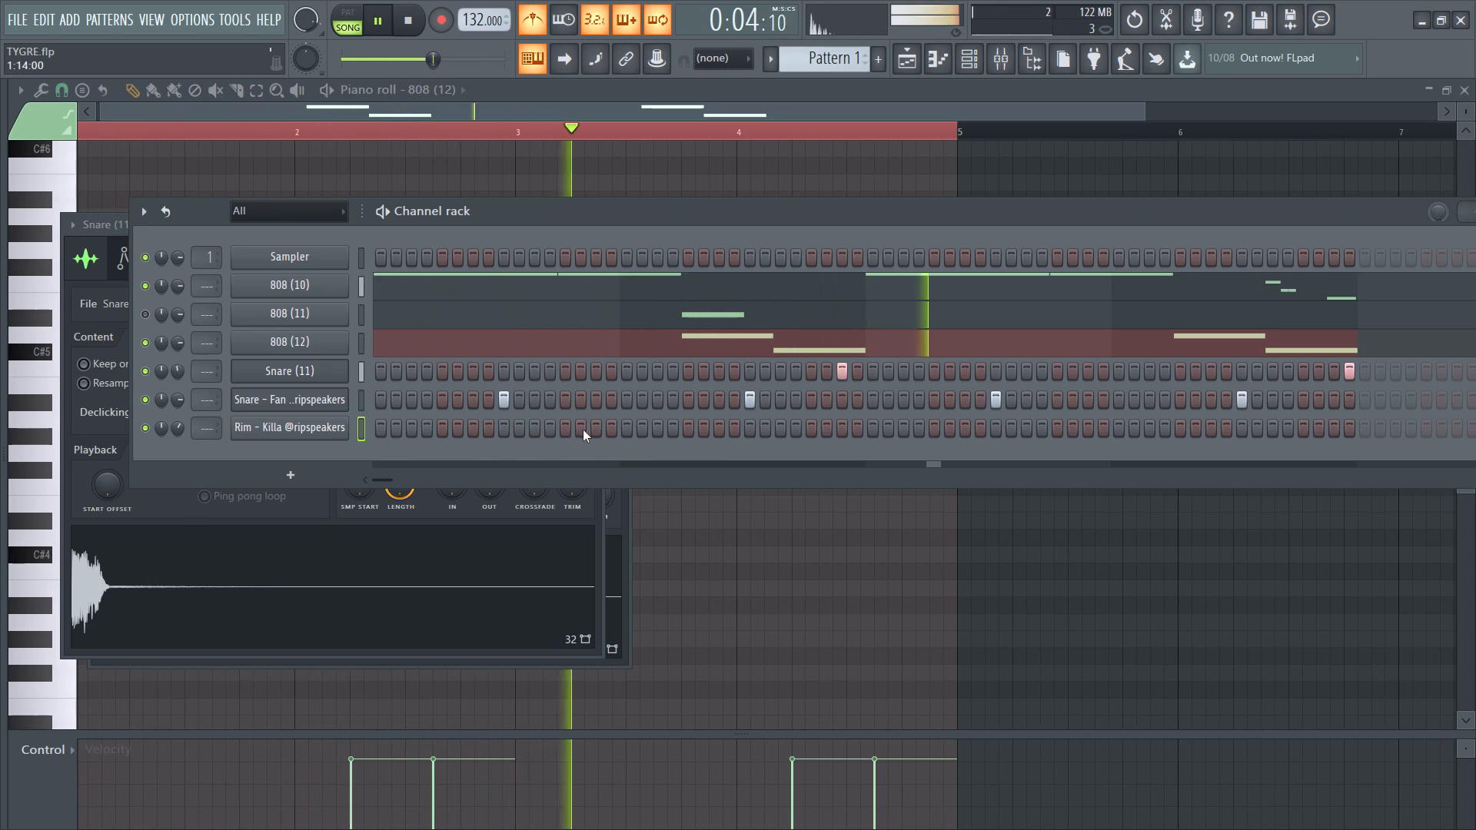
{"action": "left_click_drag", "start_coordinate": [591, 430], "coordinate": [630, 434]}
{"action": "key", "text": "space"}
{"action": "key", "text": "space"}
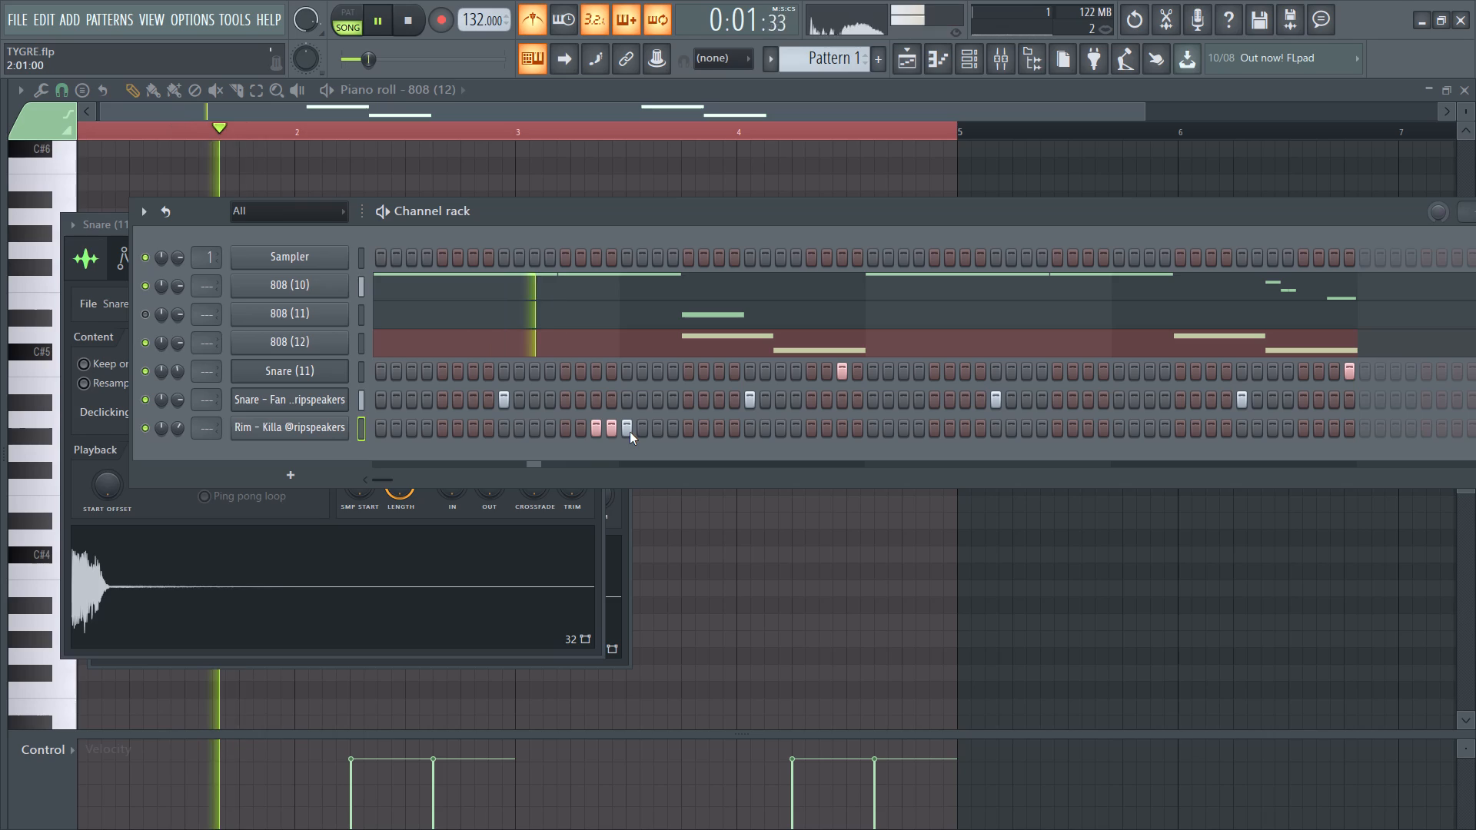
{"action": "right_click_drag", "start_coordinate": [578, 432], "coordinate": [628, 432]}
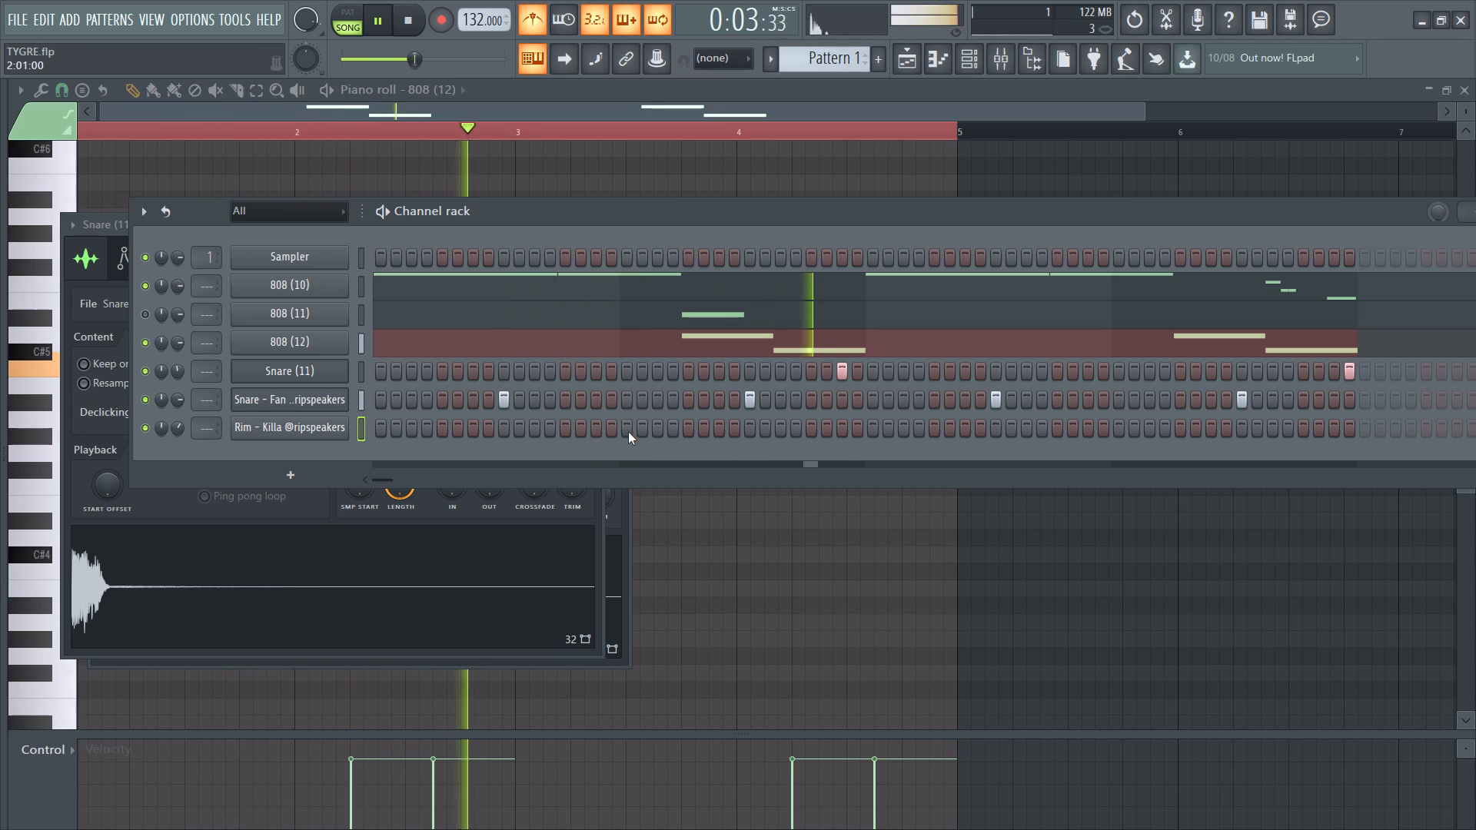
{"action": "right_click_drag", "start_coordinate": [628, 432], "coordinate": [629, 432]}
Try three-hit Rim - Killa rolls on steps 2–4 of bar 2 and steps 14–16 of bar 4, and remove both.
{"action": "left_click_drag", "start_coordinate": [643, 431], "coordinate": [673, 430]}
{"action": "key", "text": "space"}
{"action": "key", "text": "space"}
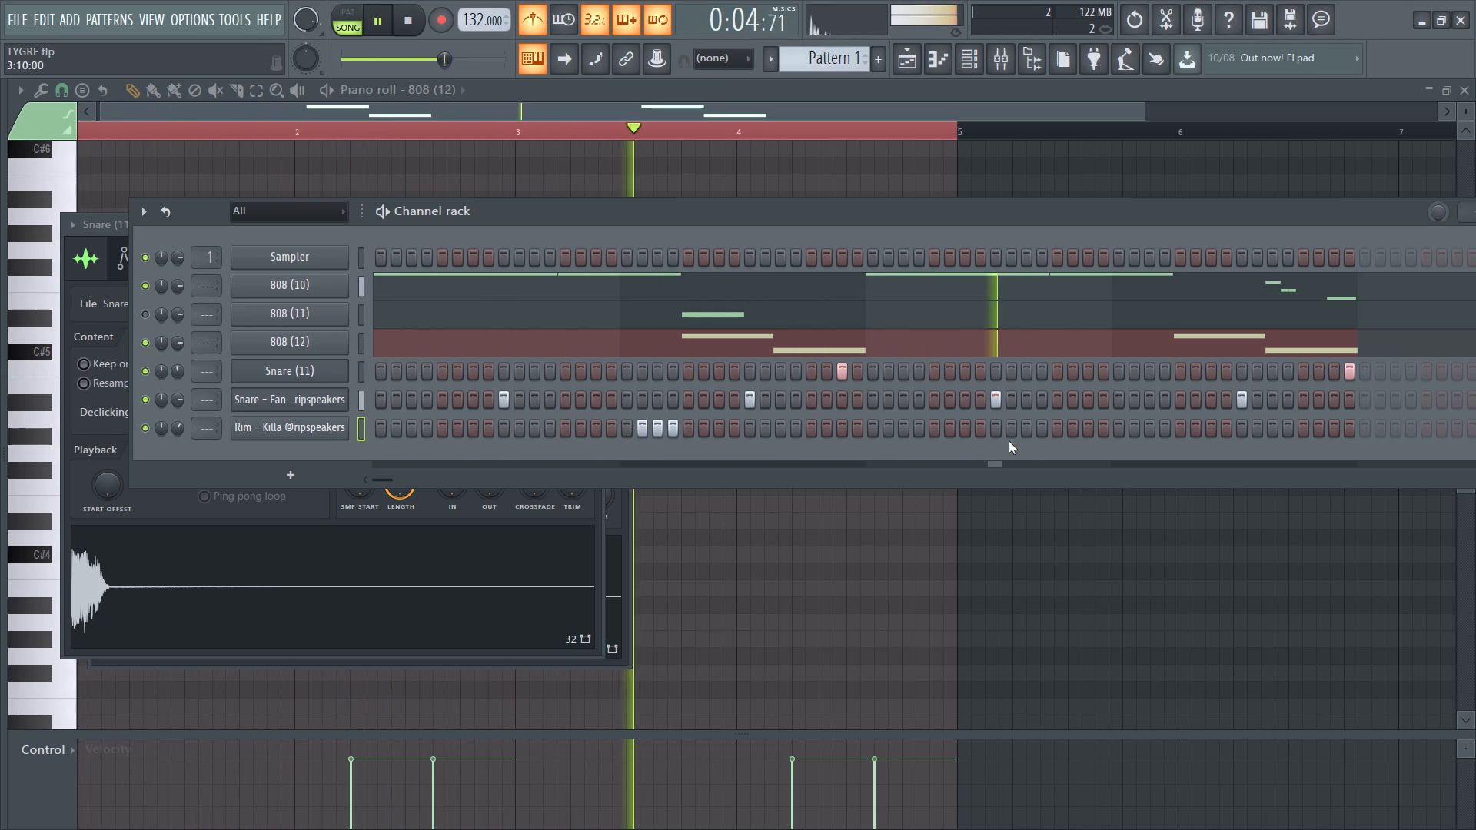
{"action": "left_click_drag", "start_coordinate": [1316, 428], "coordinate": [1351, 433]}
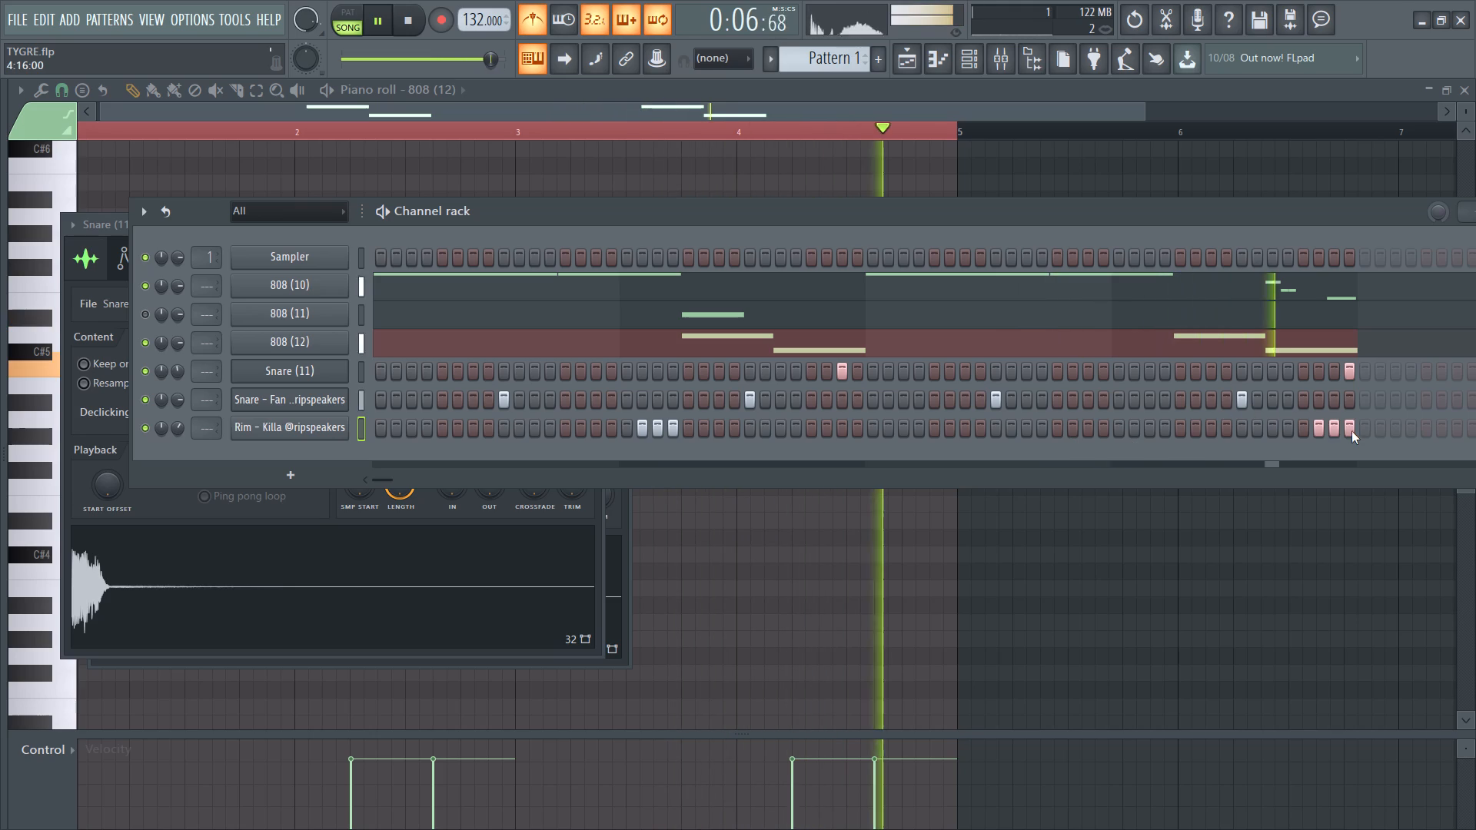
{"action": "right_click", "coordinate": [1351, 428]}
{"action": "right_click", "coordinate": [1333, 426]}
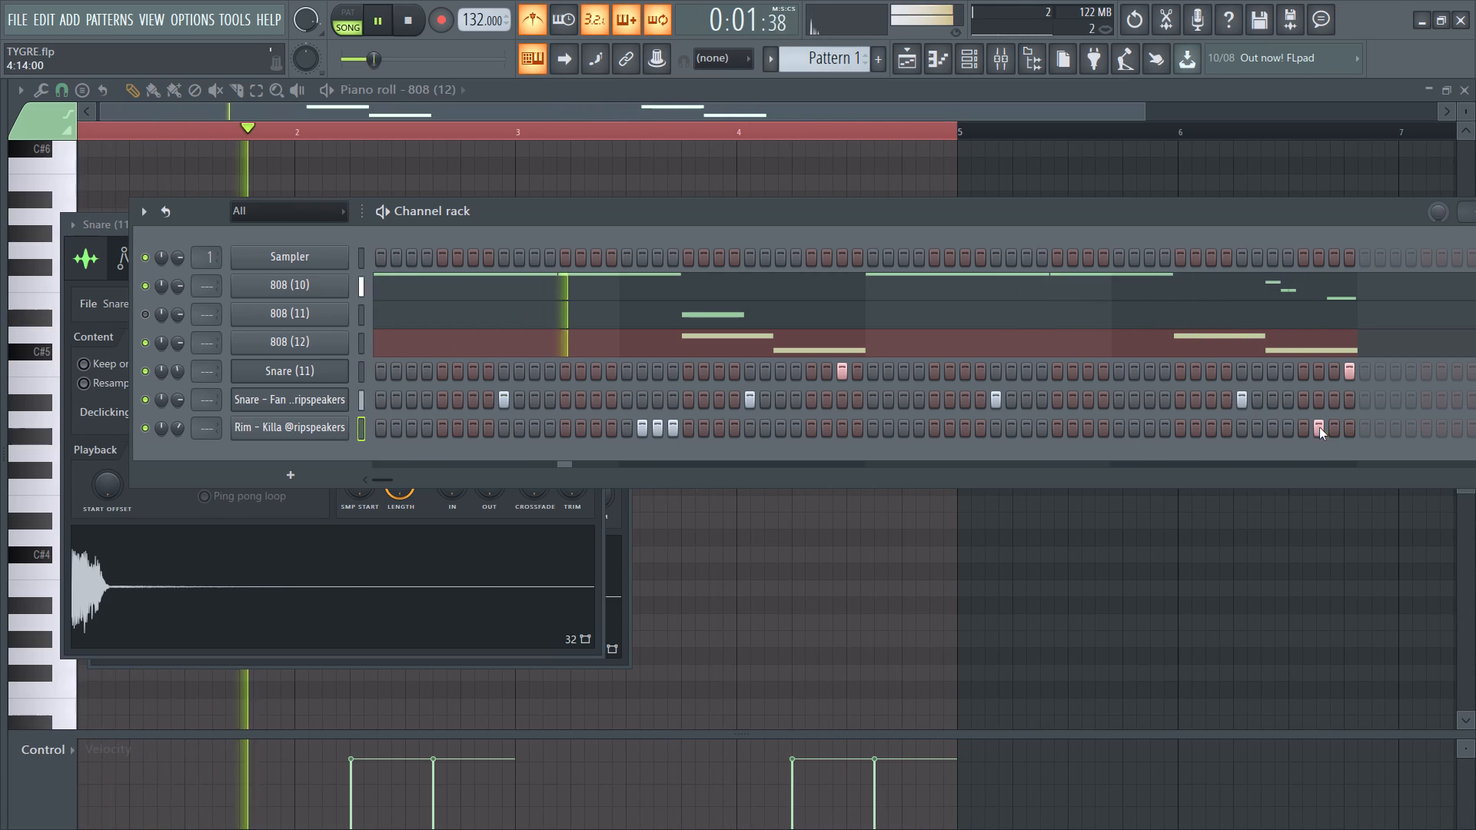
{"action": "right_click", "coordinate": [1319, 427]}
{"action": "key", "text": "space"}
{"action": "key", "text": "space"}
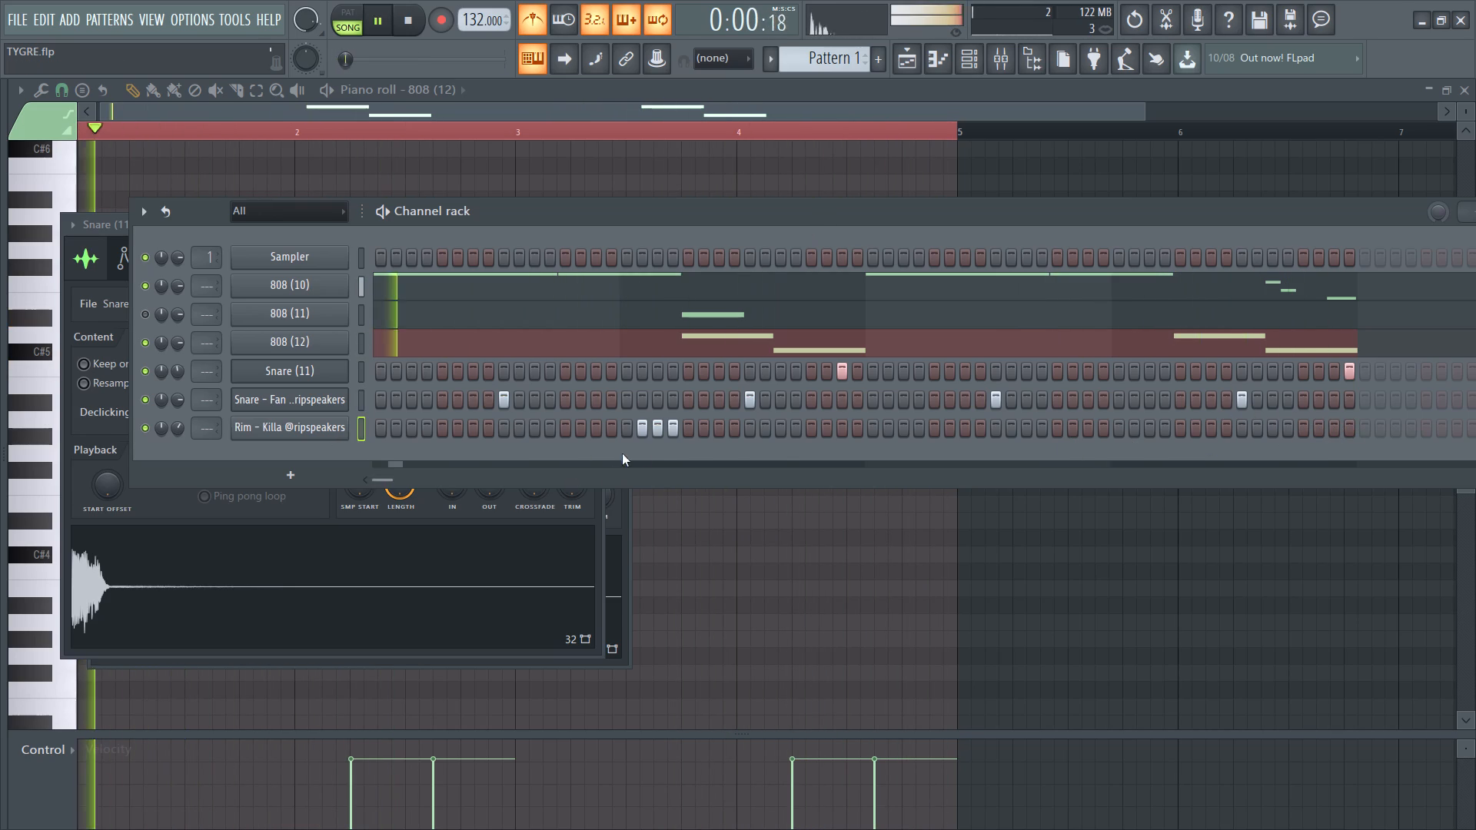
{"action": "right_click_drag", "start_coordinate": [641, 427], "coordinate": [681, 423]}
Place a three-hit Rim - Killa roll on steps 6, 7 and 8 of bar 2.
{"action": "left_click_drag", "start_coordinate": [710, 430], "coordinate": [738, 435]}
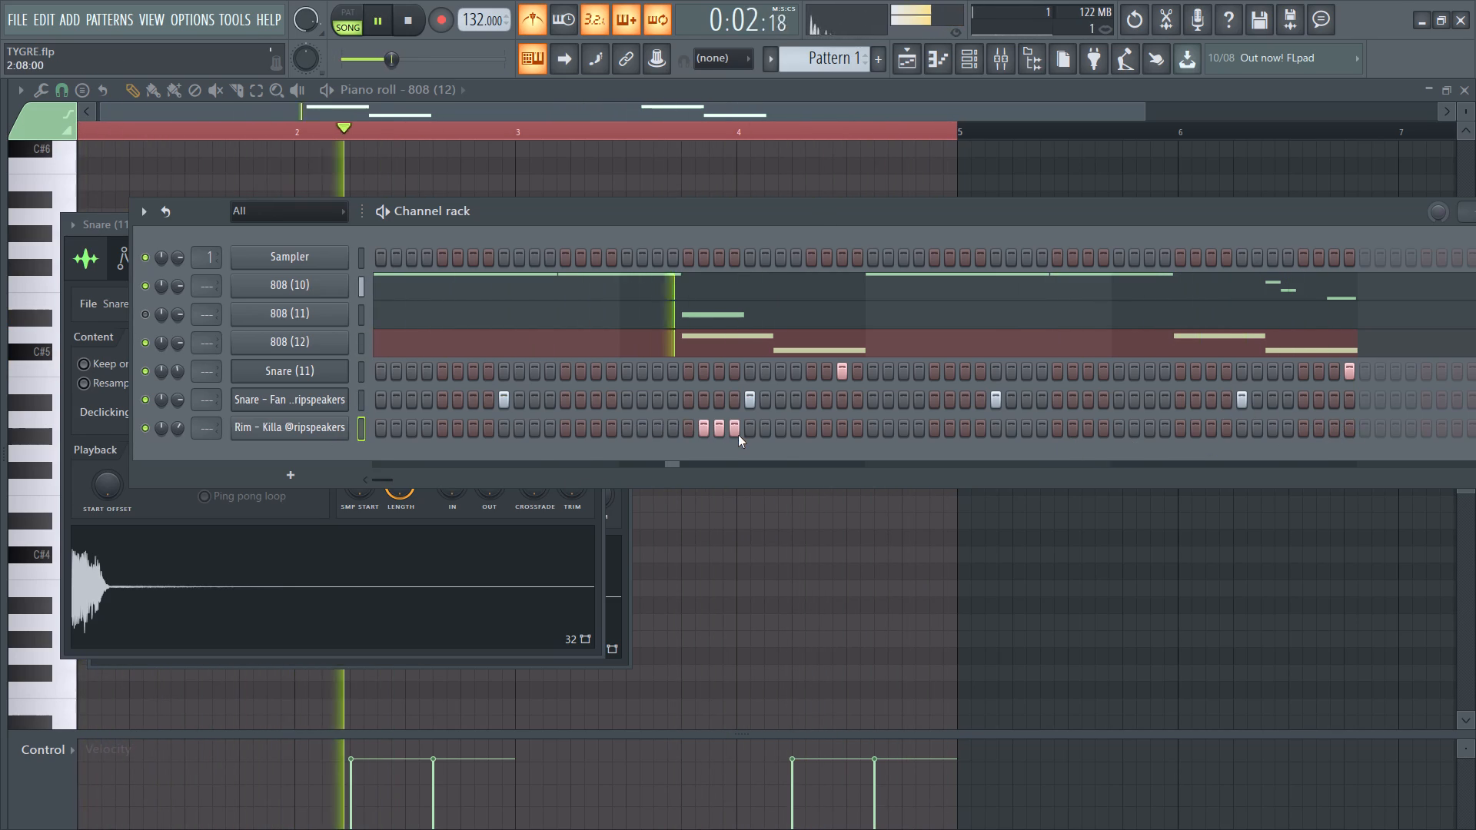
{"action": "left_click_drag", "start_coordinate": [738, 435], "coordinate": [739, 435]}
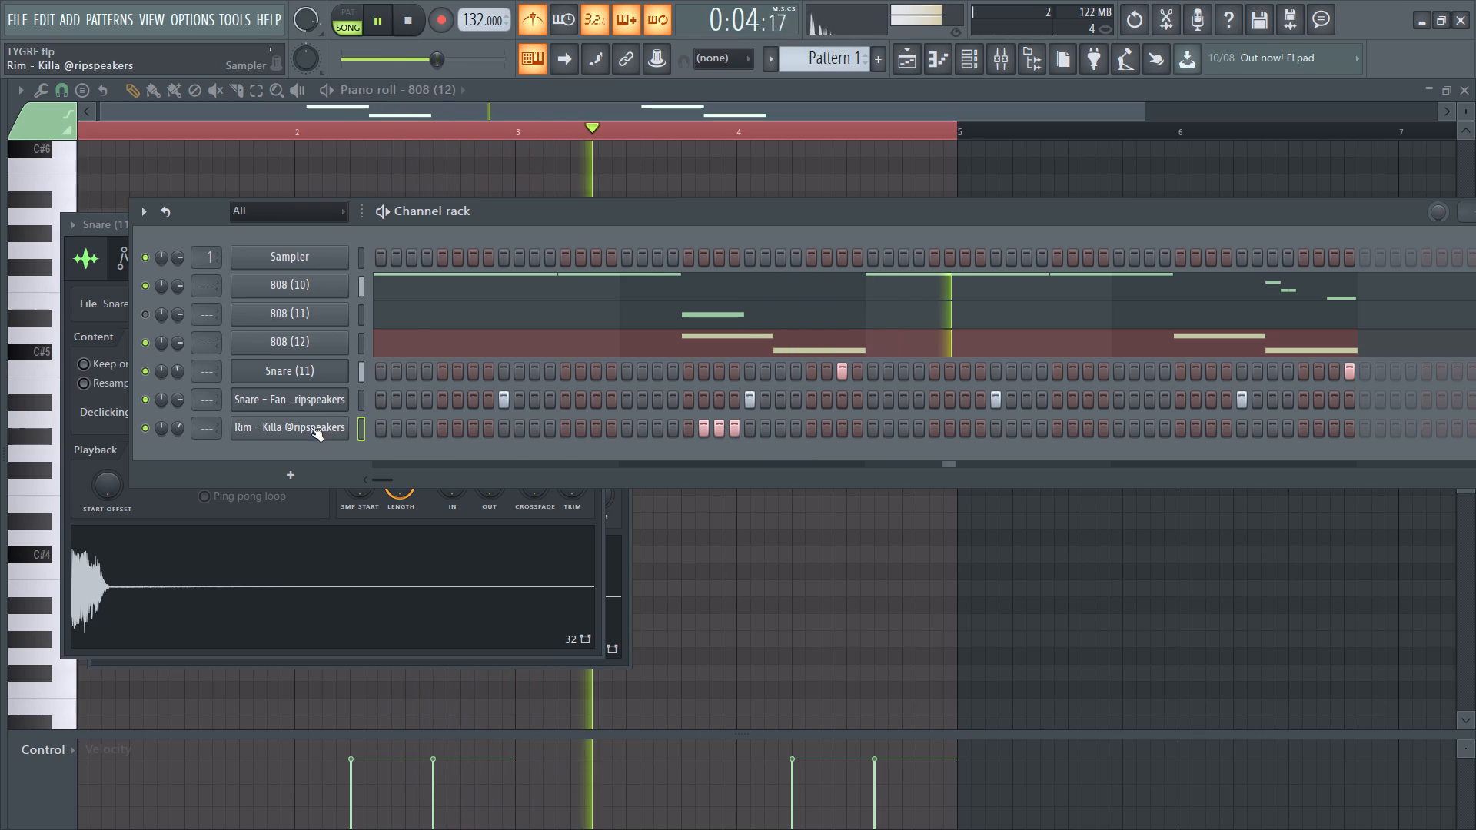
Lower the Rim - Killa channel volume a little more, close its settings and mute the channel.
{"action": "left_click", "coordinate": [310, 427]}
{"action": "left_click_drag", "start_coordinate": [509, 297], "coordinate": [509, 307]}
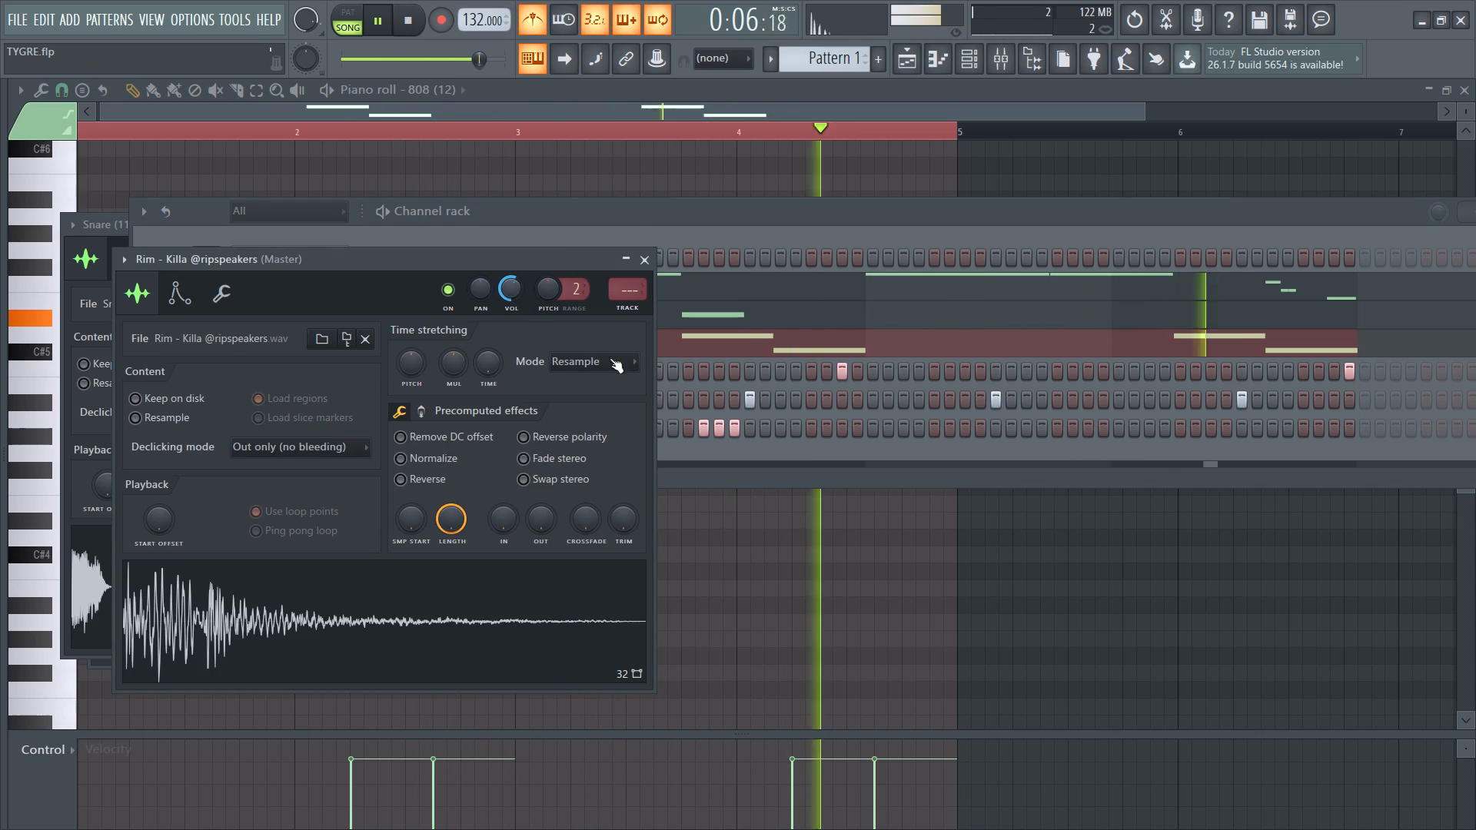
{"action": "left_click", "coordinate": [643, 262]}
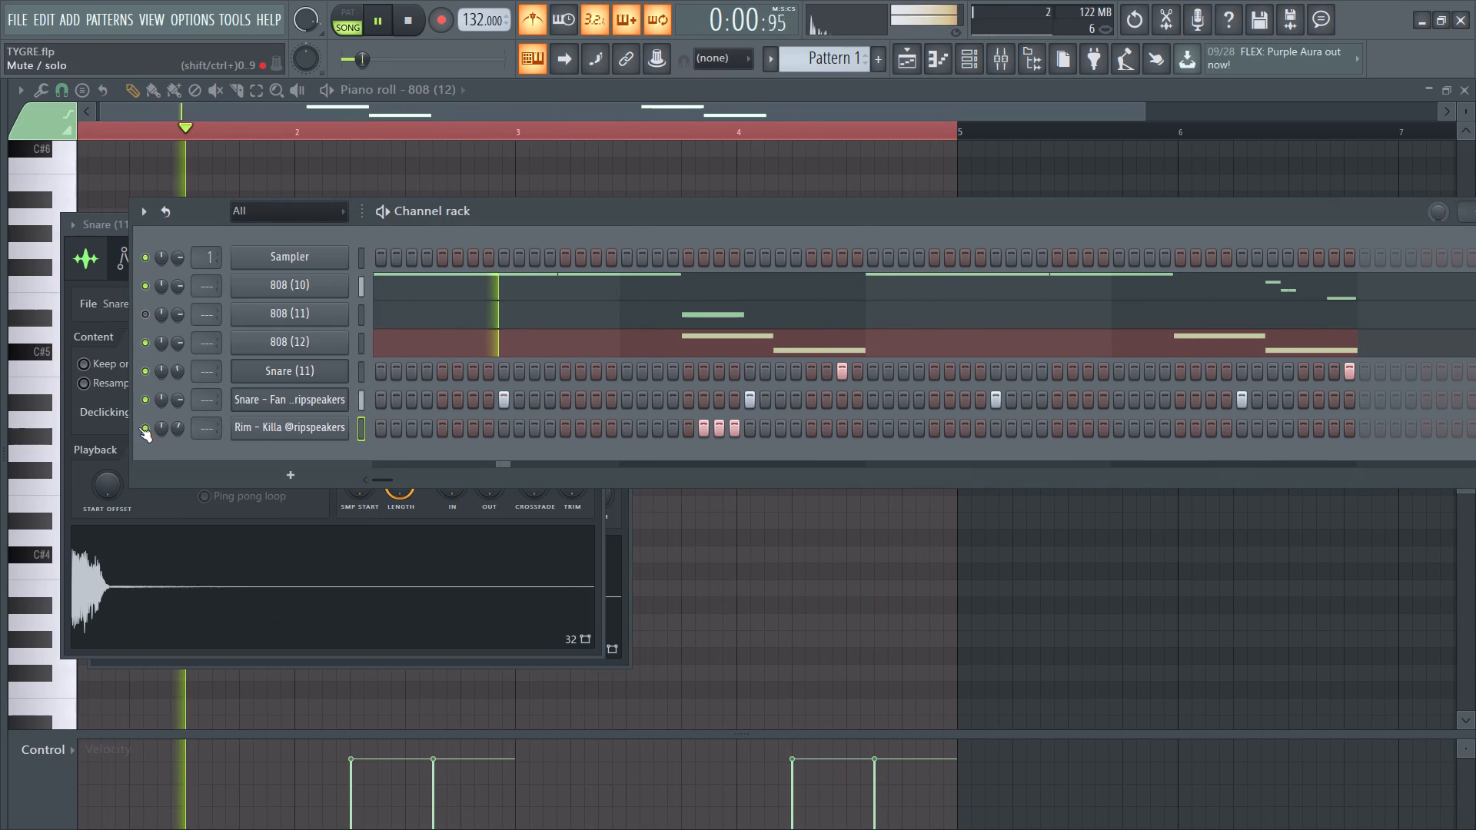
{"action": "left_click", "coordinate": [138, 427]}
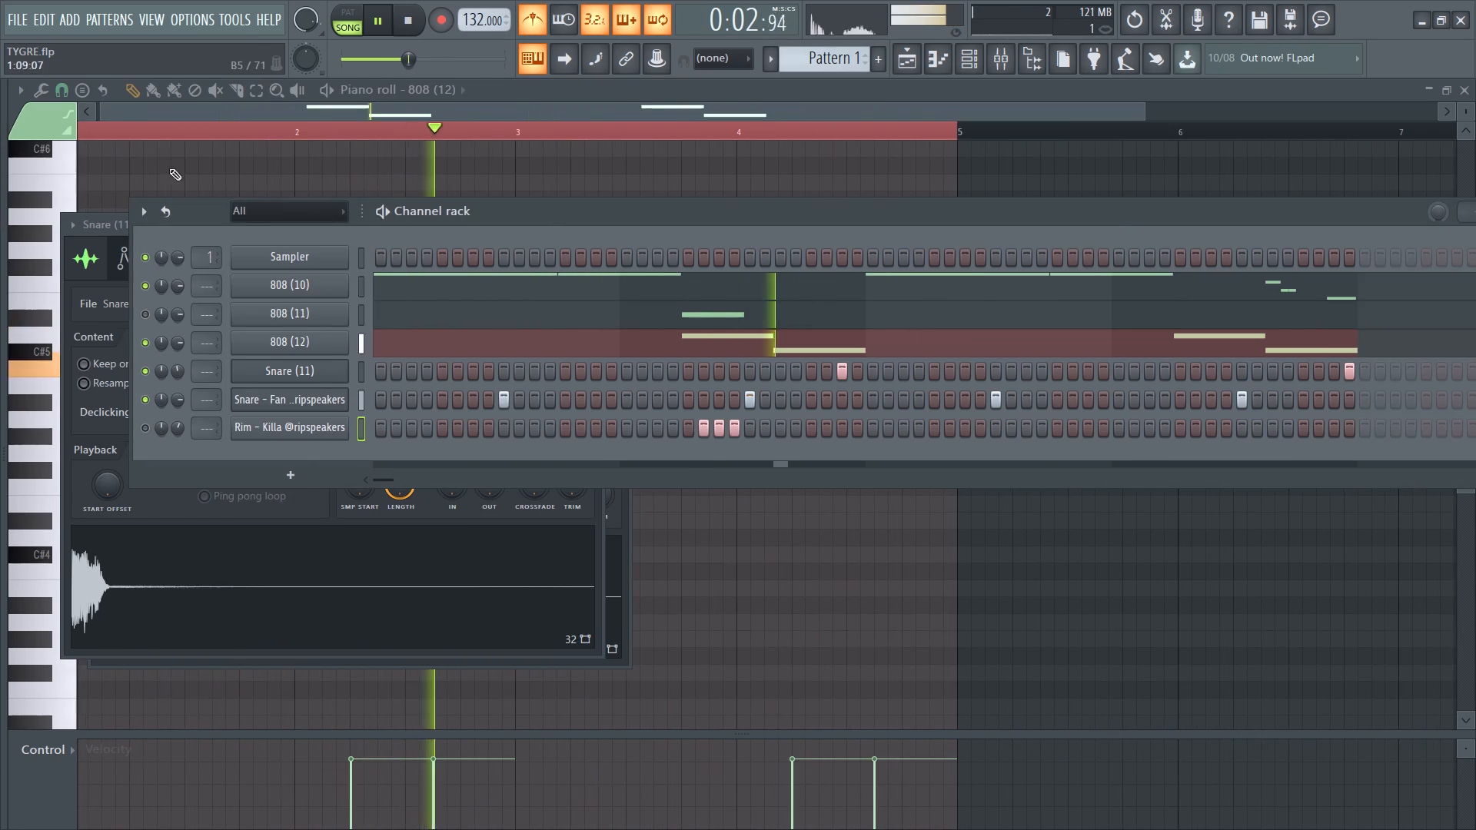
Audition open hat samples such as Gone, Chains, Choppa and Drip in the Universe - Drum Collection's Open Hats folder.
{"action": "scroll", "coordinate": [158, 281], "scroll_direction": "up", "scroll_amount": 2}
{"action": "left_click", "coordinate": [136, 383]}
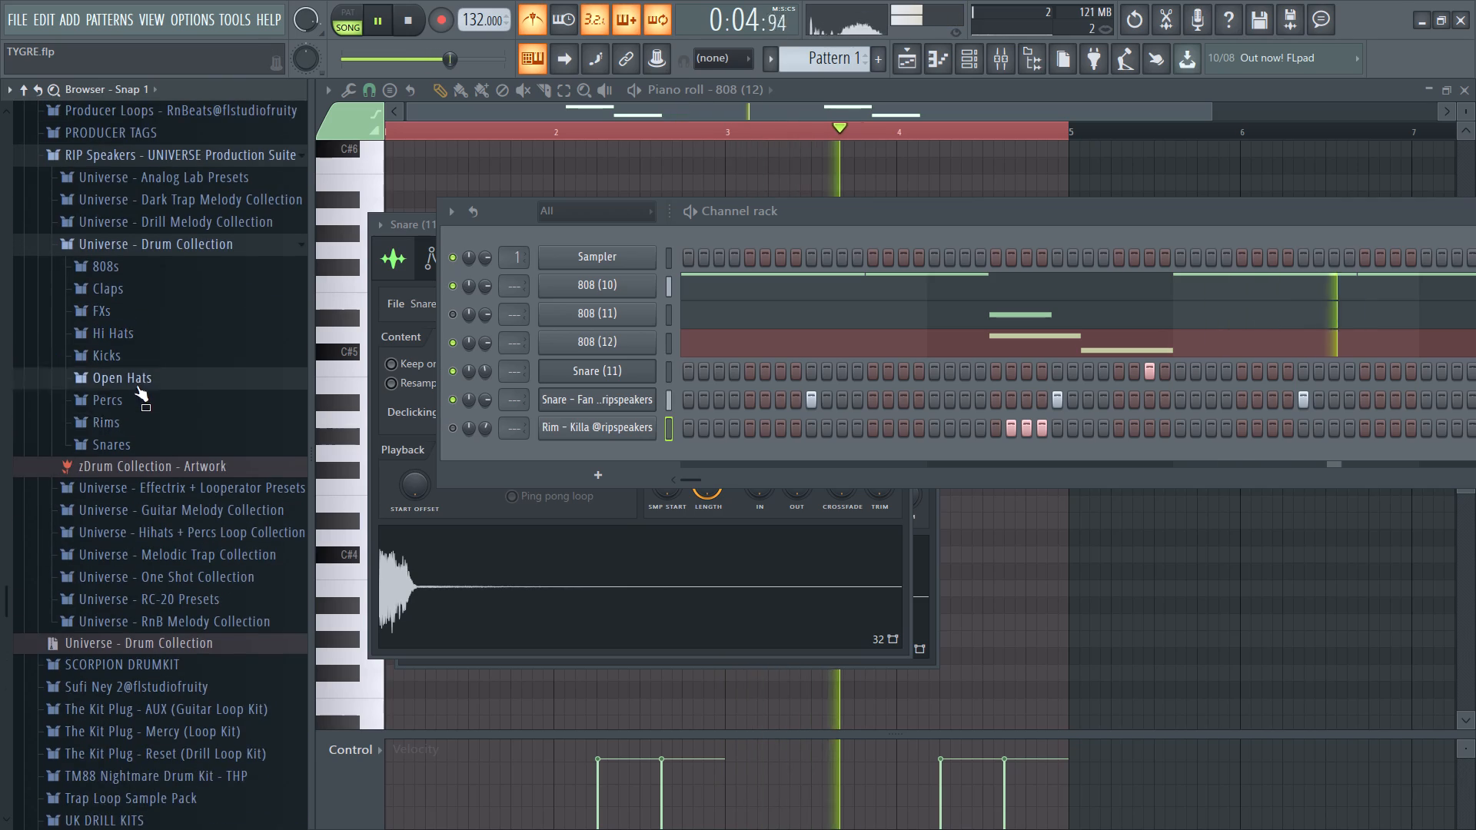
{"action": "left_click", "coordinate": [144, 417]}
{"action": "left_click", "coordinate": [159, 348]}
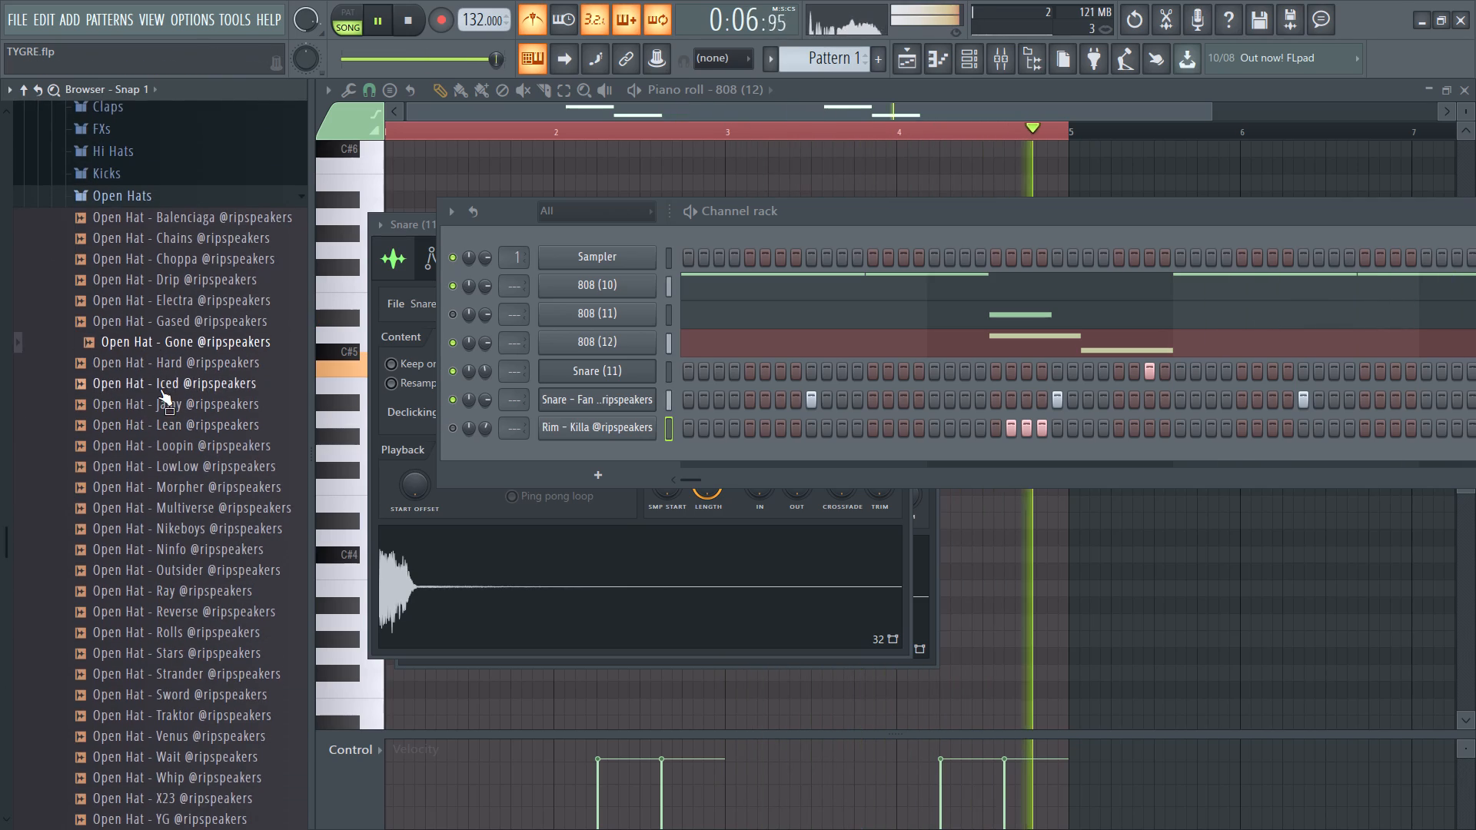
{"action": "left_click", "coordinate": [185, 310]}
{"action": "left_click", "coordinate": [178, 284]}
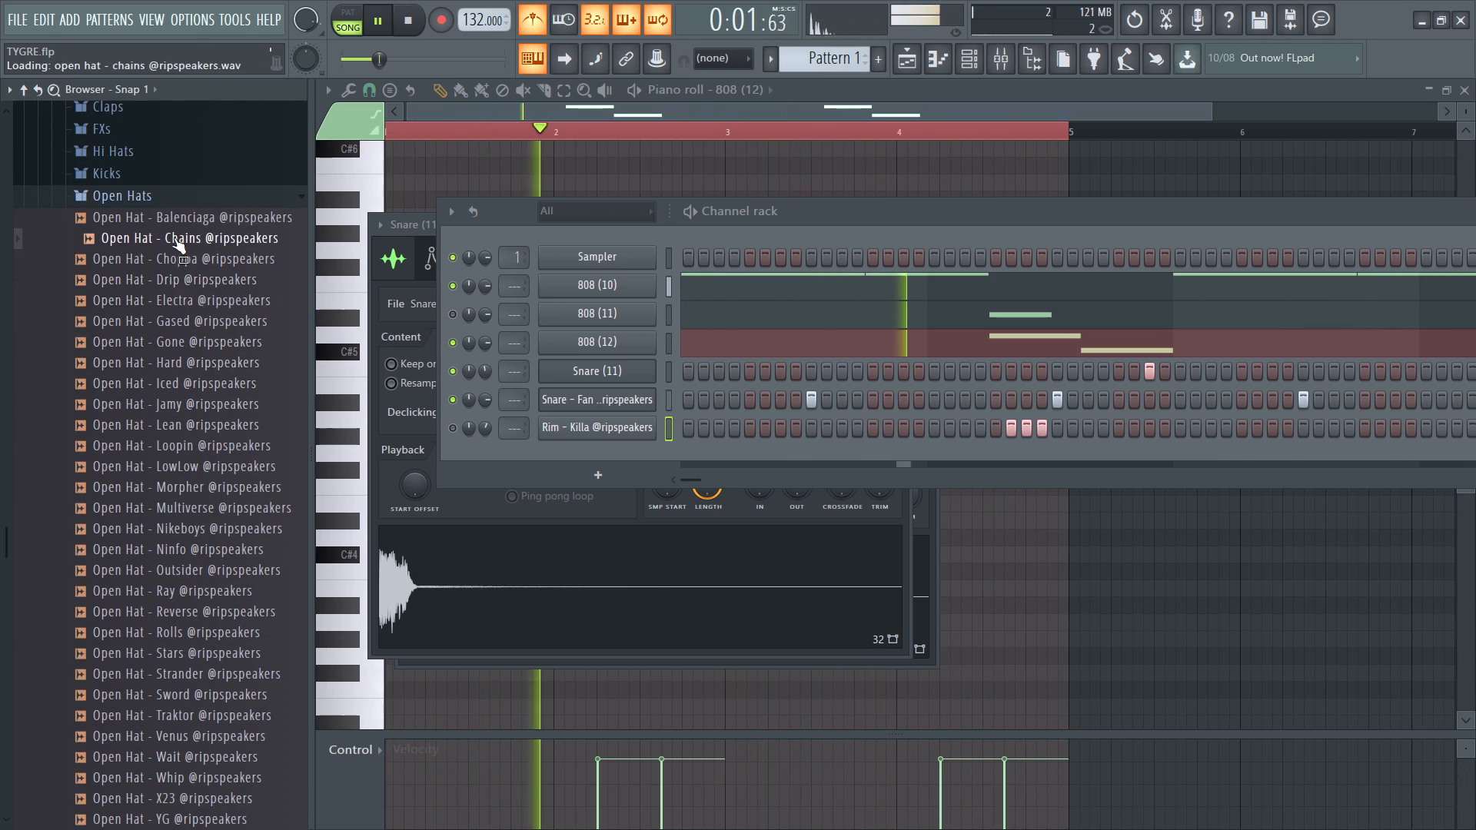
{"action": "left_click", "coordinate": [174, 237]}
{"action": "left_click", "coordinate": [177, 272]}
{"action": "left_click", "coordinate": [177, 260]}
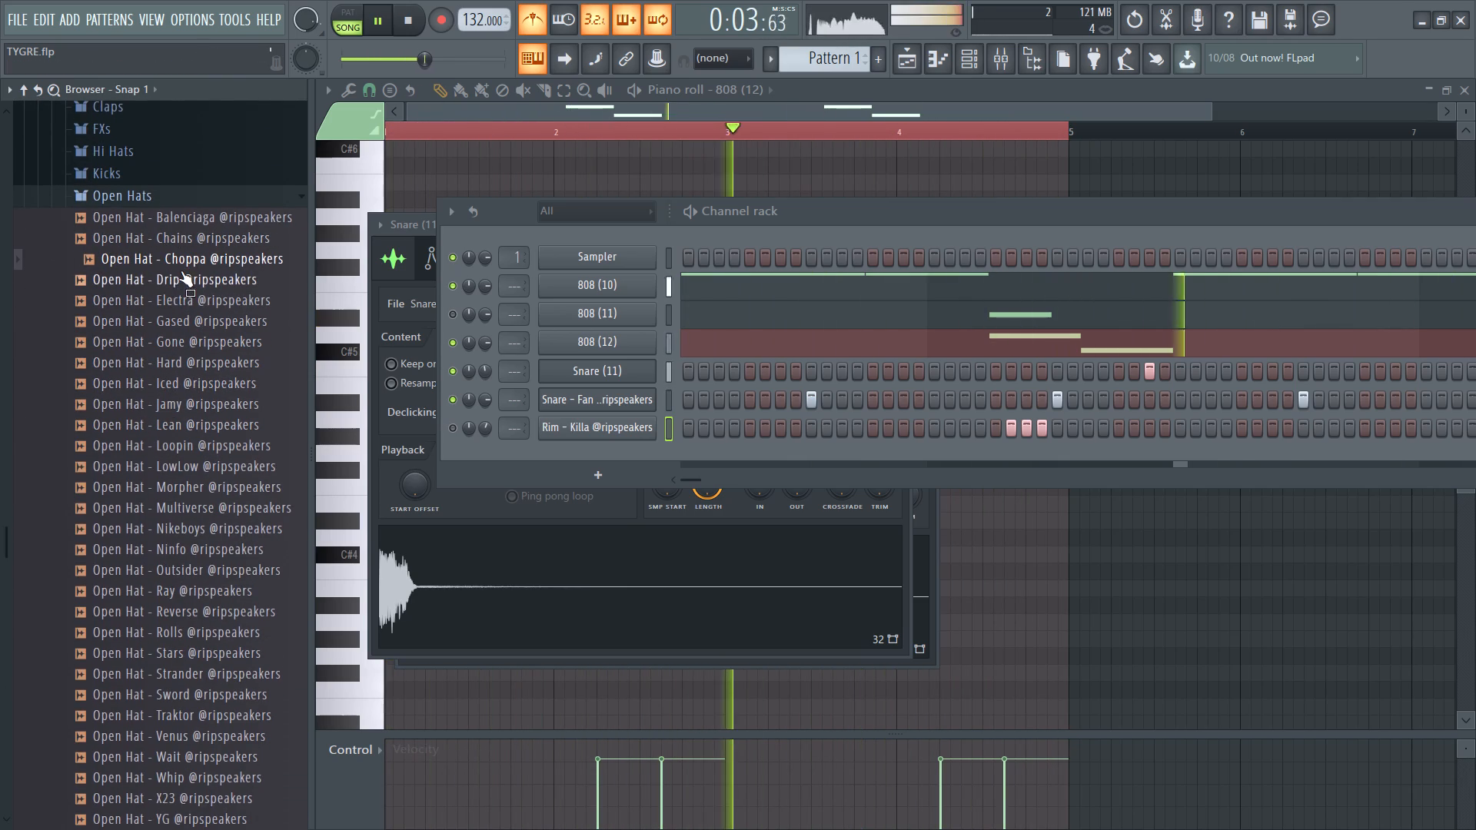
{"action": "left_click", "coordinate": [181, 271]}
{"action": "left_click", "coordinate": [180, 254]}
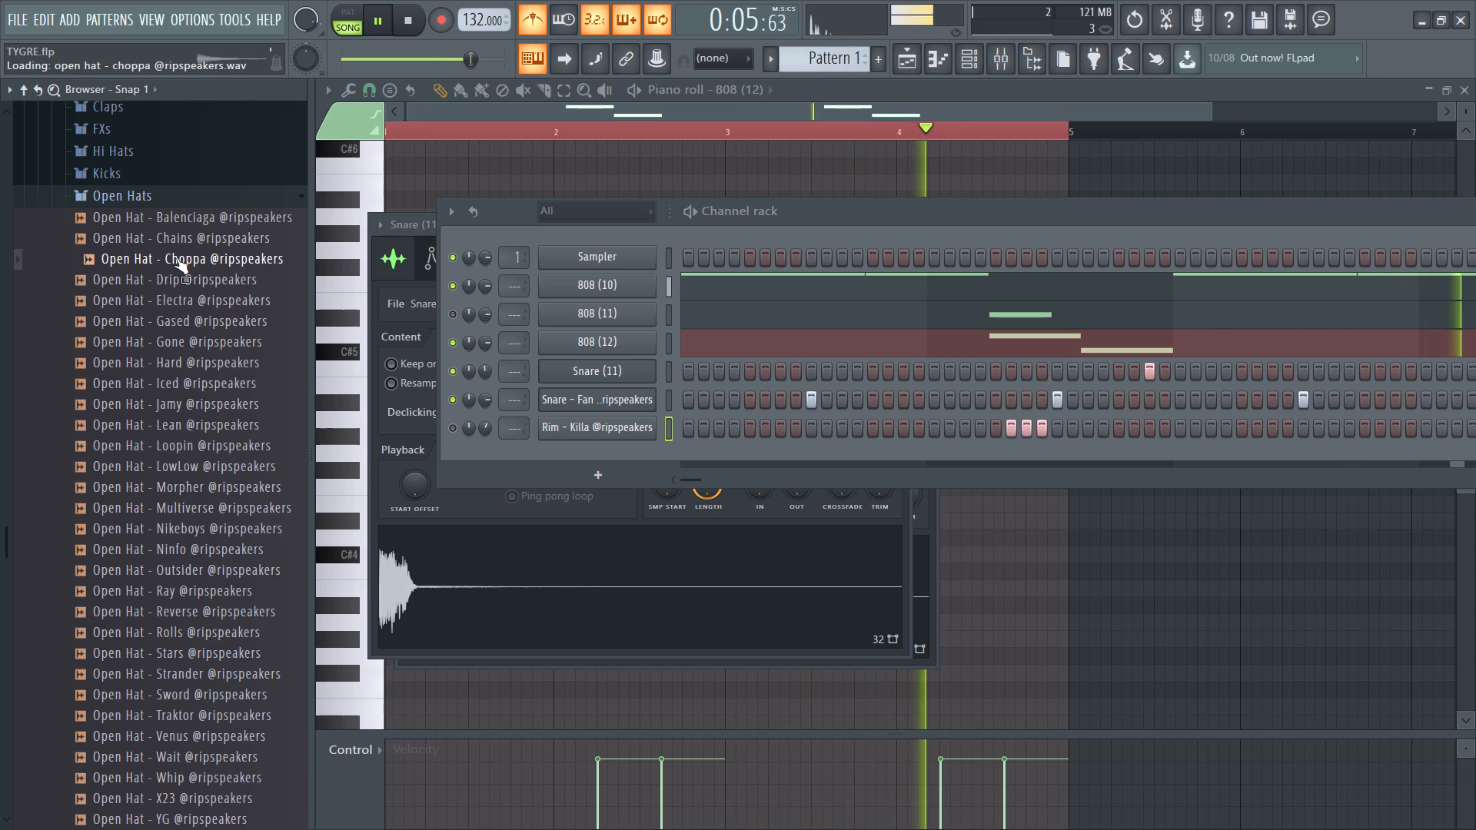
Load Open Hat - Choppa into a new sampler channel and close its channel settings.
{"action": "left_click", "coordinate": [176, 257]}
{"action": "right_click", "coordinate": [176, 257]}
{"action": "left_click", "coordinate": [321, 354]}
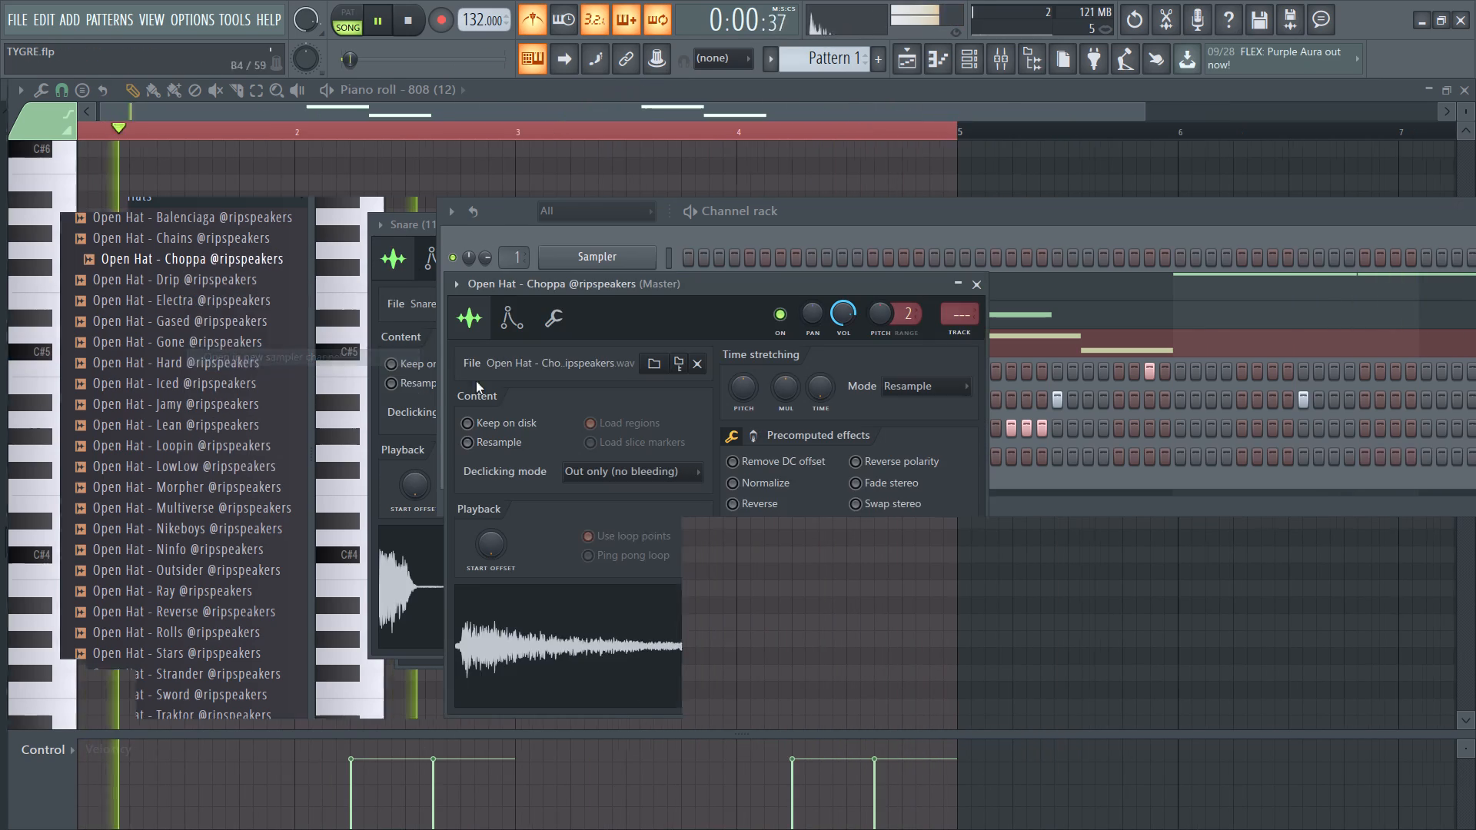
{"action": "left_click", "coordinate": [673, 287]}
Place an Open Hat - Choppa hit on step 13 of bar 2 and listen to the loop from the start.
{"action": "key", "text": "space"}
{"action": "key", "text": "space"}
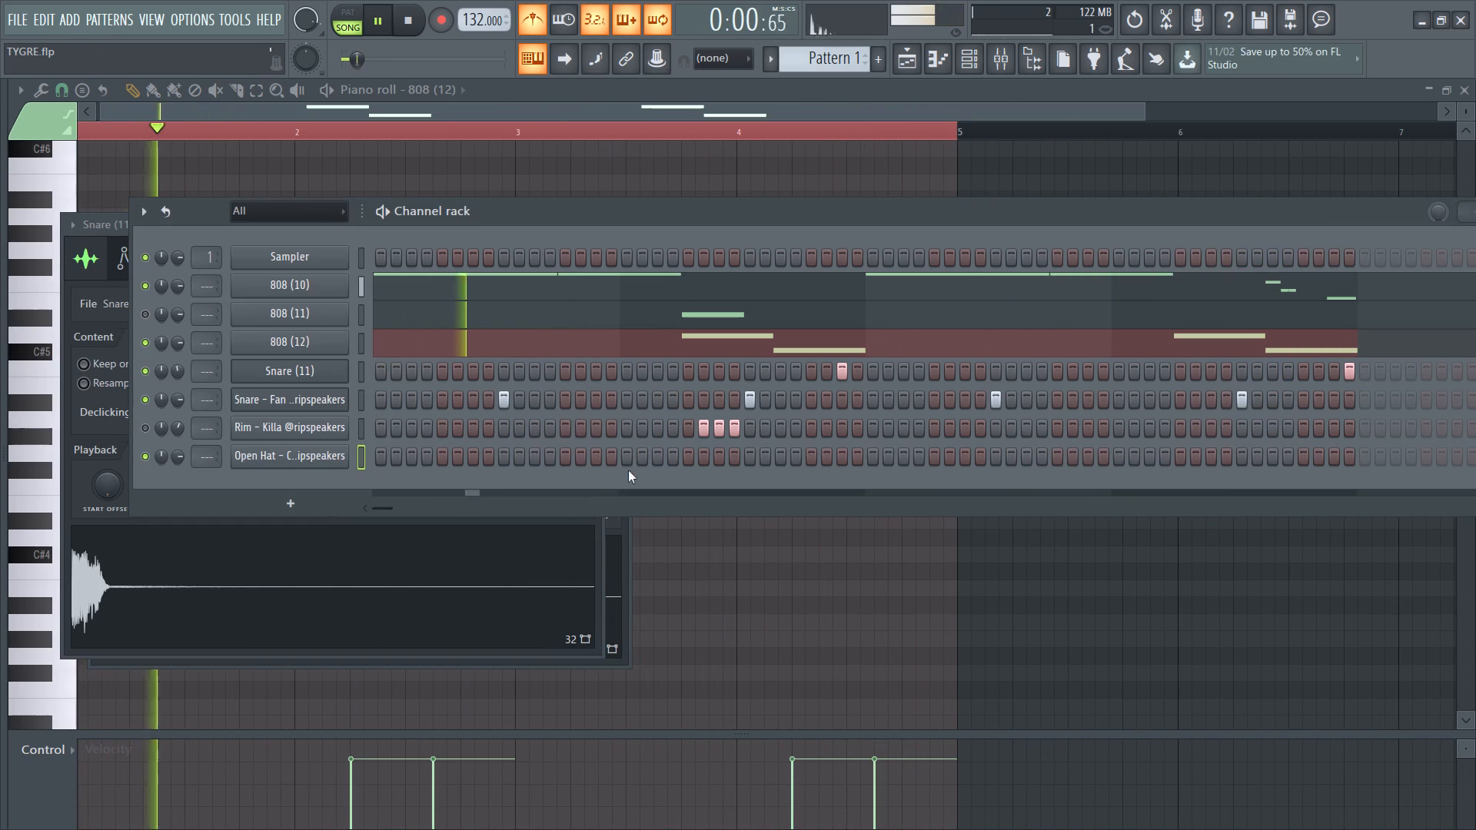
{"action": "left_click", "coordinate": [807, 463]}
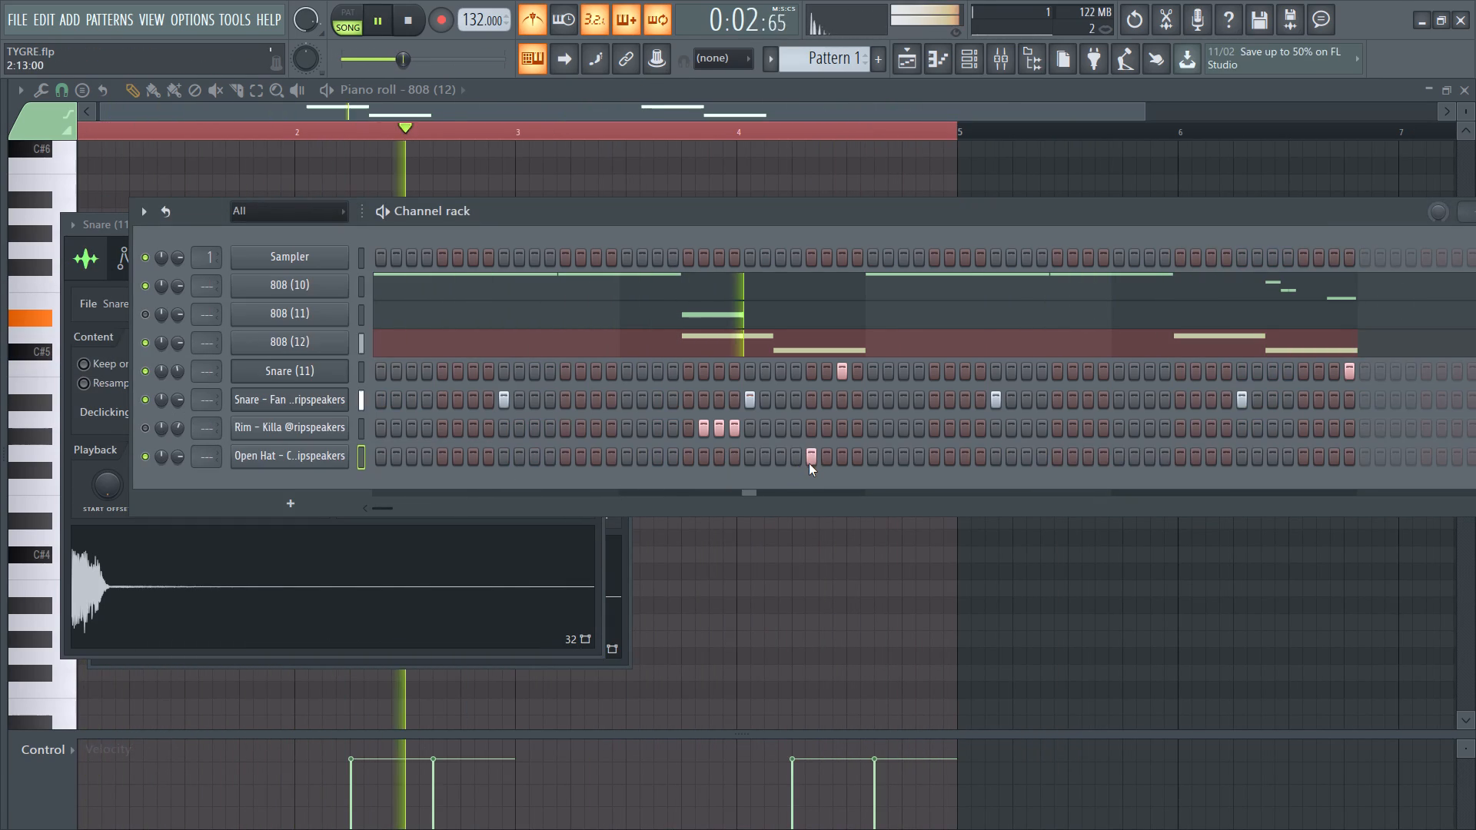
{"action": "key", "text": "space"}
{"action": "key", "text": "space"}
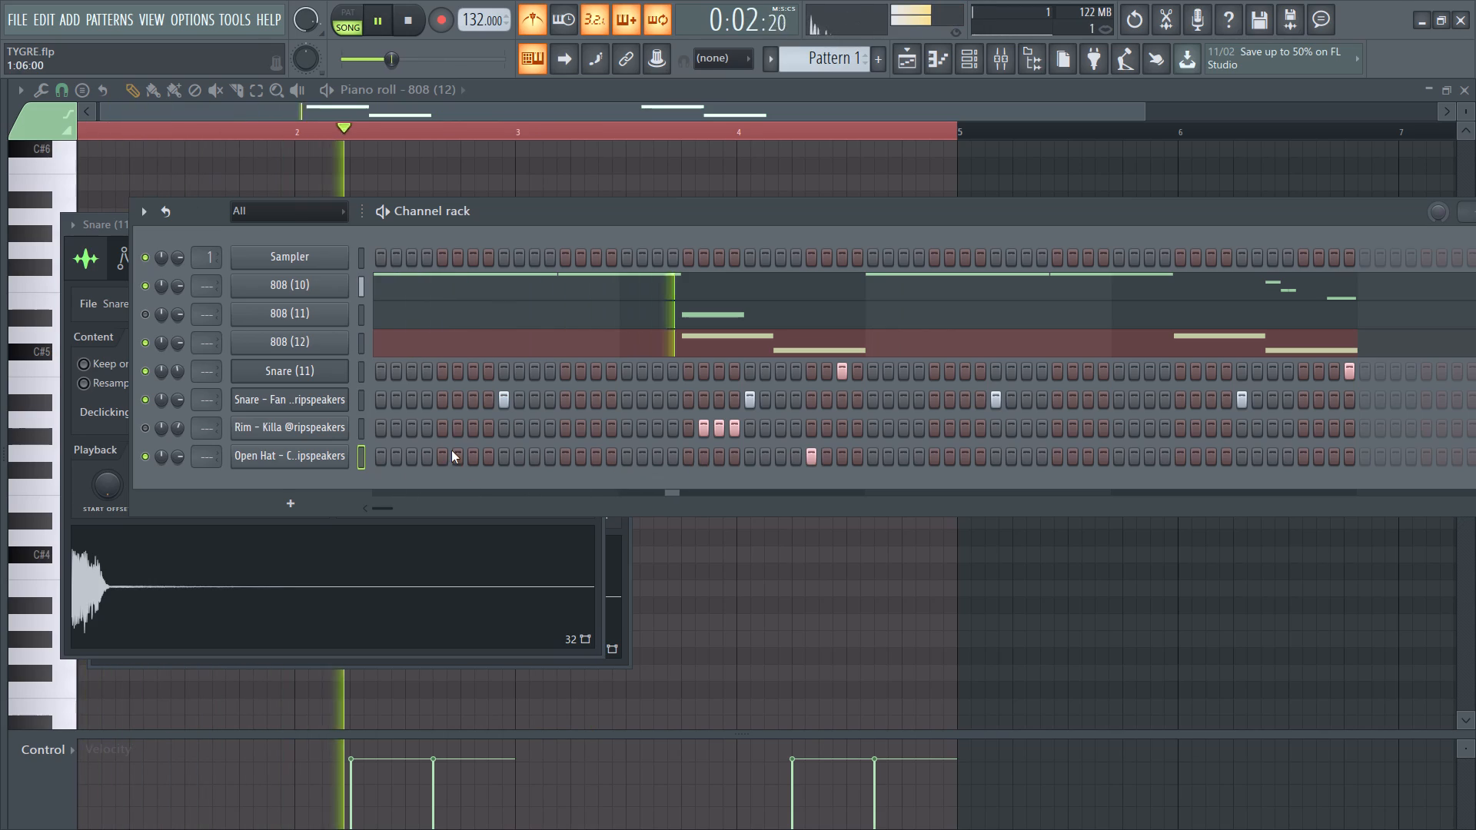
{"action": "key", "text": "space"}
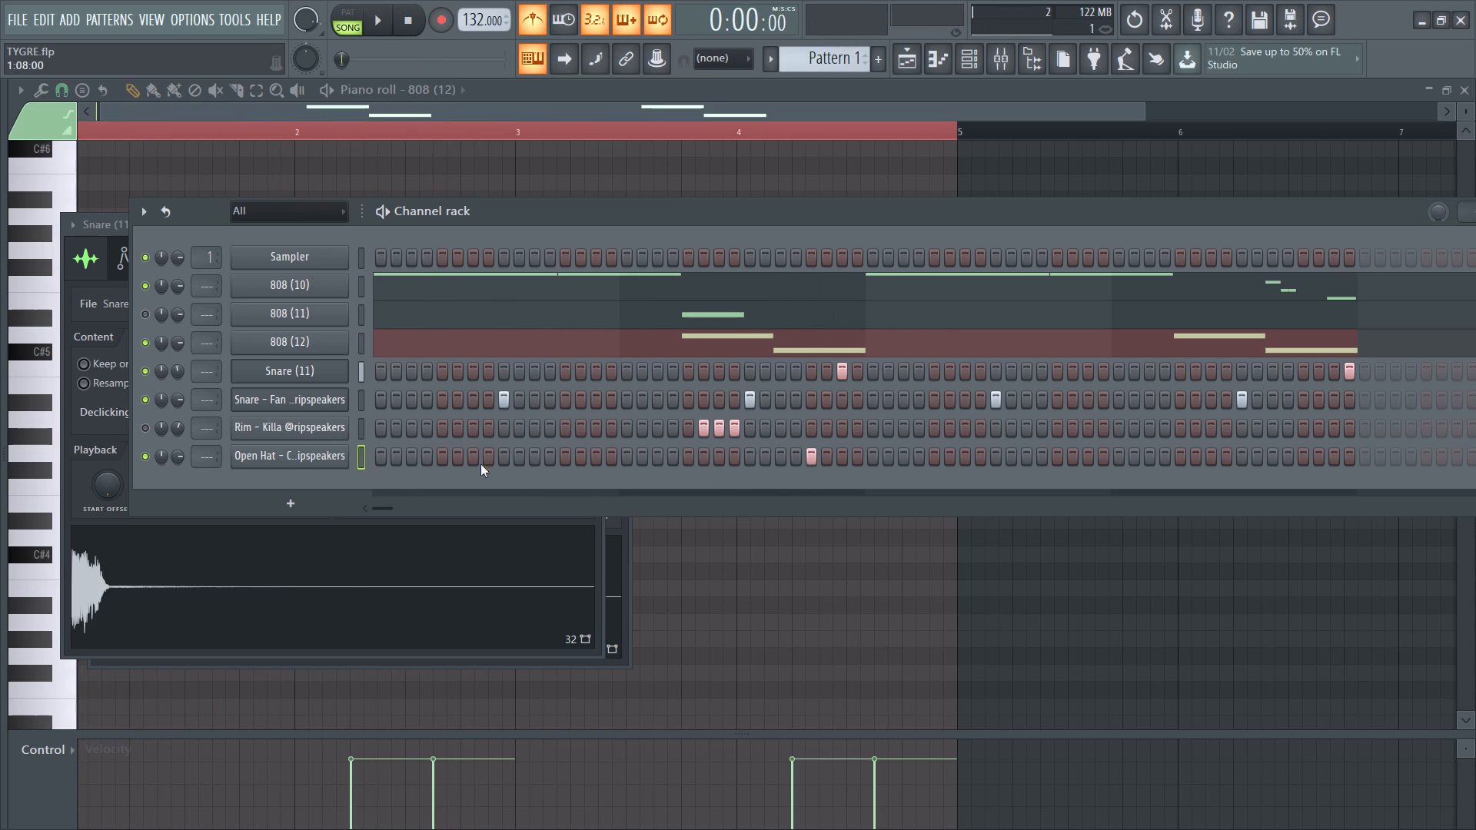
{"action": "key", "text": "space"}
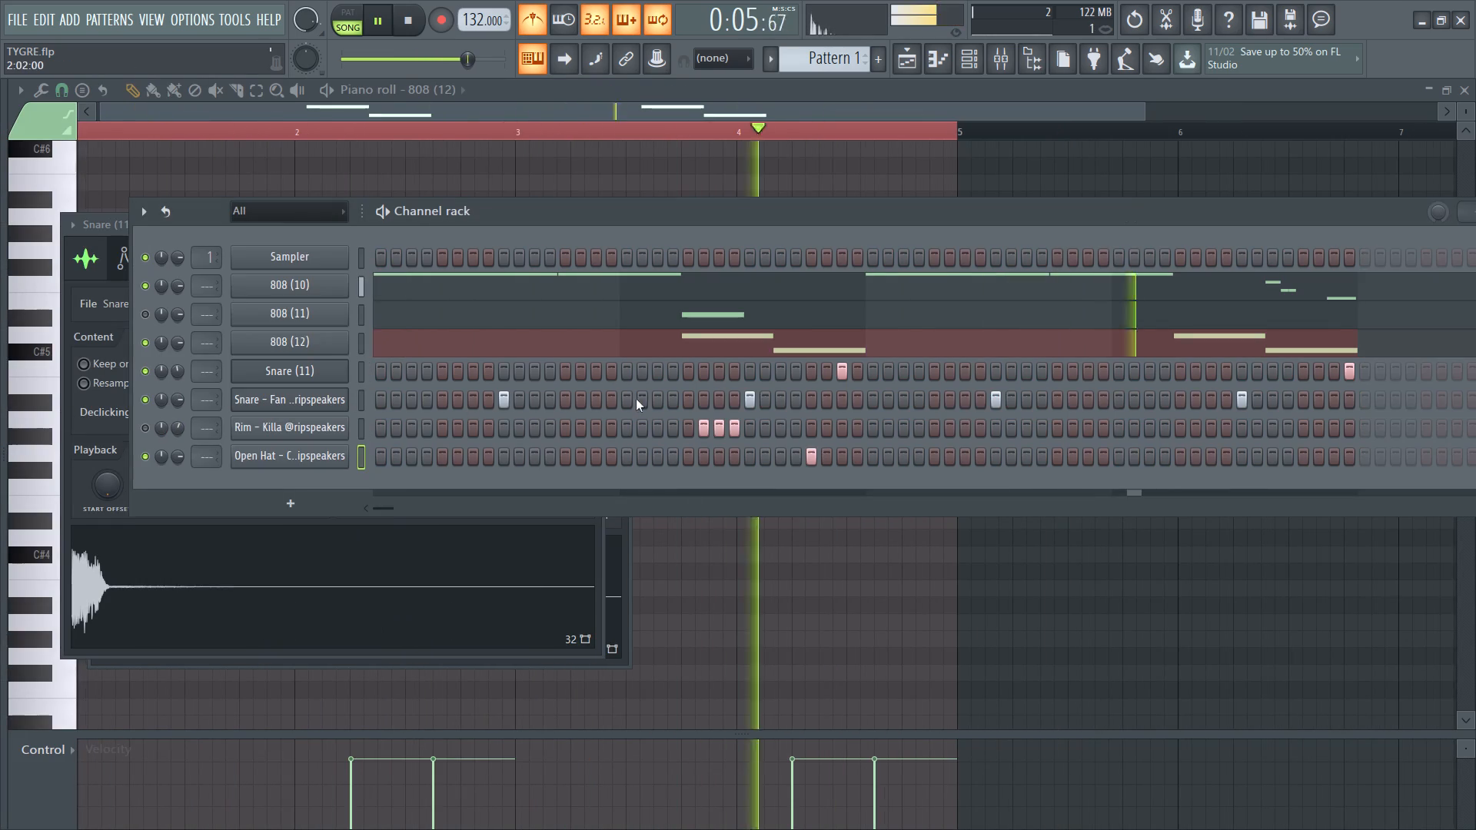
{"action": "key", "text": "space"}
{"action": "key", "text": "space"}
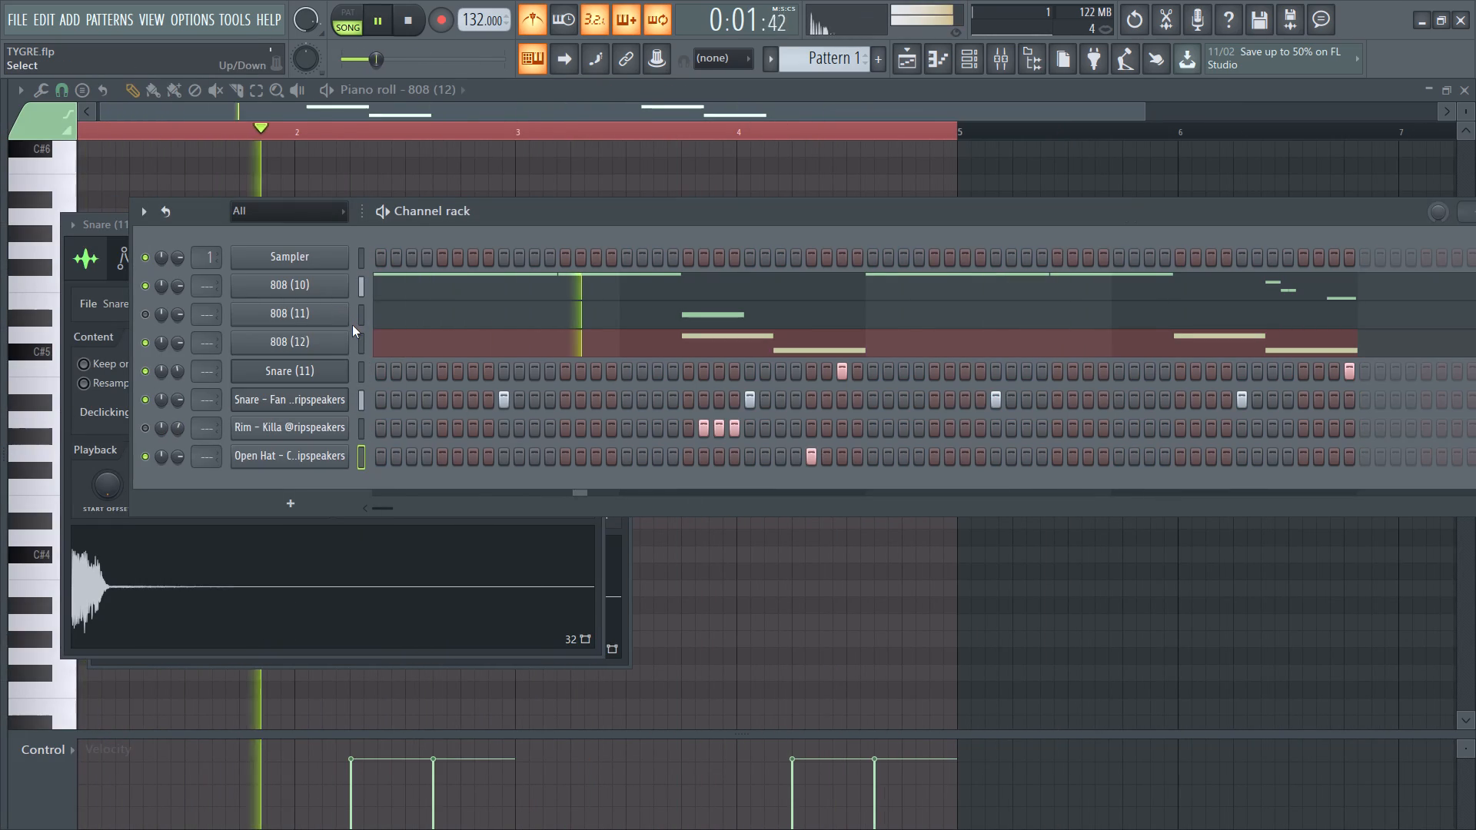
Add a C5 note to 808 (10) at 2:07:01 in the piano roll, shortened to 0:00:19.
{"action": "key", "text": "x"}
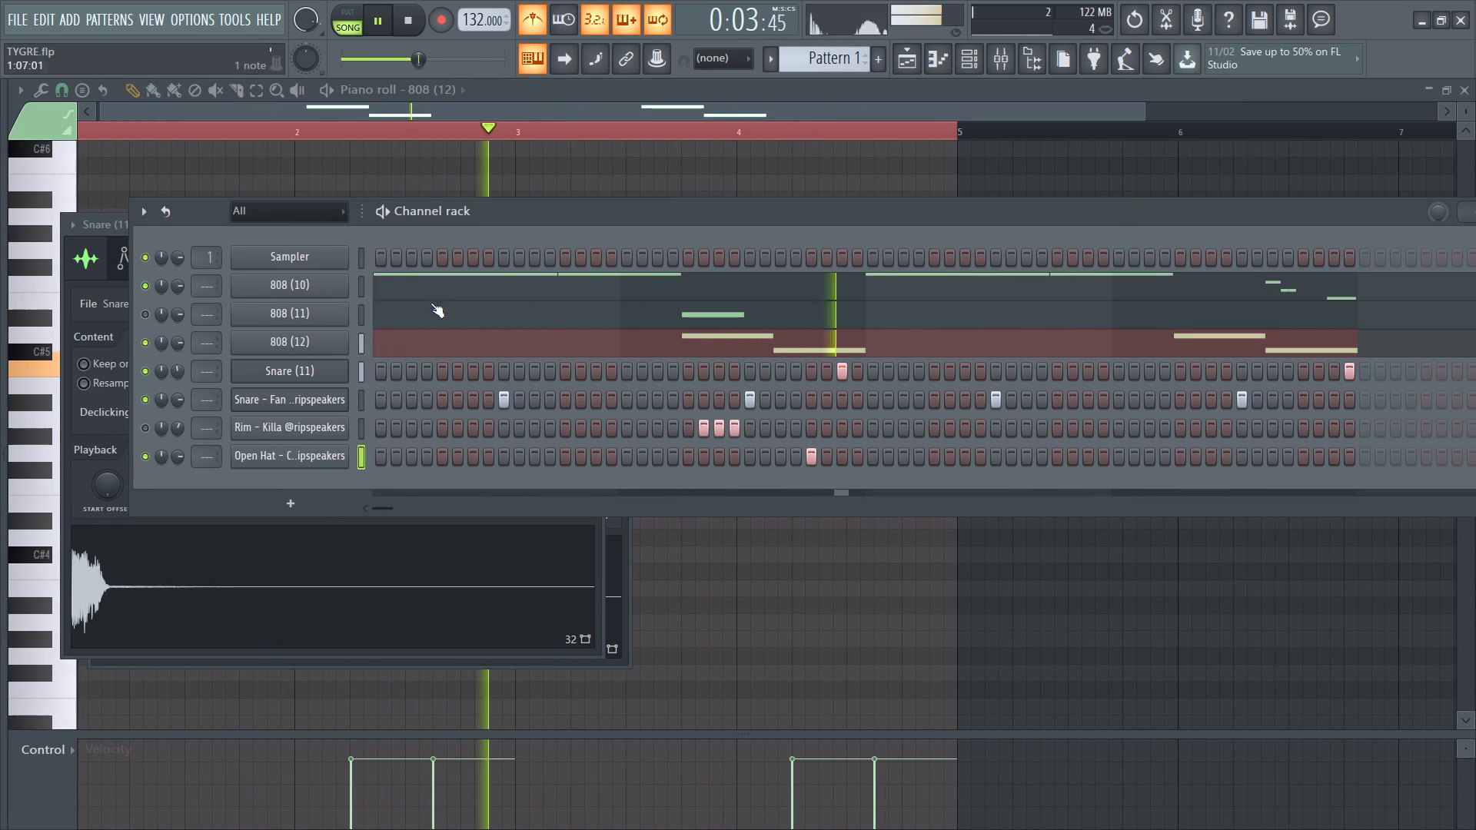
{"action": "left_click", "coordinate": [353, 284]}
{"action": "key", "text": "space"}
{"action": "key", "text": "space"}
{"action": "left_click", "coordinate": [487, 275]}
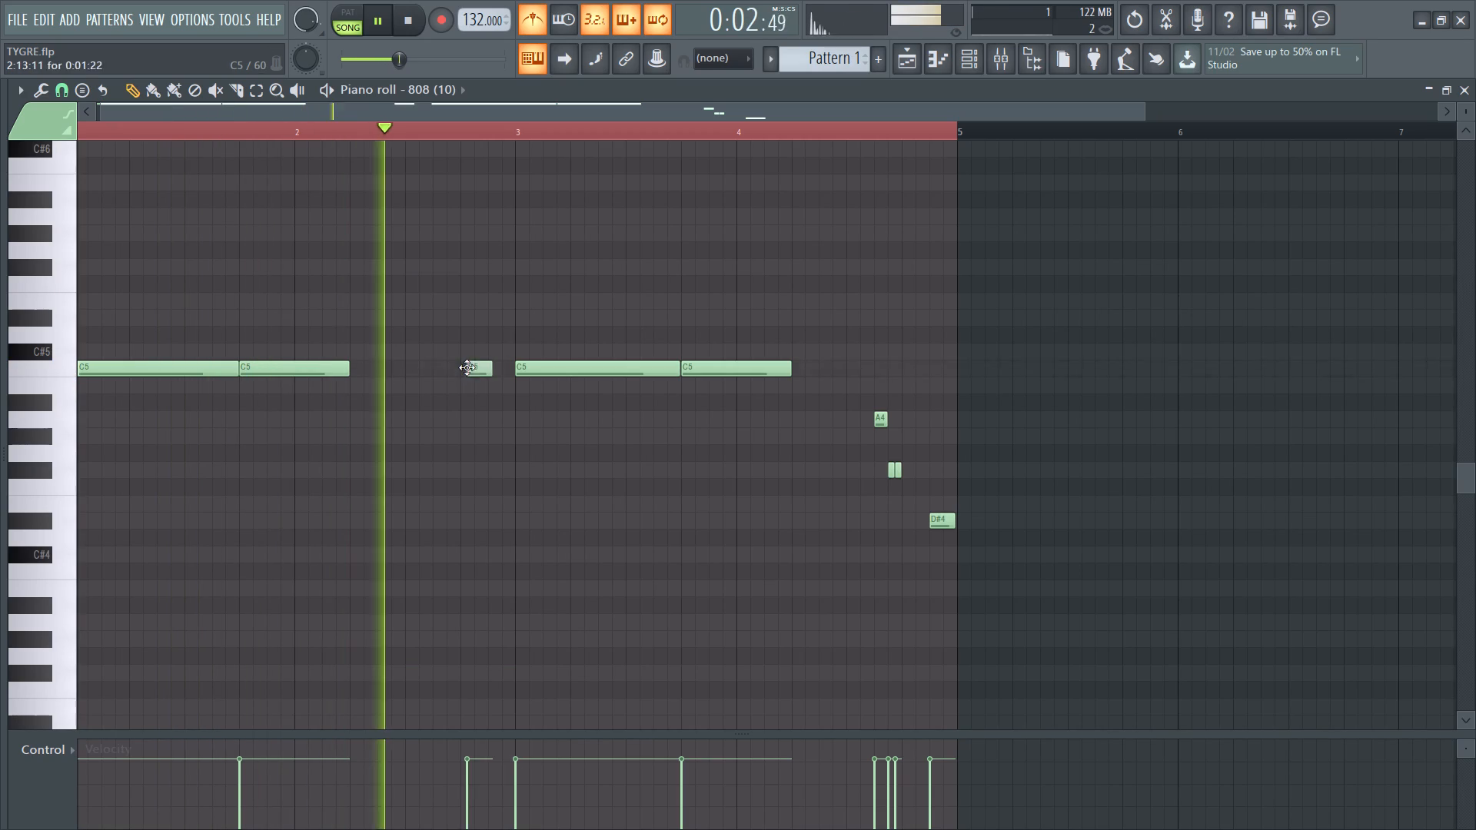
{"action": "left_click", "coordinate": [467, 367]}
{"action": "key", "text": "space"}
{"action": "key", "text": "space"}
{"action": "left_click_drag", "start_coordinate": [477, 368], "coordinate": [389, 365]}
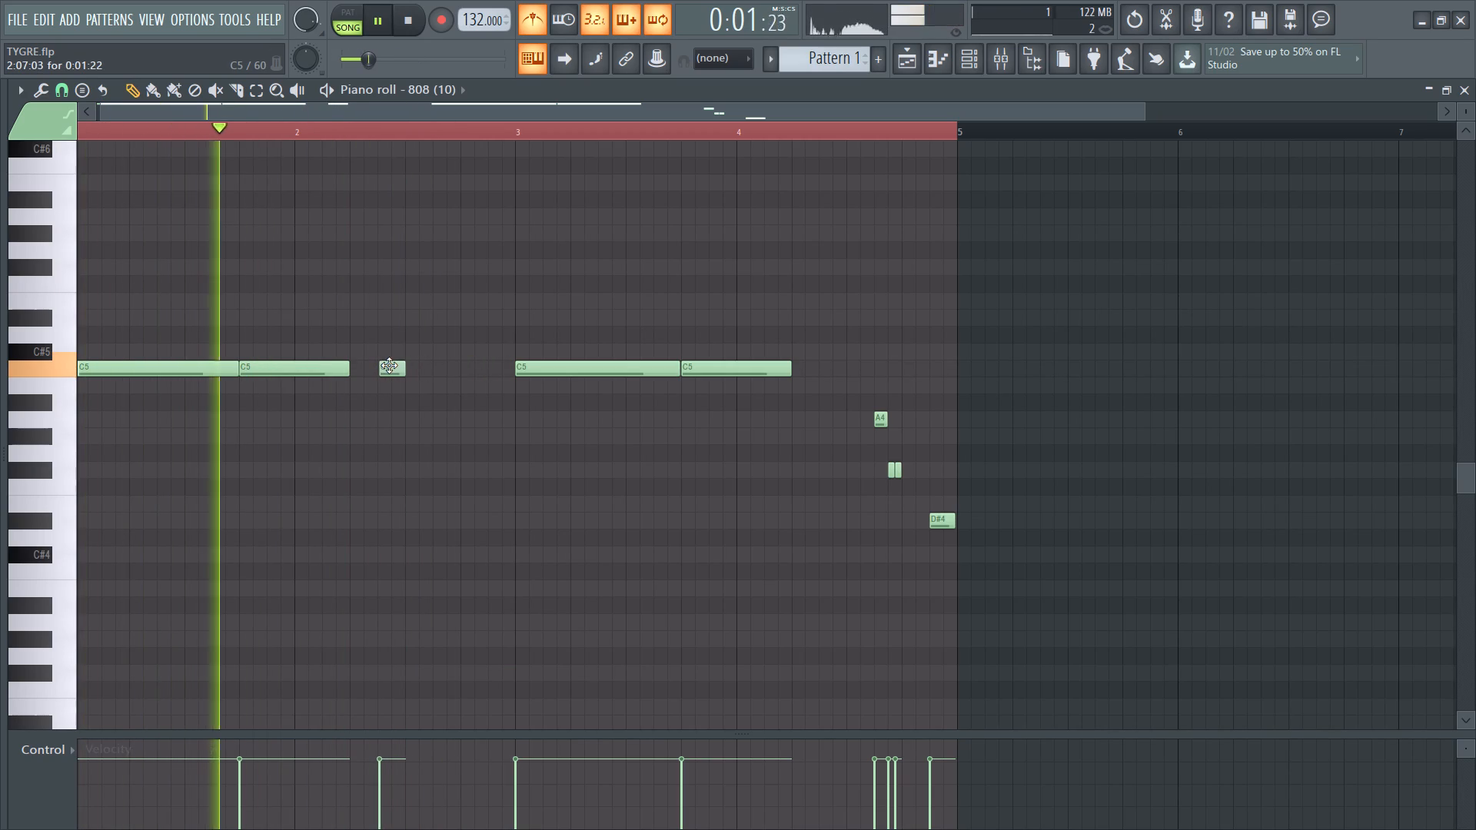
{"action": "left_click_drag", "start_coordinate": [389, 365], "coordinate": [388, 366]}
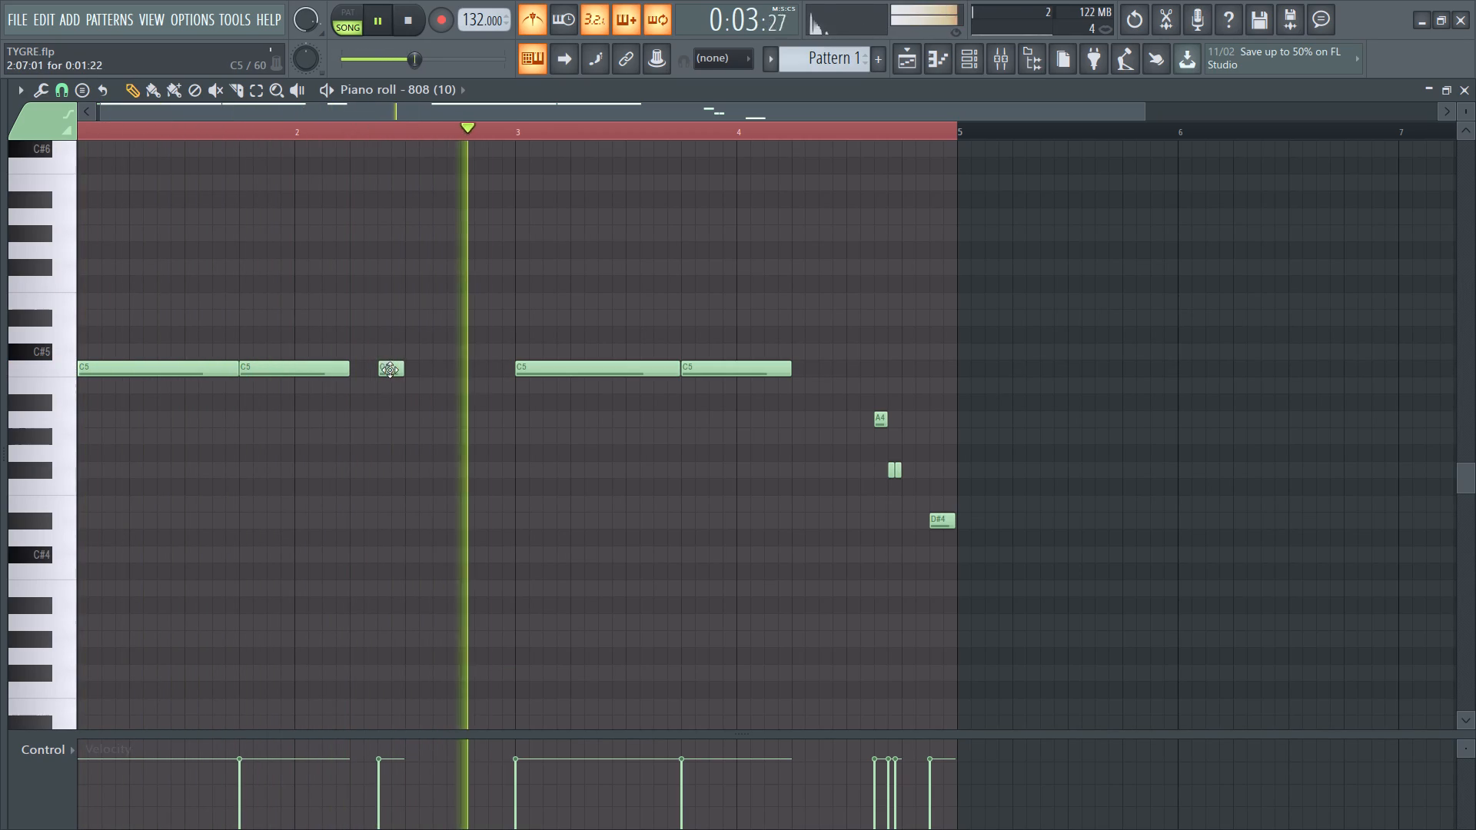
{"action": "right_click", "coordinate": [392, 370]}
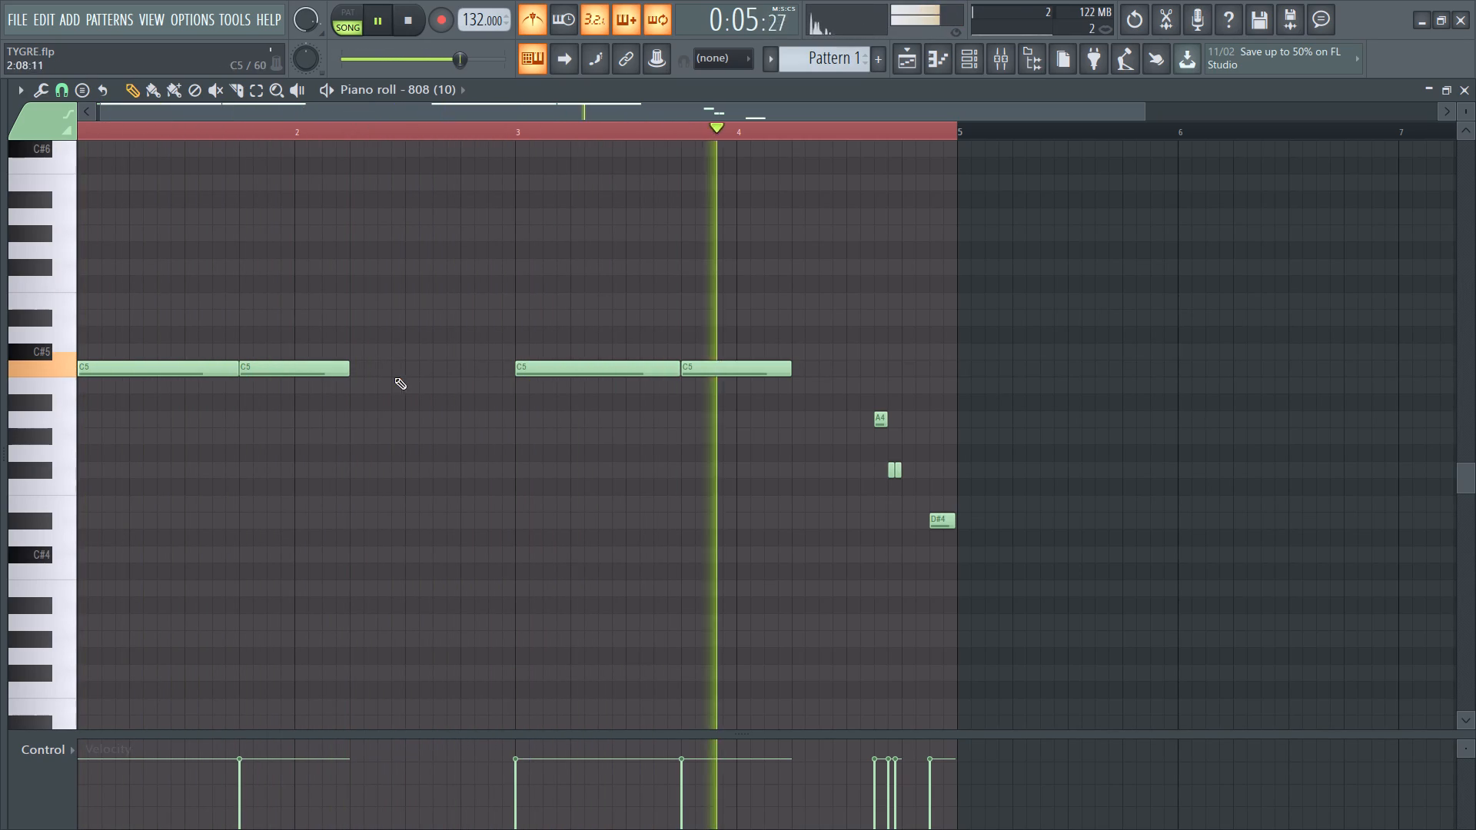
{"action": "left_click", "coordinate": [383, 373]}
{"action": "left_click", "coordinate": [394, 374]}
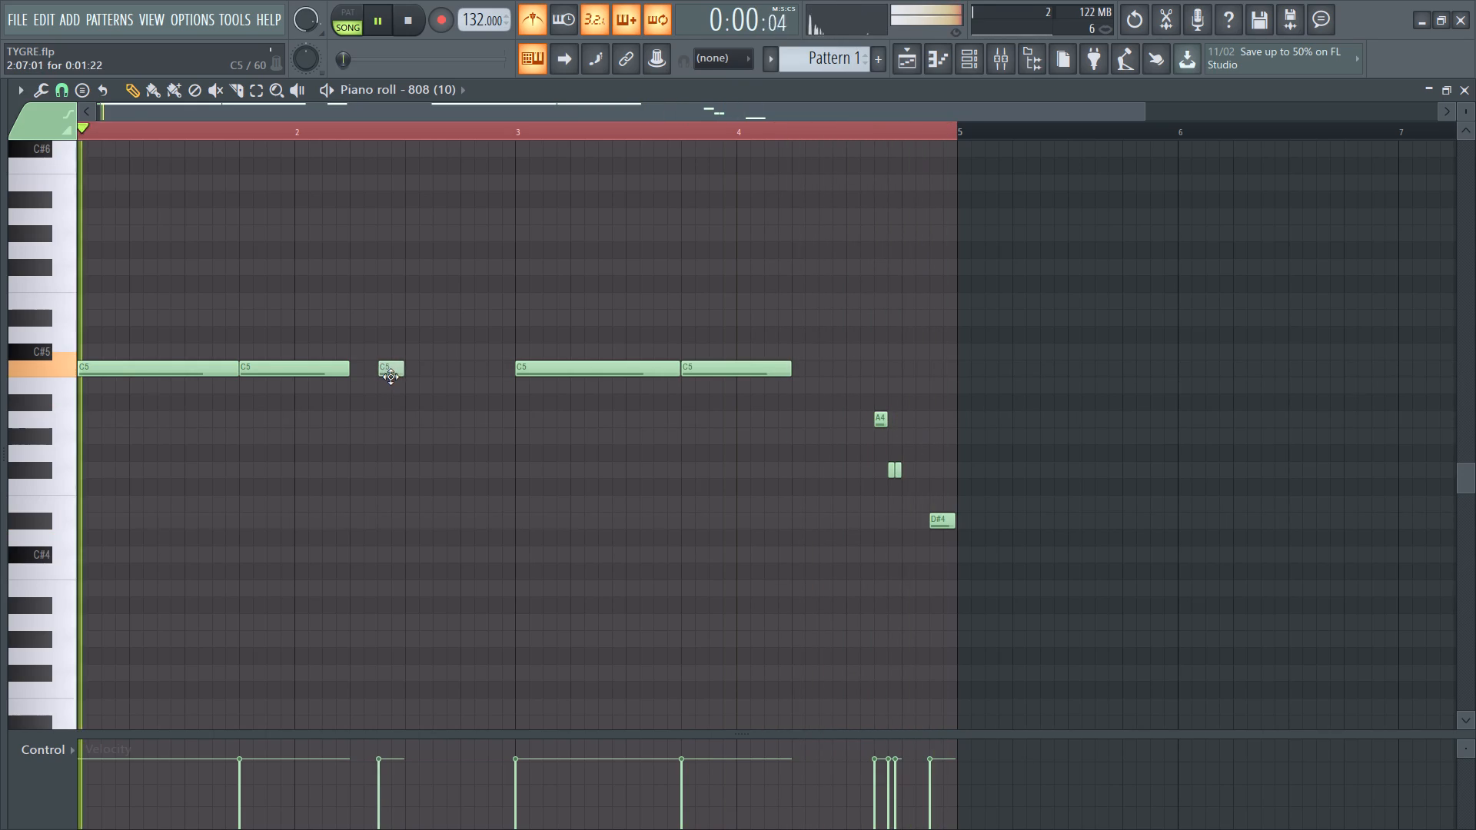
{"action": "left_click_drag", "start_coordinate": [402, 371], "coordinate": [387, 396]}
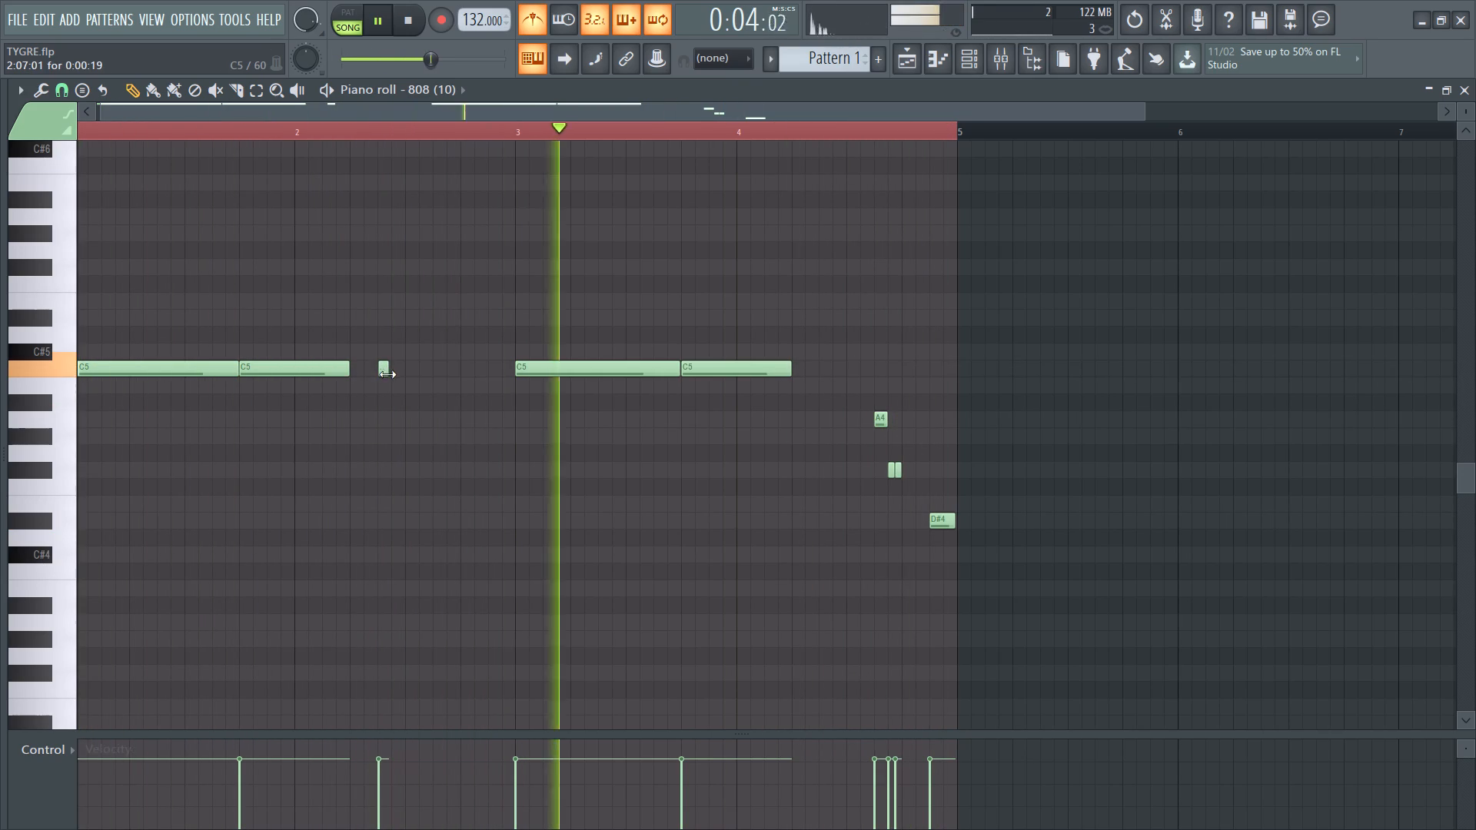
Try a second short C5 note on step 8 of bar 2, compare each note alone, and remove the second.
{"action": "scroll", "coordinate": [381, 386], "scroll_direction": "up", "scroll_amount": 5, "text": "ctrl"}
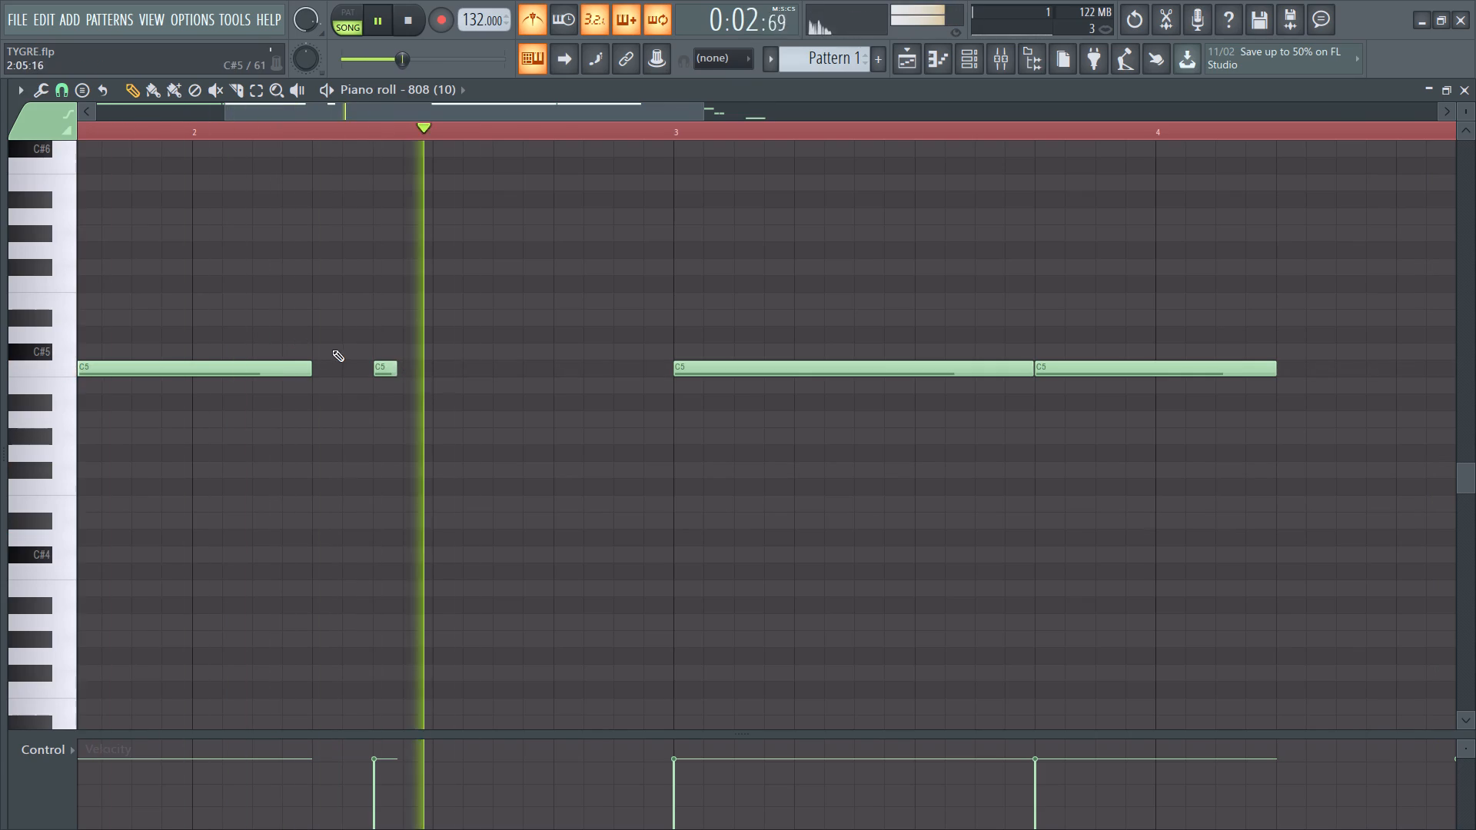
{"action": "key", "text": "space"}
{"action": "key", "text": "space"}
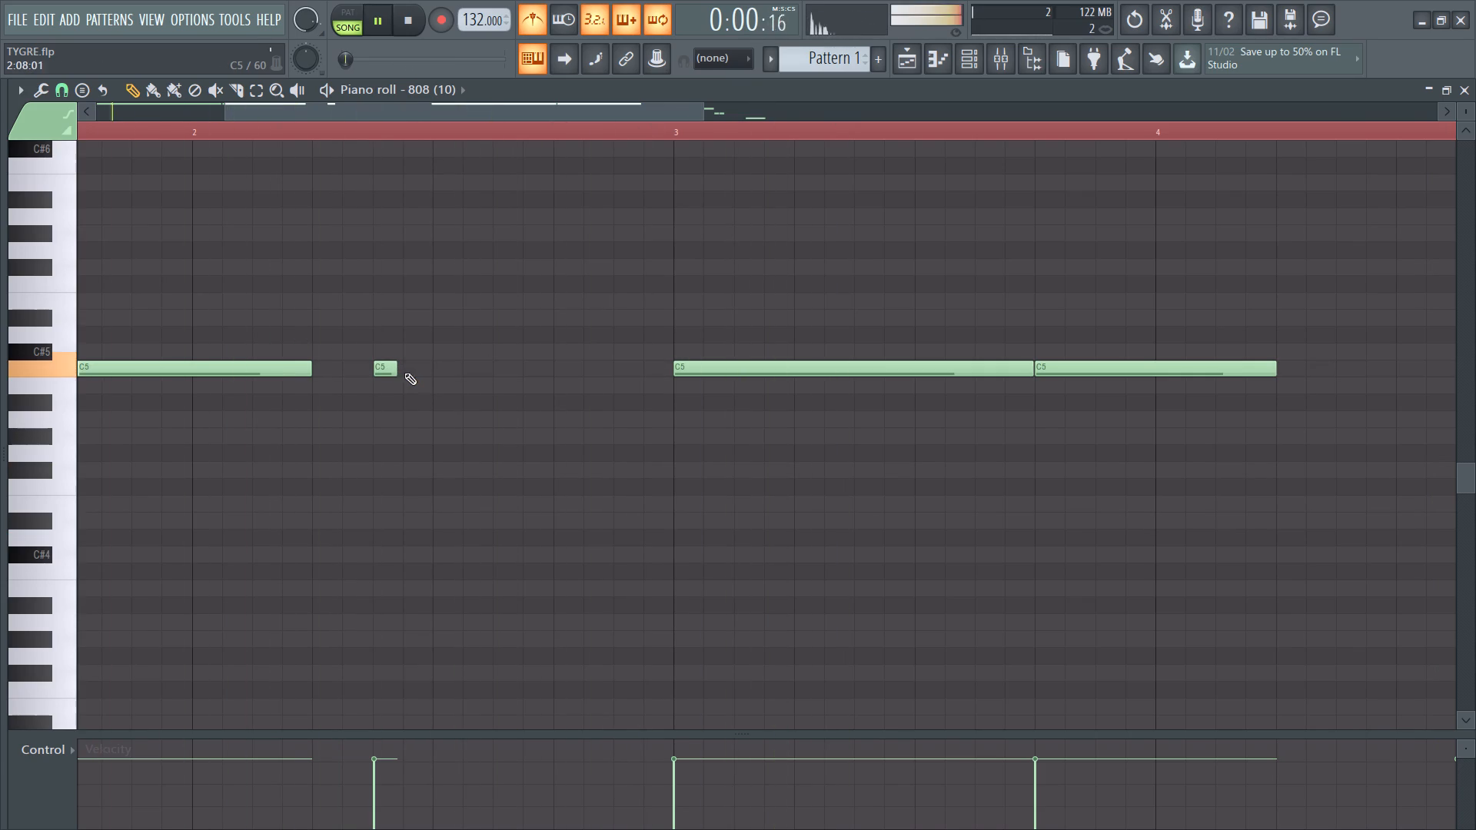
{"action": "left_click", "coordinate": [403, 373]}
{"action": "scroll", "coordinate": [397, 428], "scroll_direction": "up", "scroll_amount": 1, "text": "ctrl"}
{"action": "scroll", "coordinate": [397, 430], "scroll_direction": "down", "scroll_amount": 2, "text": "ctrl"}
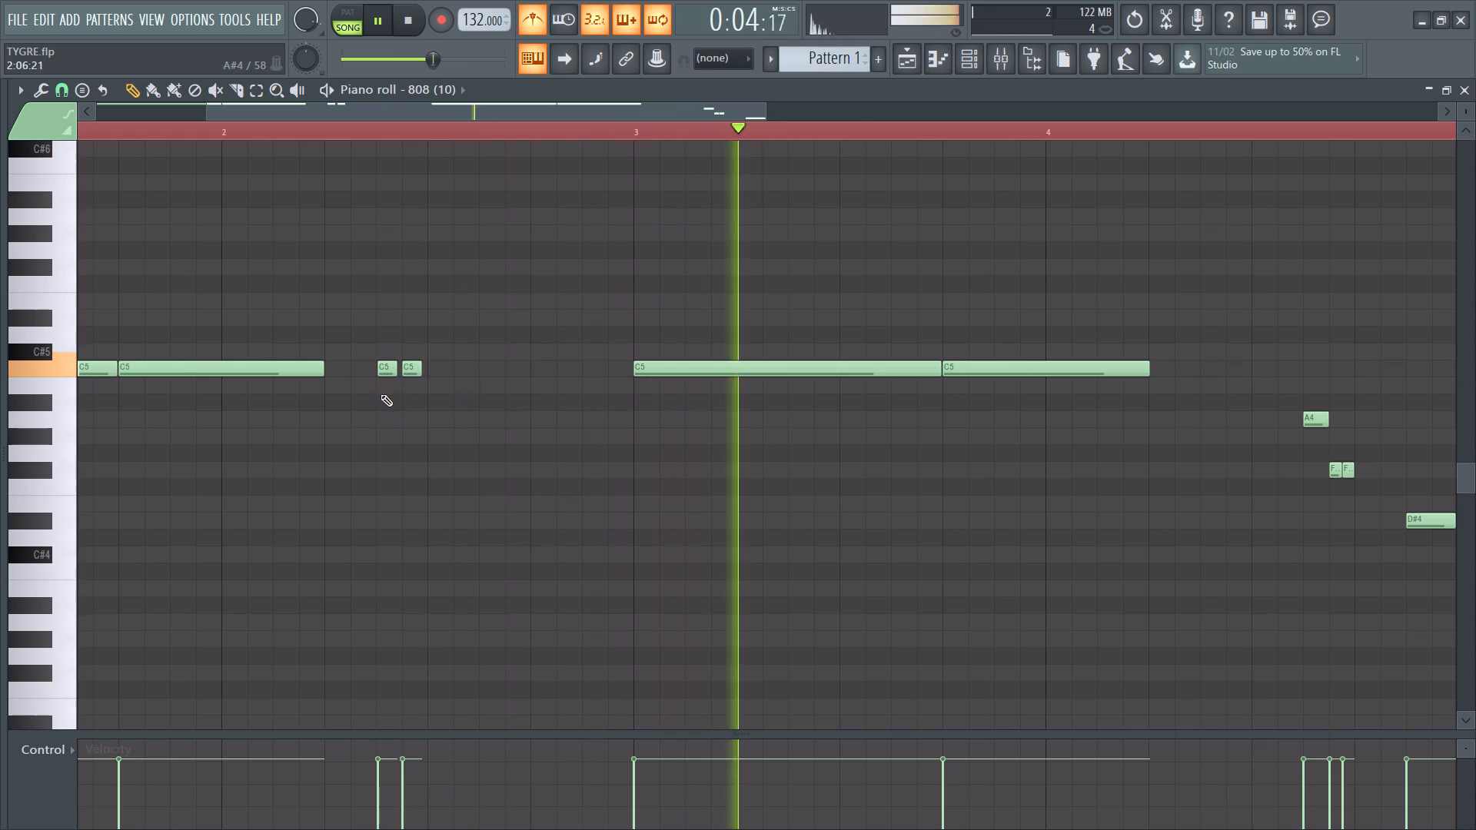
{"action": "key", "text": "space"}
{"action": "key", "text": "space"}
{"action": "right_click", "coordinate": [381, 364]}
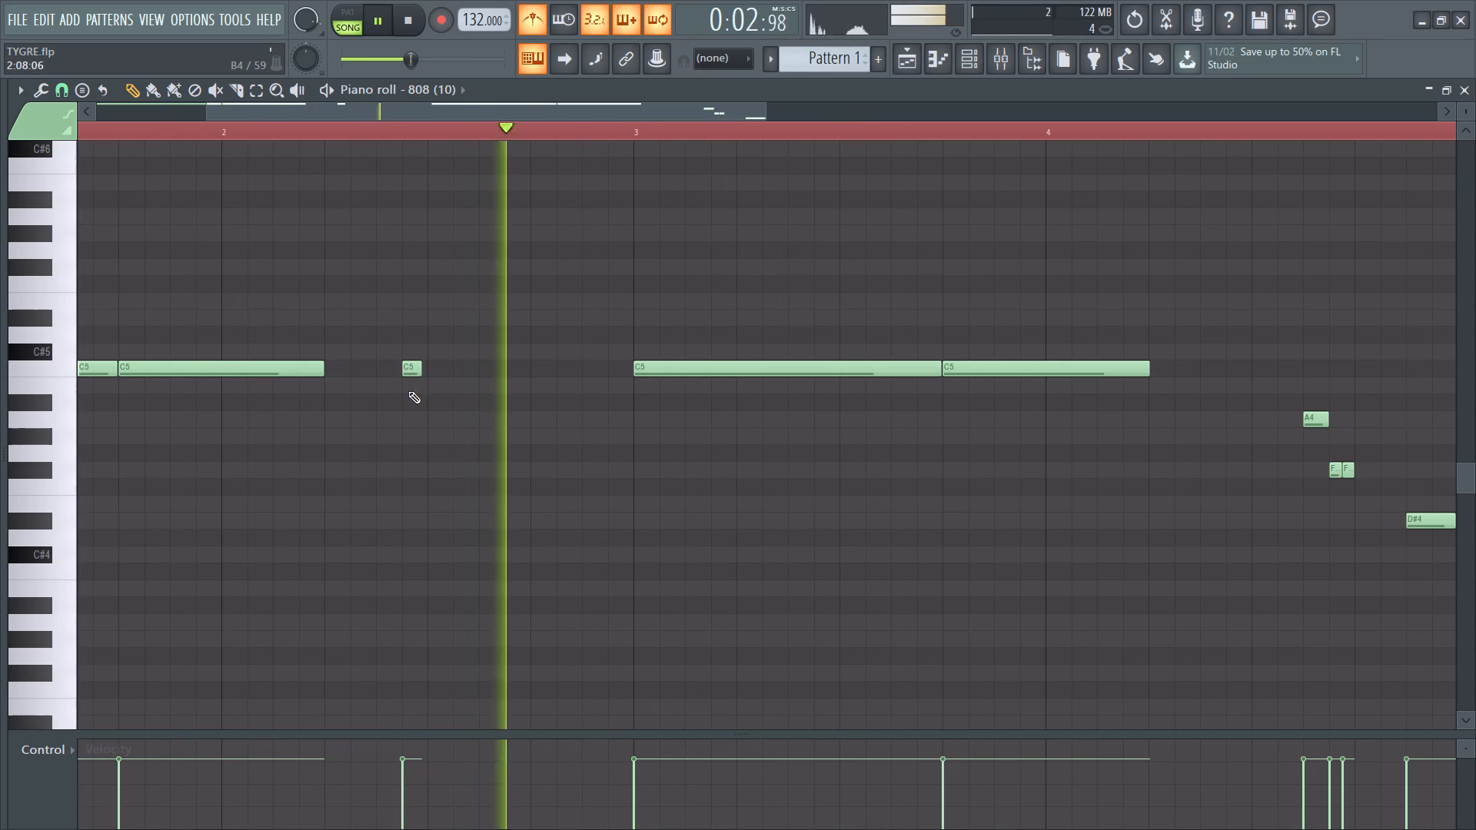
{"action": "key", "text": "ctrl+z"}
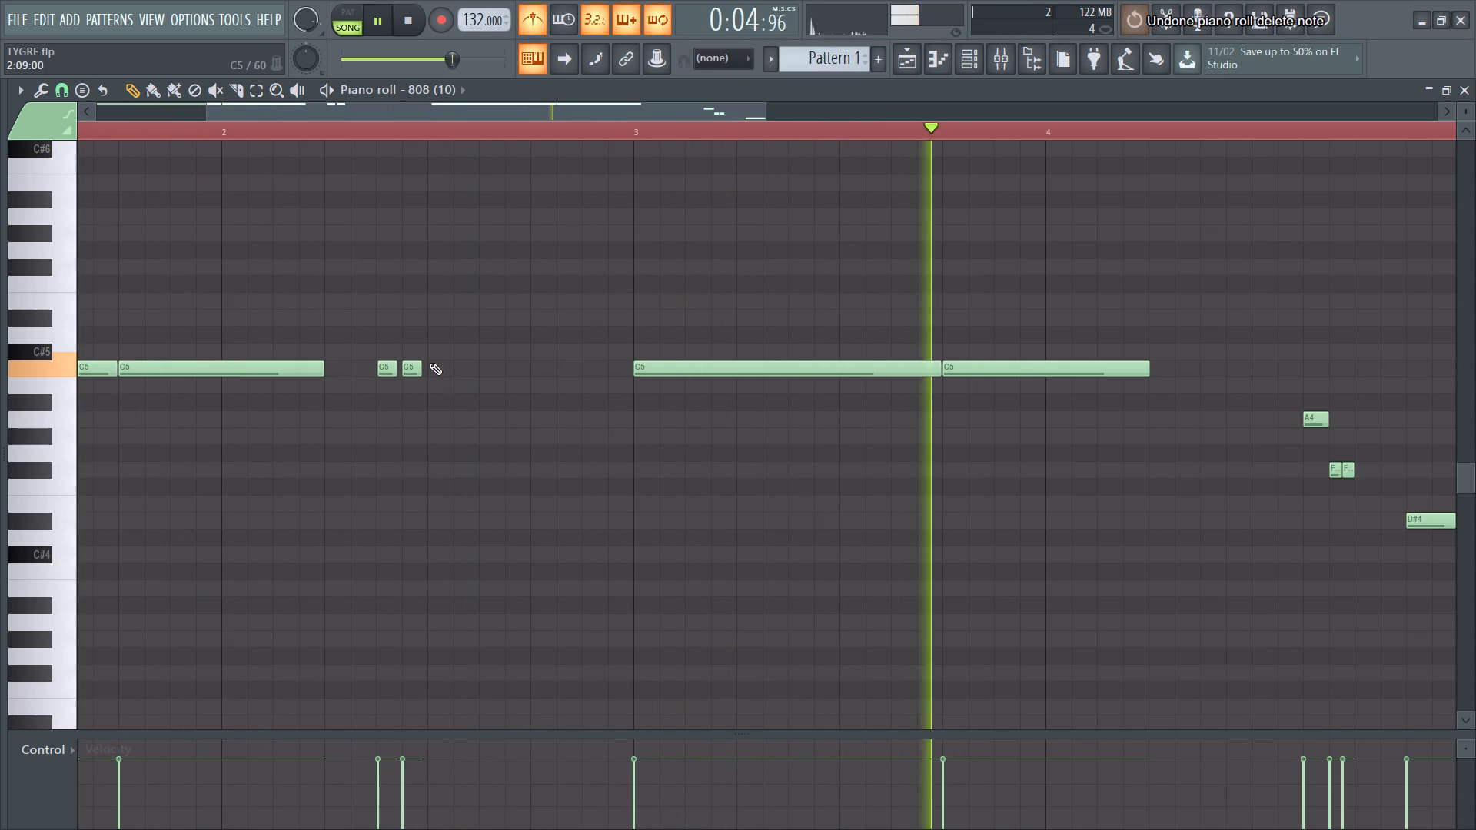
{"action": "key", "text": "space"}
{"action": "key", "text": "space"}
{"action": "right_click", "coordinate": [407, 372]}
Lower the velocity of the short C5 note at step 7 of bar 2 moderately, checking it in playback.
{"action": "left_click", "coordinate": [374, 806]}
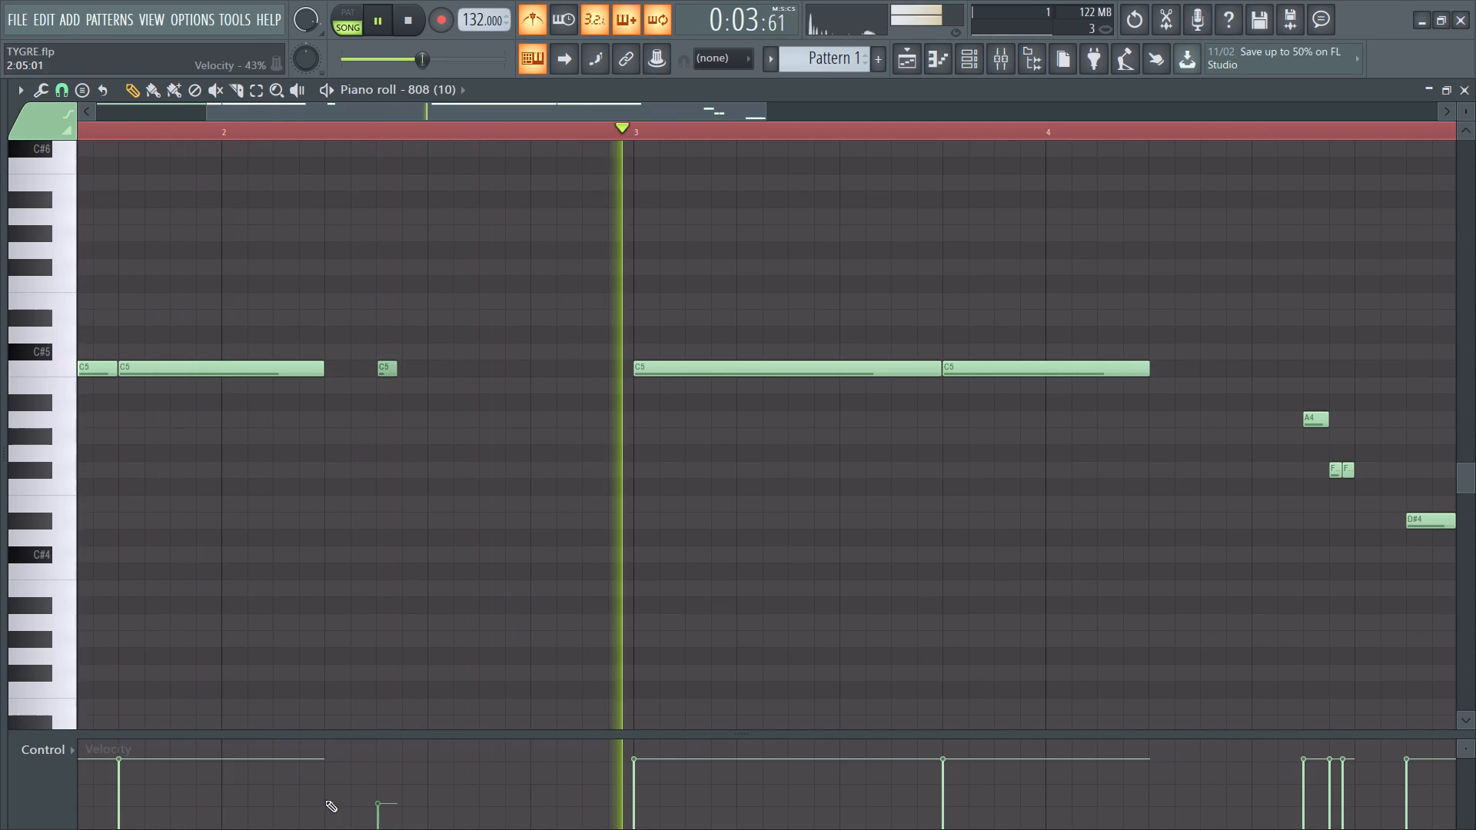
{"action": "left_click", "coordinate": [384, 782]}
{"action": "key", "text": "space"}
{"action": "key", "text": "space"}
{"action": "left_click", "coordinate": [384, 782]}
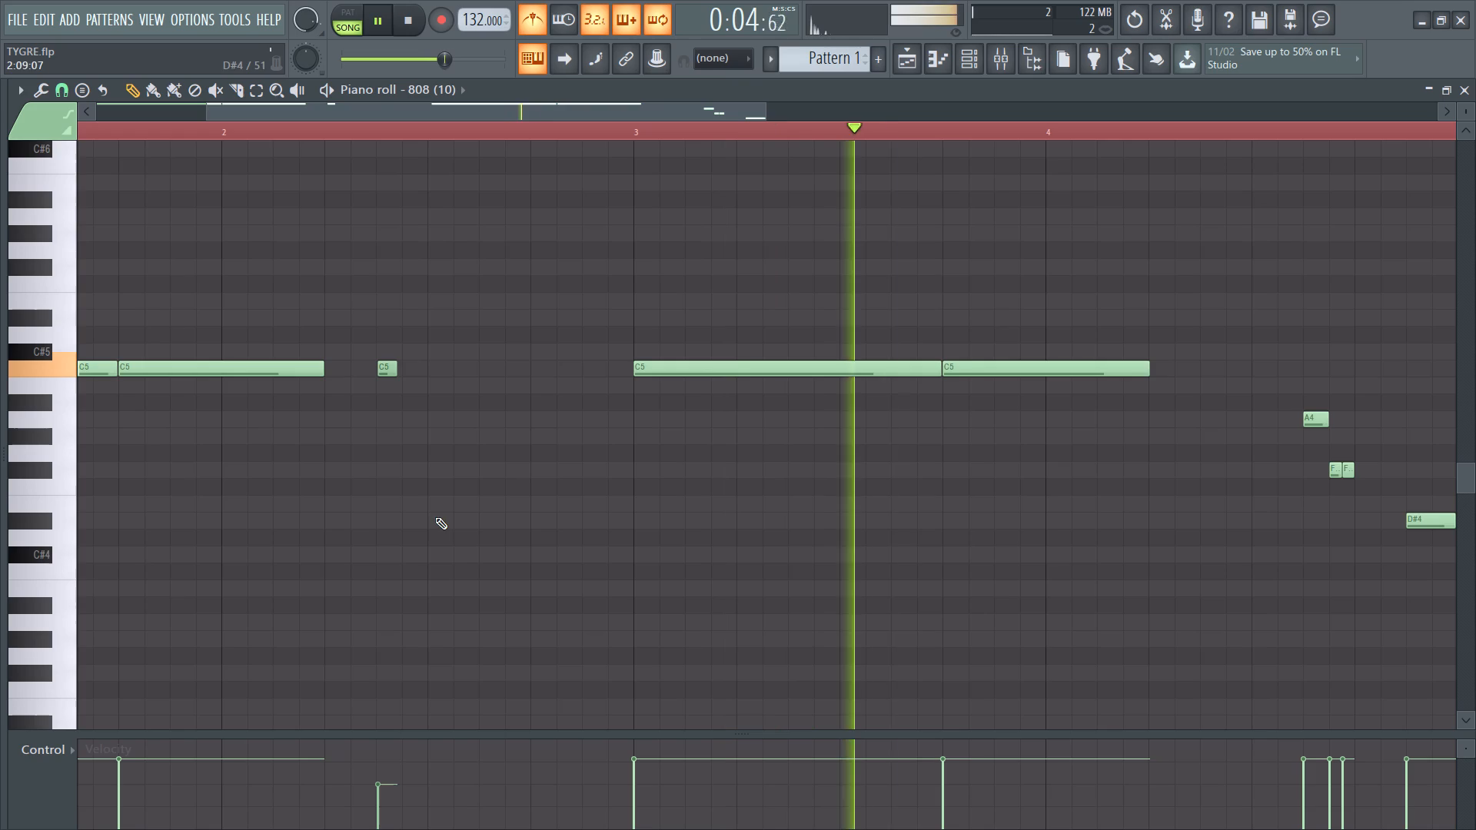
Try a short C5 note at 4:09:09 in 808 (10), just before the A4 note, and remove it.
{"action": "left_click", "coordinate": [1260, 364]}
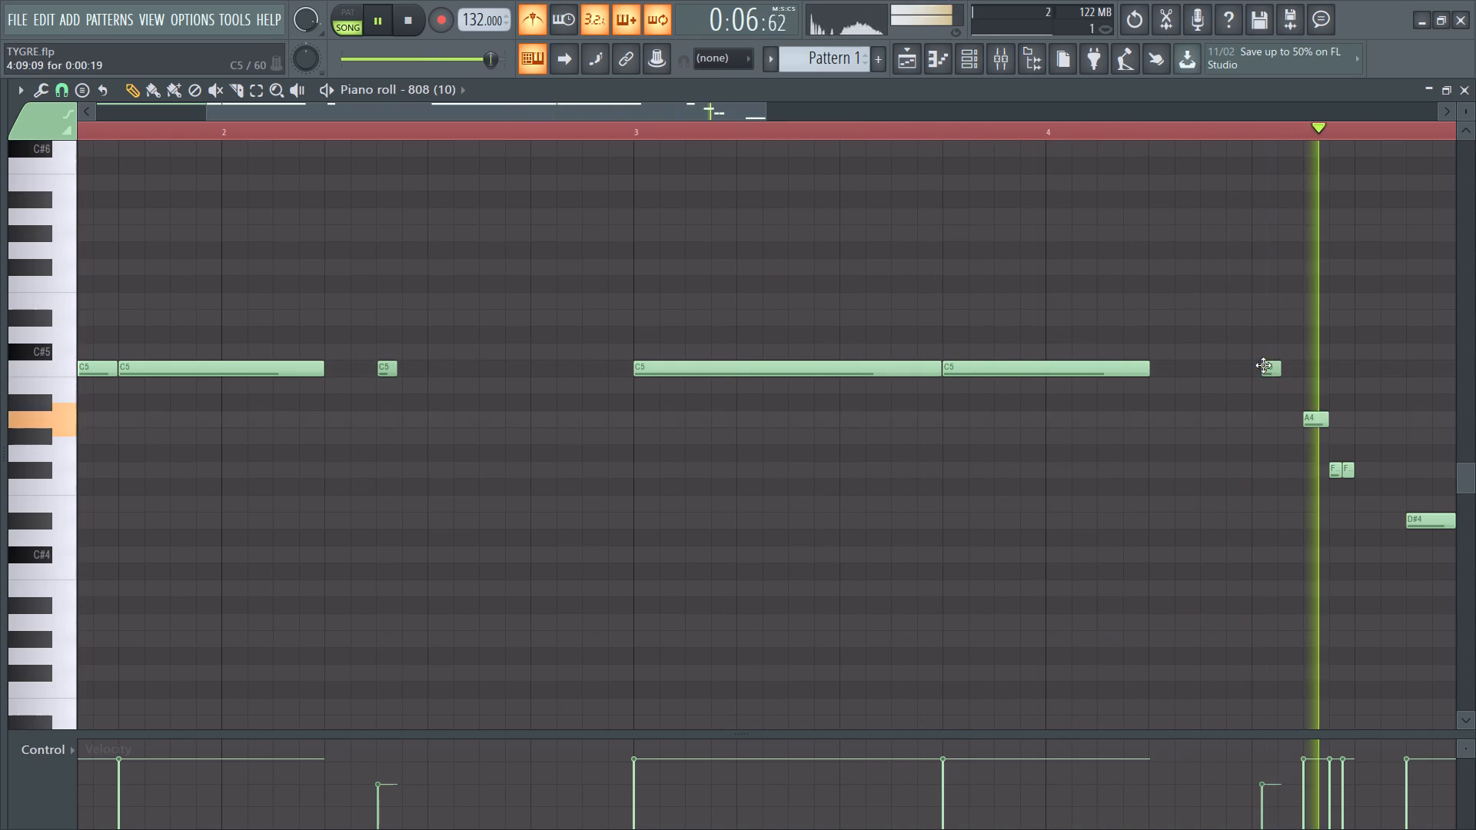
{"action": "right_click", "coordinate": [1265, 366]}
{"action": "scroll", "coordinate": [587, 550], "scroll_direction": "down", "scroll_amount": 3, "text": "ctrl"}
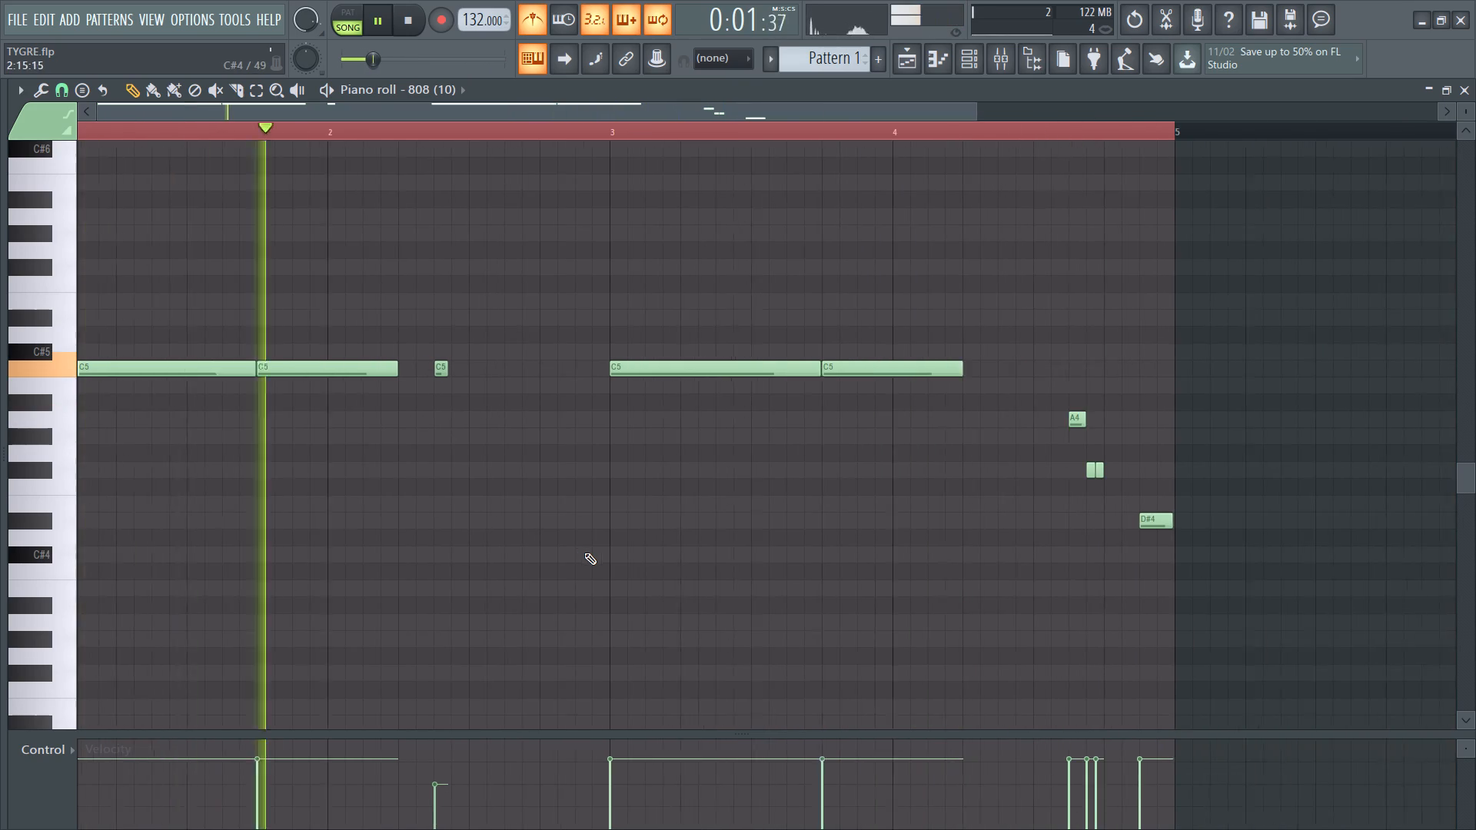
Return to the channel rack and place an Open Hat - Choppa hit on step 5 of bar 2.
{"action": "left_click", "coordinate": [972, 63]}
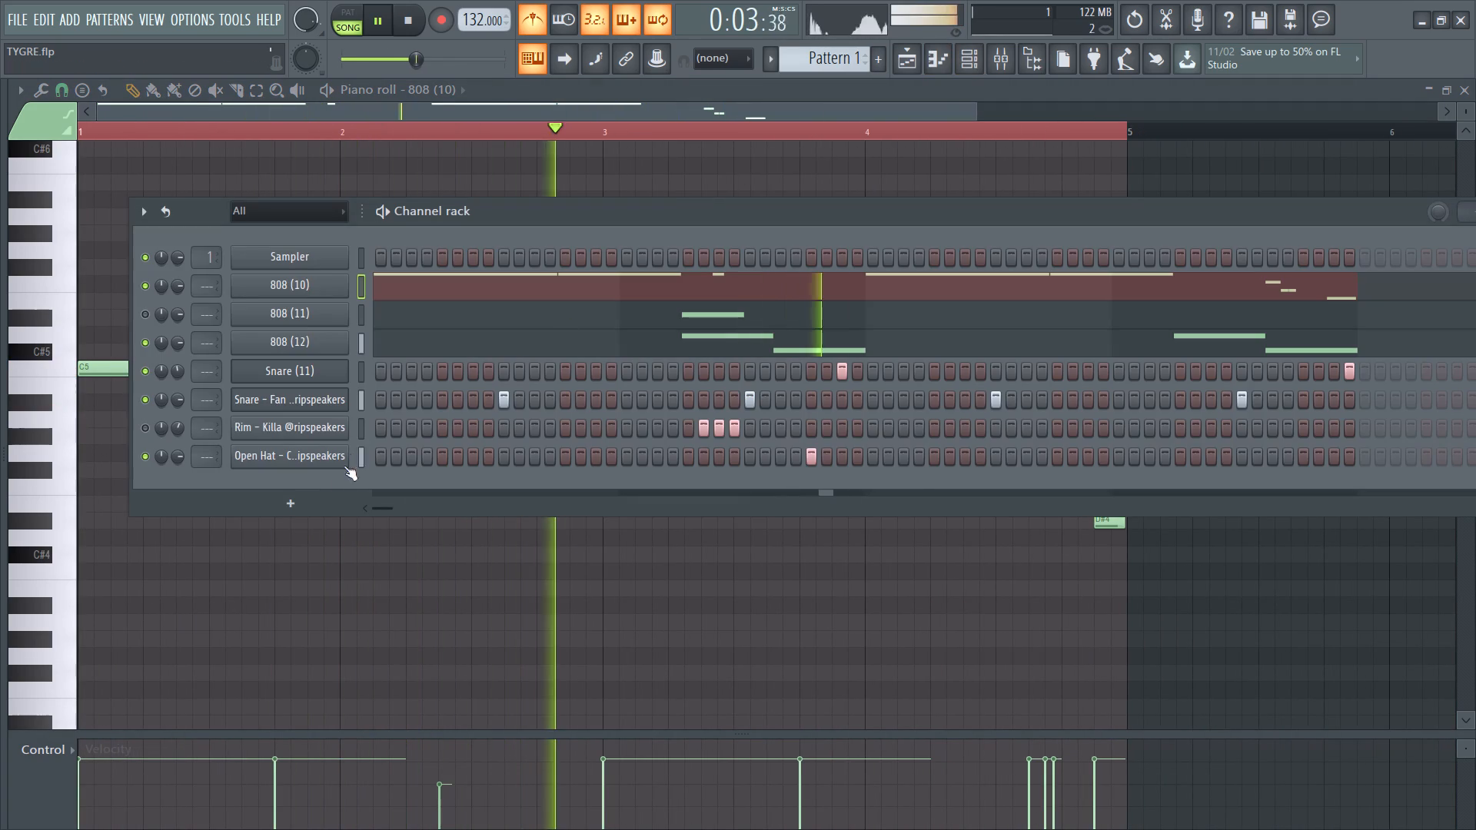
{"action": "left_click", "coordinate": [364, 457]}
{"action": "key", "text": "space"}
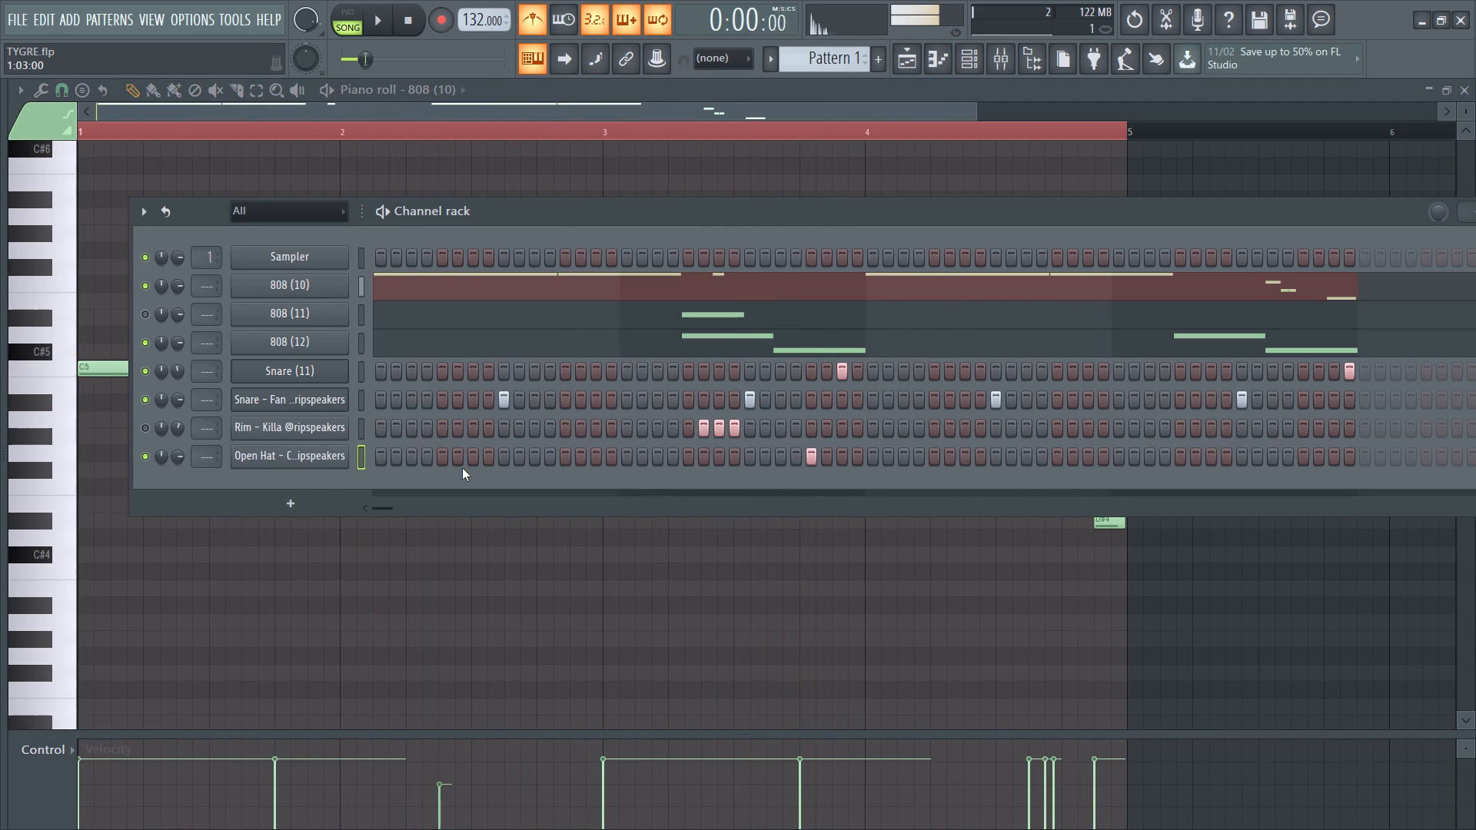
{"action": "key", "text": "space"}
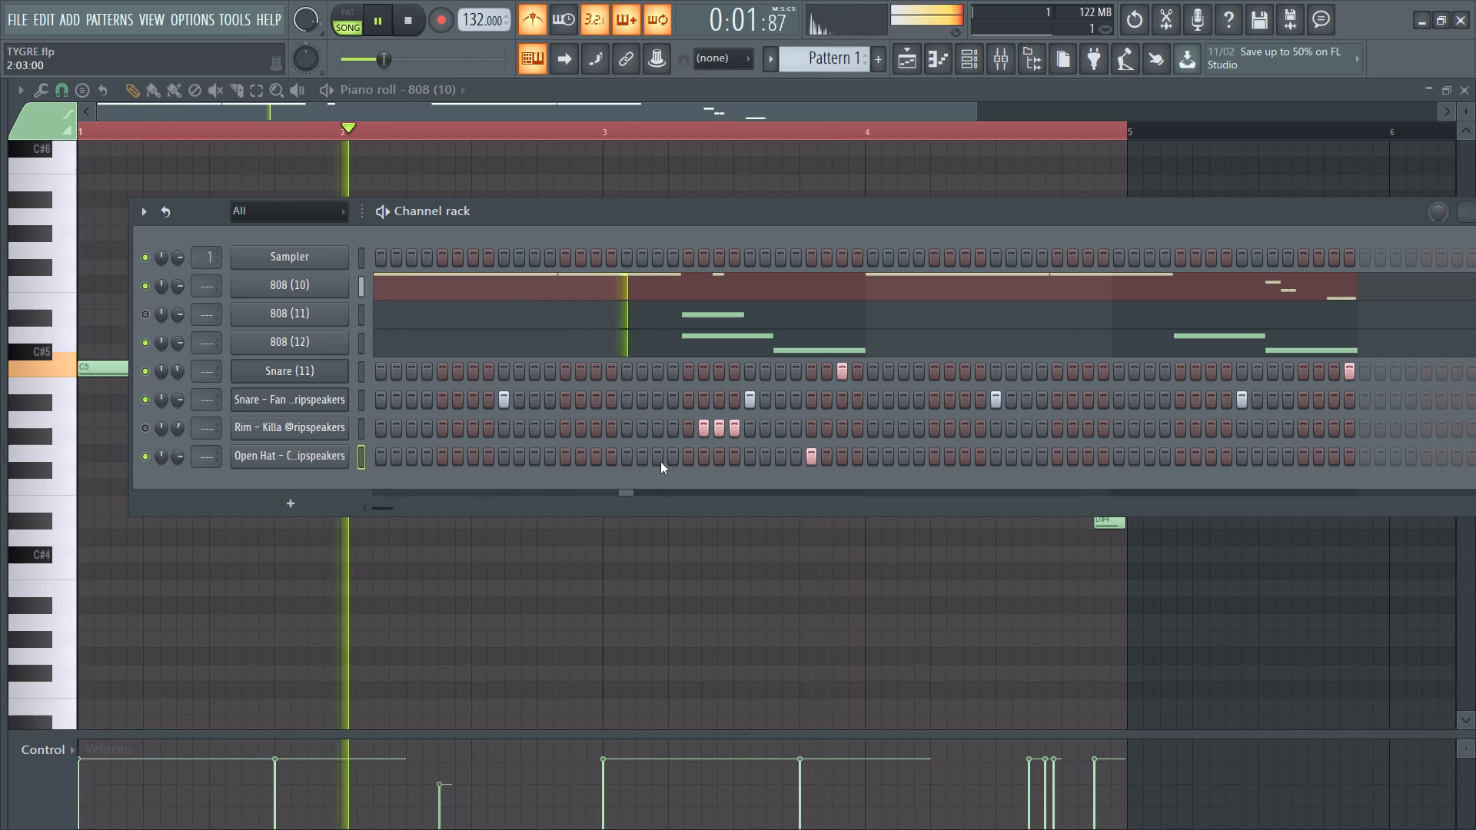
{"action": "left_click", "coordinate": [692, 463]}
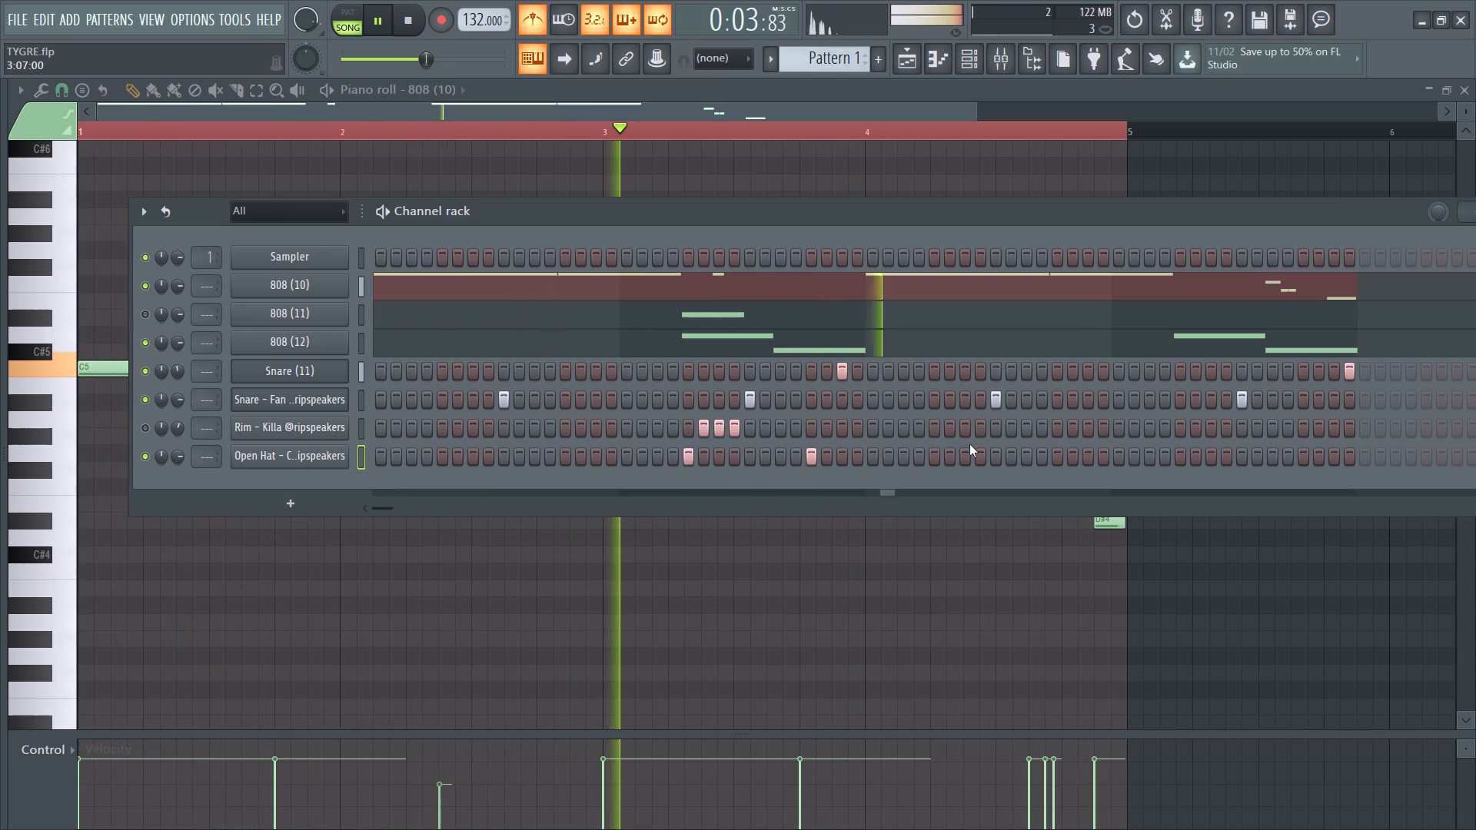
Try an Open Hat - Choppa hit on step 7 of bar 4, remove it, and place one on step 5 of bar 4.
{"action": "left_click", "coordinate": [1217, 460]}
{"action": "right_click", "coordinate": [1206, 455]}
{"action": "key", "text": "space"}
{"action": "key", "text": "space"}
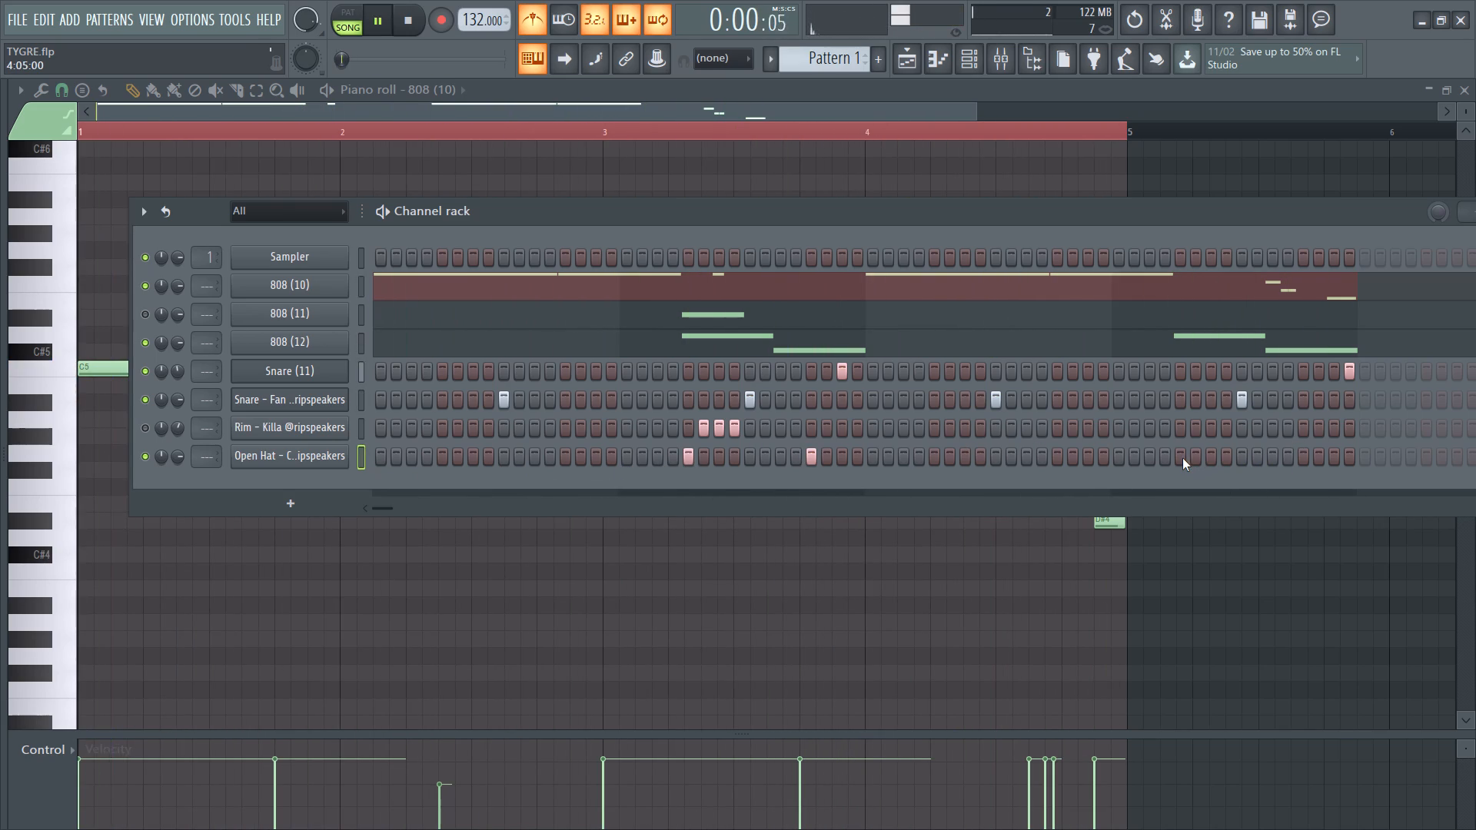
{"action": "left_click", "coordinate": [1182, 458]}
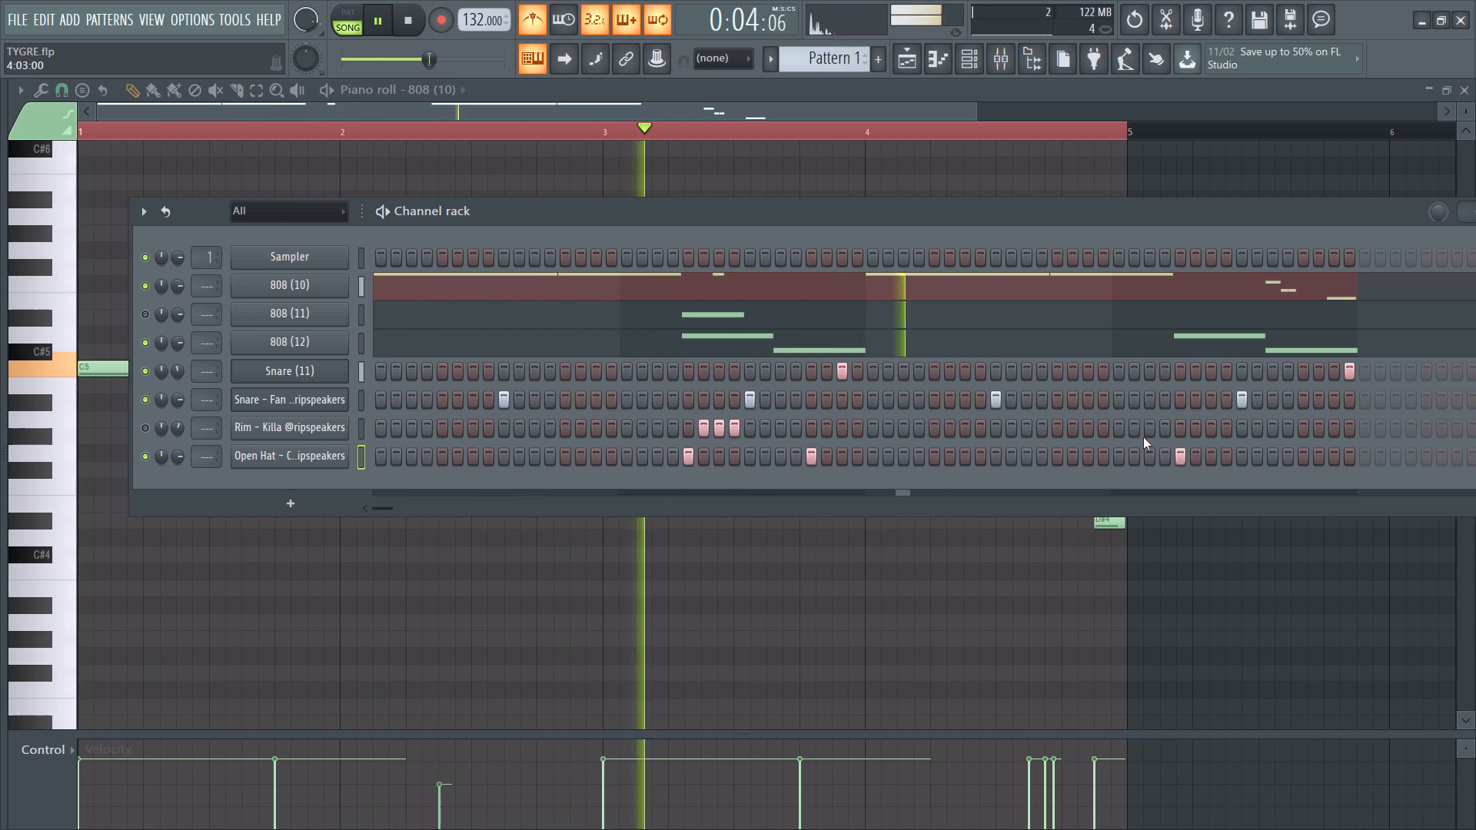
{"action": "key", "text": "space"}
{"action": "key", "text": "space"}
Remove the Open Hat - Choppa hit on step 13 of bar 2.
{"action": "right_click", "coordinate": [802, 453]}
{"action": "right_click", "coordinate": [803, 457]}
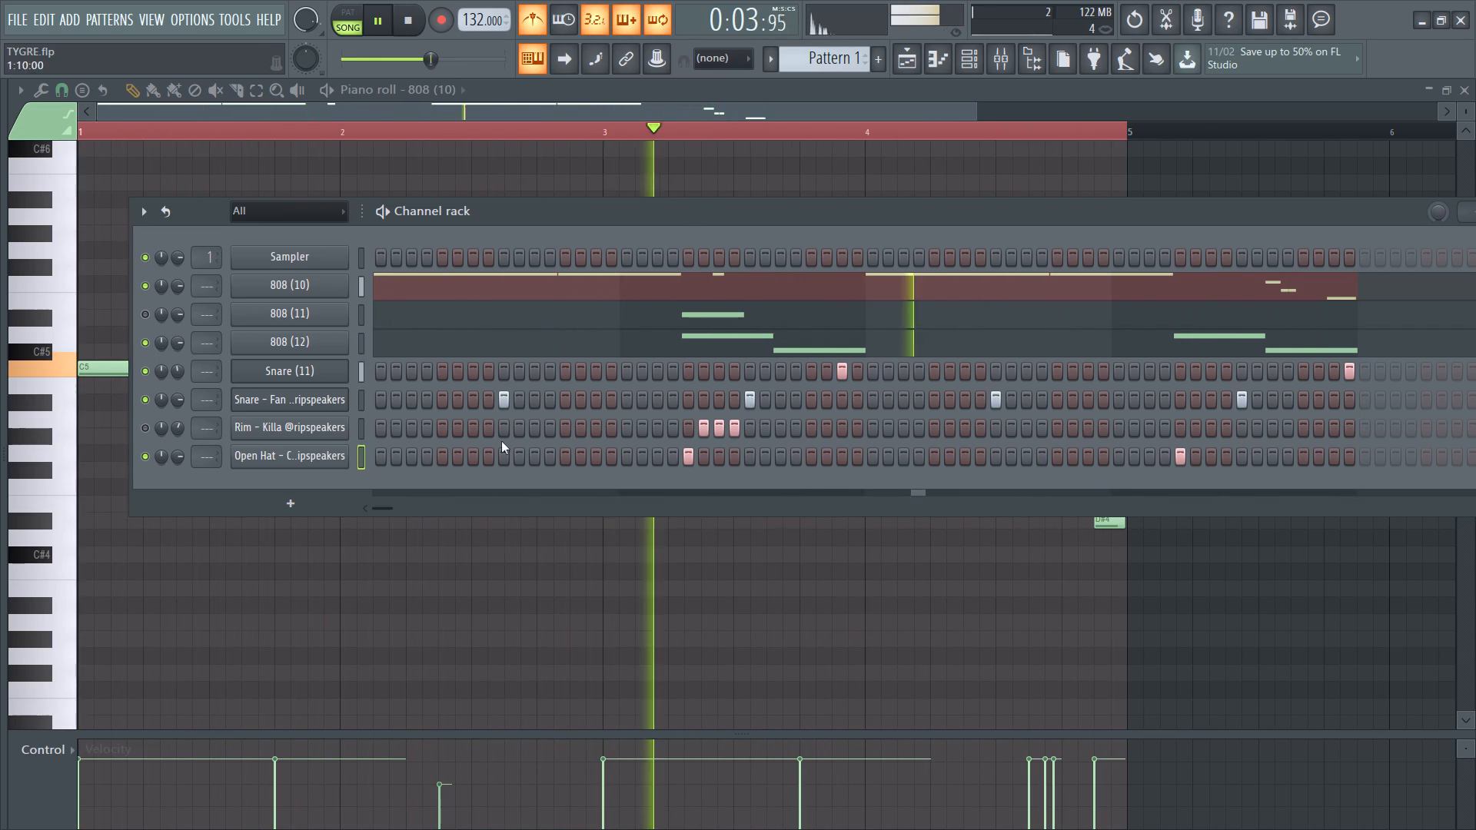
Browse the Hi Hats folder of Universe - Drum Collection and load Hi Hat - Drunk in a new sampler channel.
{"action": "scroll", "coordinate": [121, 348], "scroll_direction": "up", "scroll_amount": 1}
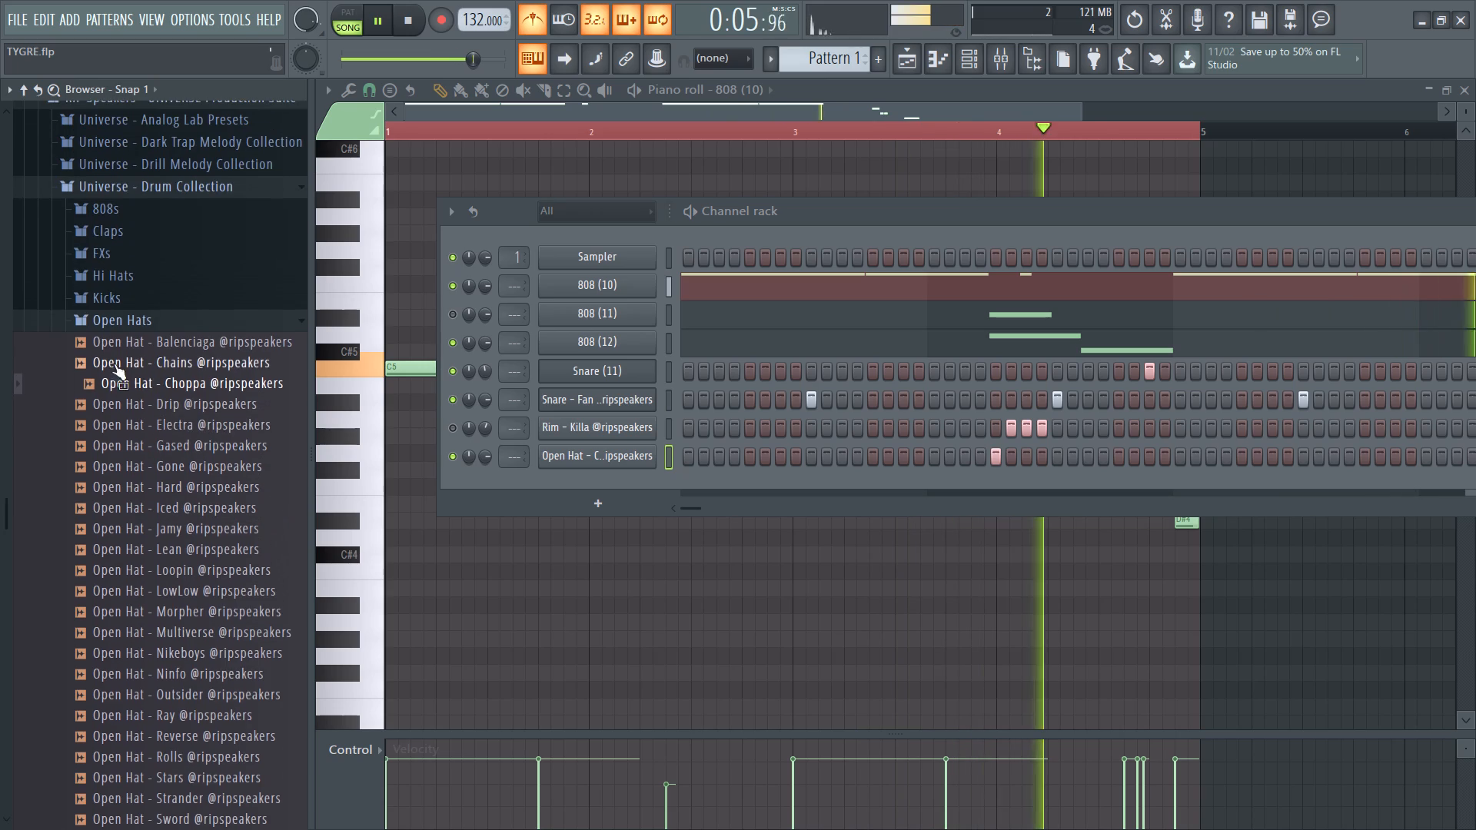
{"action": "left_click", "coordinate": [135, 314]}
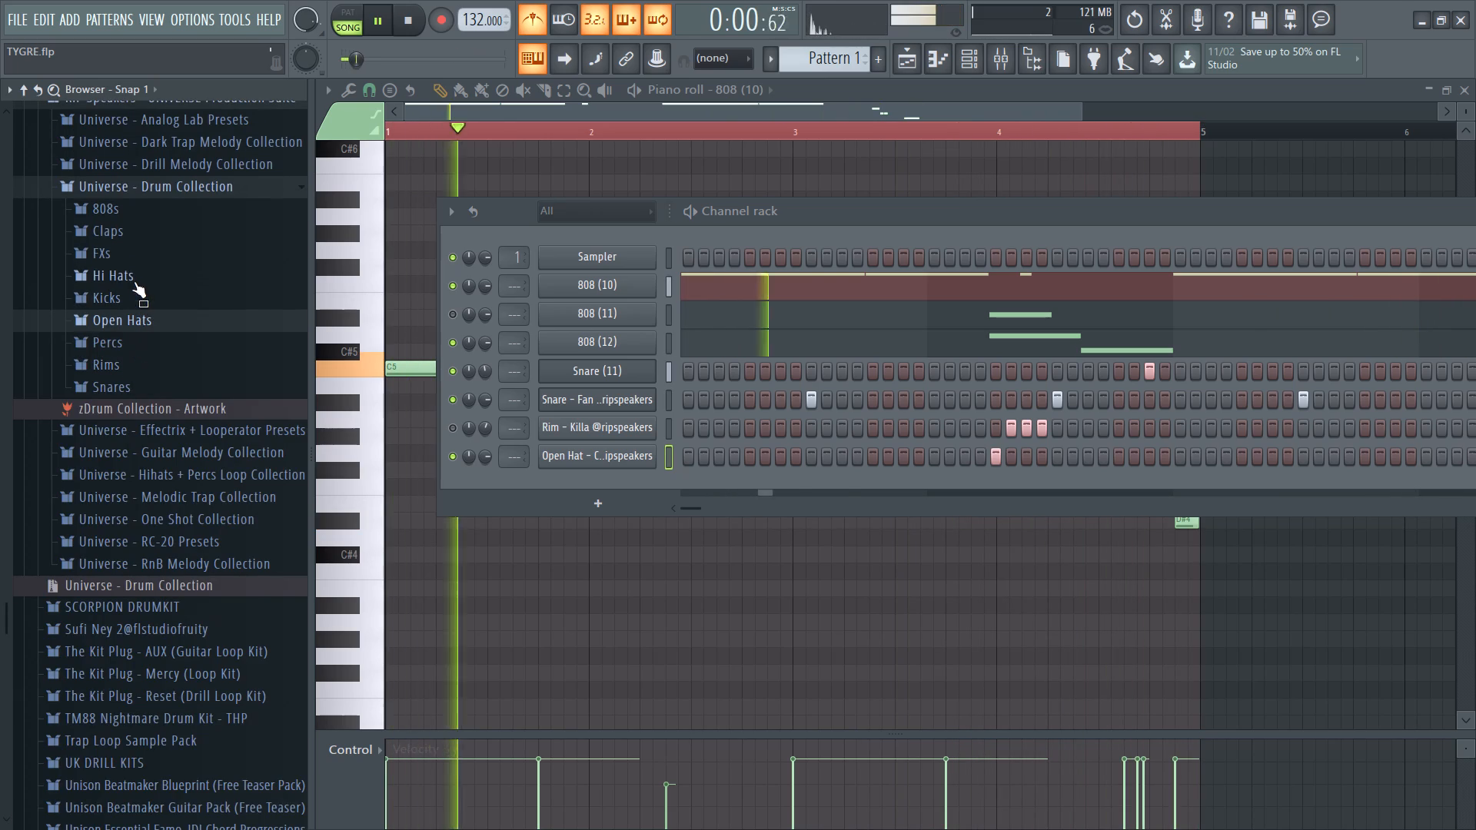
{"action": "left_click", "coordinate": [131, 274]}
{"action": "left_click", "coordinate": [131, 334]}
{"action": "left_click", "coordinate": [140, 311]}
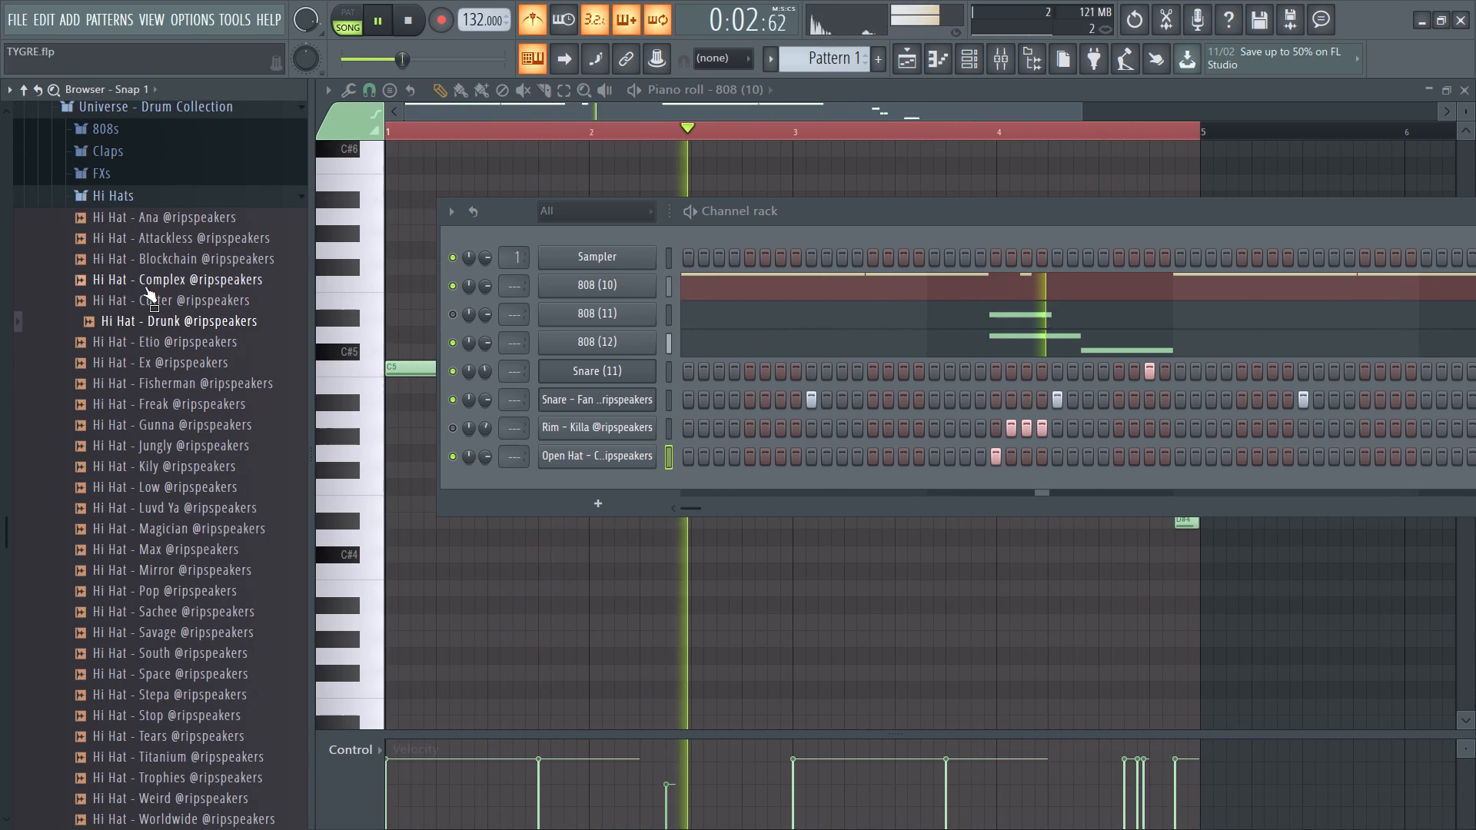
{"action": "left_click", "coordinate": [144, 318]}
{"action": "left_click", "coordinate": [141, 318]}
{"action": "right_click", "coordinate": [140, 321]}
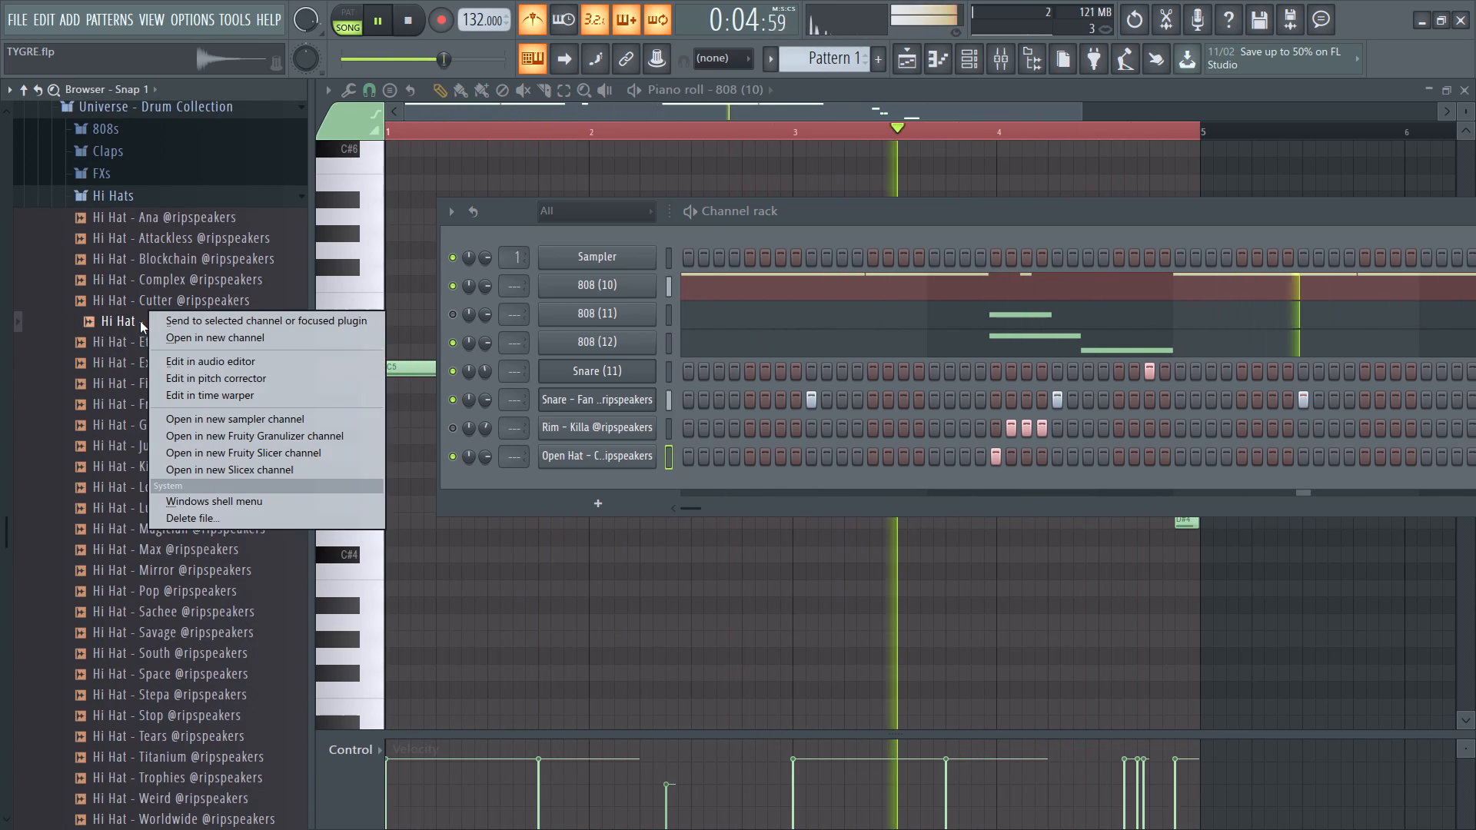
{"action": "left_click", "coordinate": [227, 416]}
Preview other hi hat samples such as Cutter, Complex, Blockchain, Attackless, Ana, Etio and Ex, and return to the channel rack.
{"action": "left_click", "coordinate": [191, 307]}
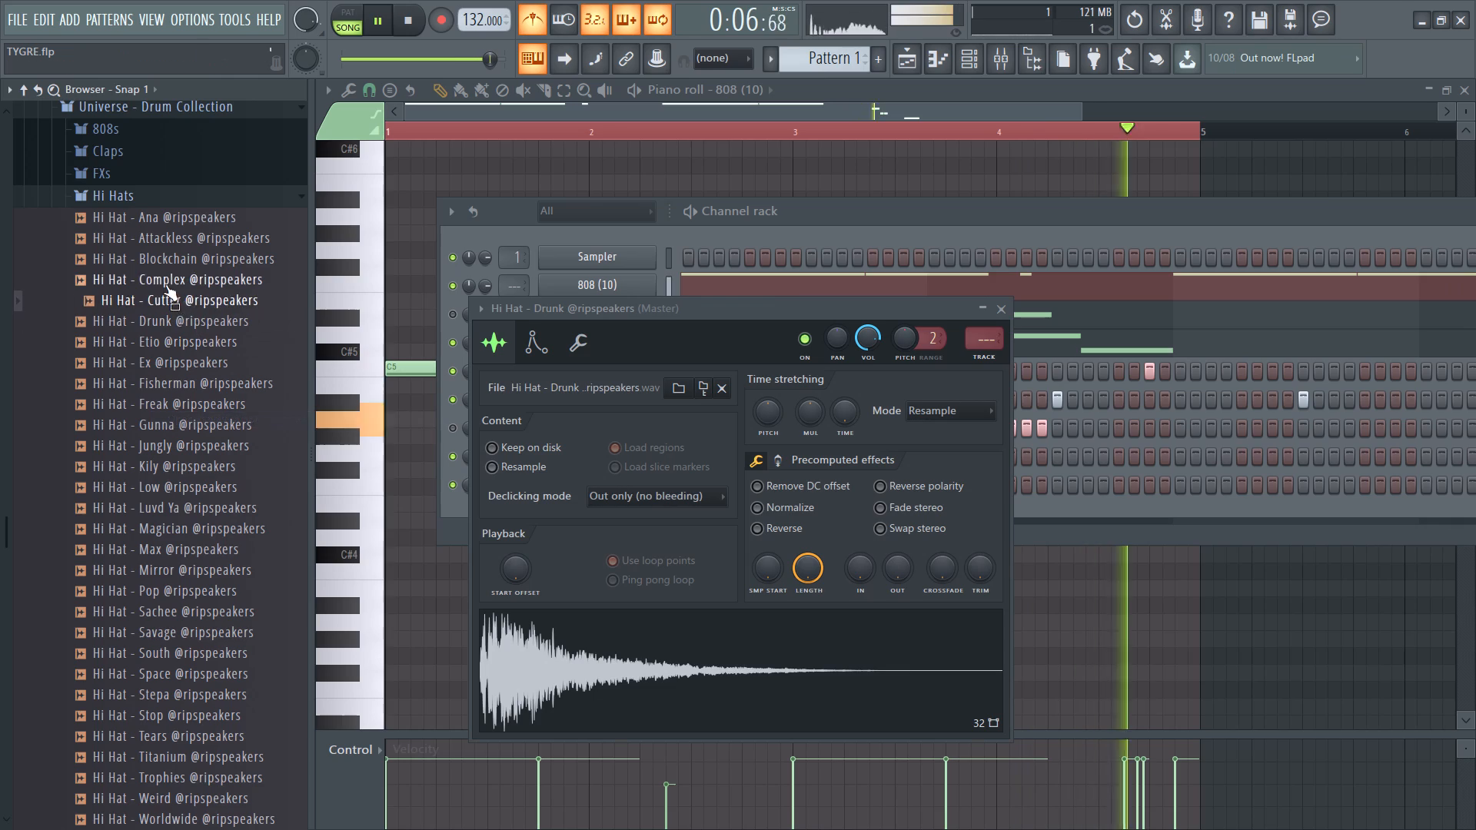
{"action": "left_click", "coordinate": [165, 284]}
{"action": "left_click", "coordinate": [172, 300]}
{"action": "triple_click", "coordinate": [172, 300]}
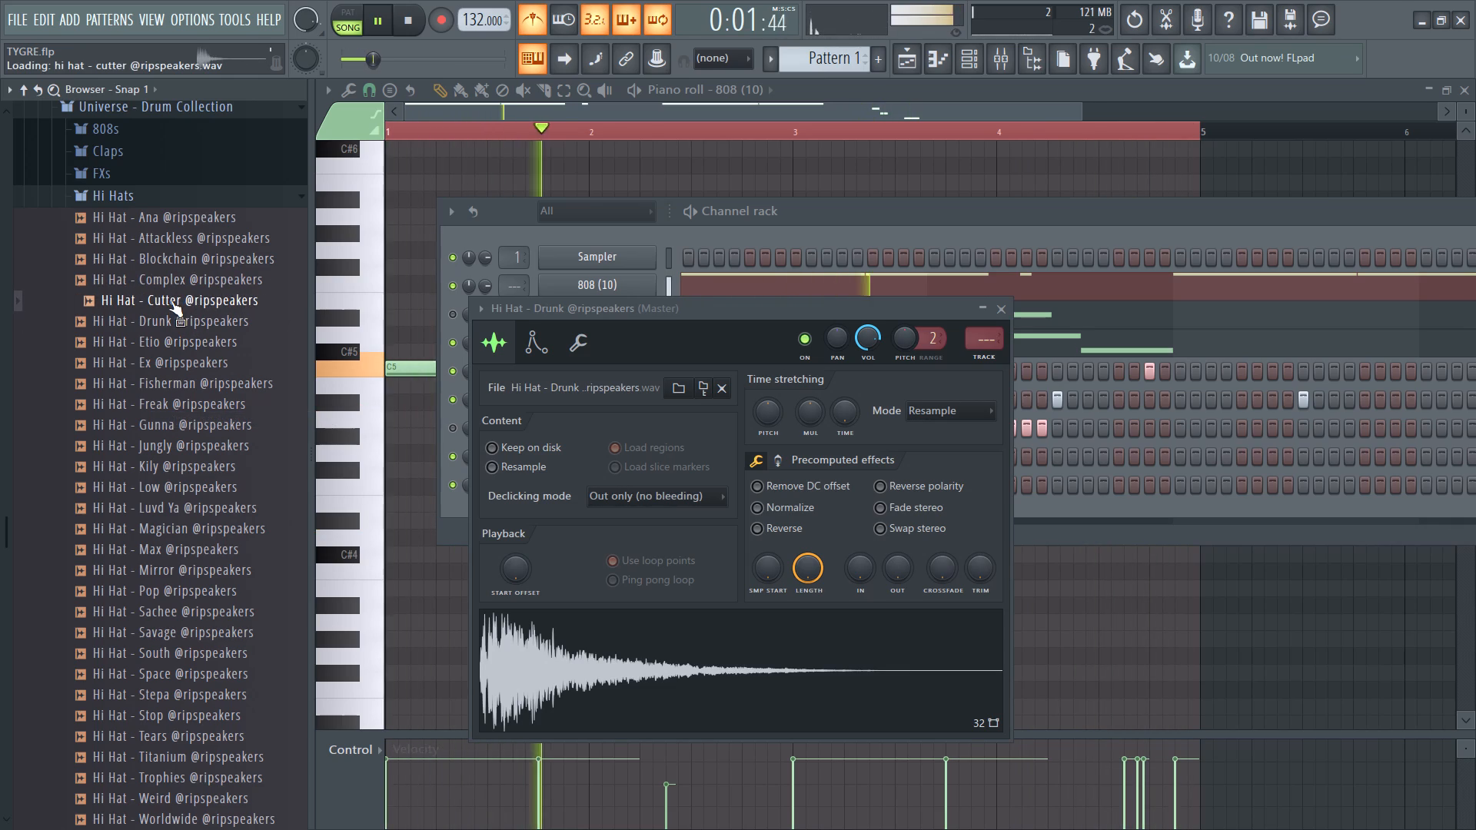
{"action": "left_click", "coordinate": [171, 300]}
{"action": "left_click", "coordinate": [176, 261]}
{"action": "left_click", "coordinate": [172, 232]}
{"action": "left_click", "coordinate": [168, 216]}
{"action": "left_click", "coordinate": [184, 350]}
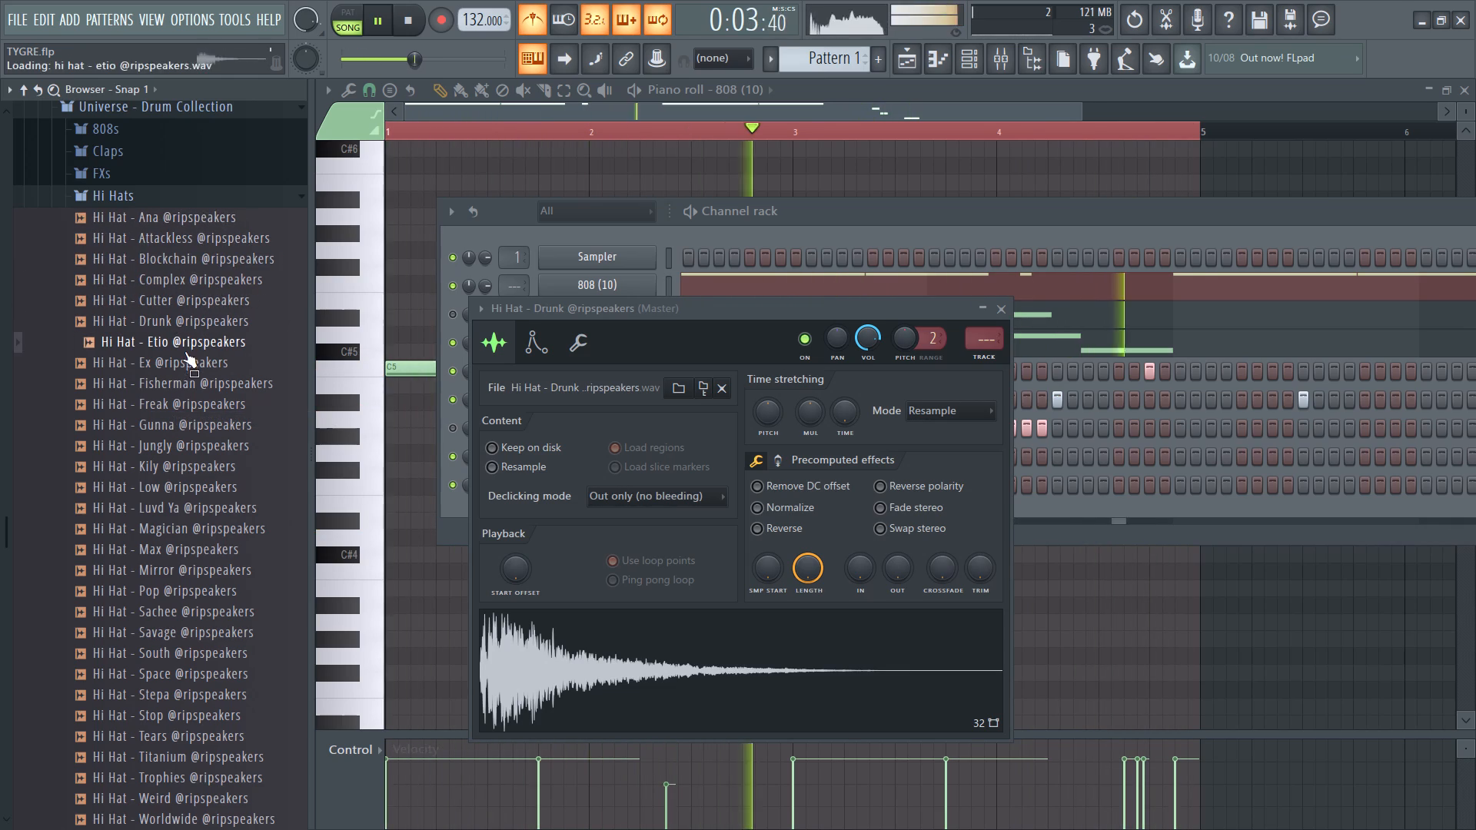
{"action": "left_click", "coordinate": [190, 359]}
{"action": "left_click", "coordinate": [178, 313]}
{"action": "left_click", "coordinate": [176, 303]}
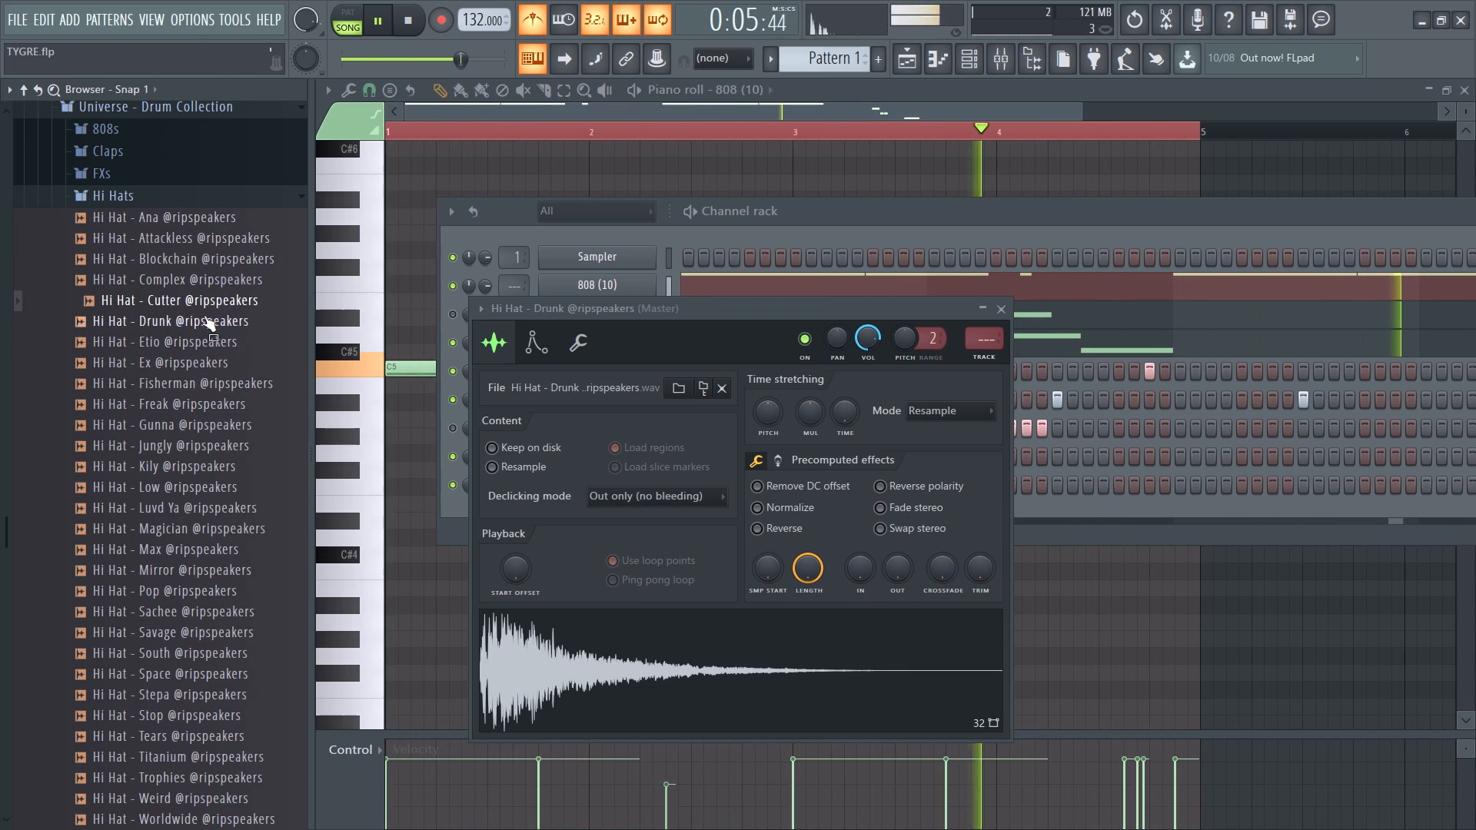
{"action": "left_click", "coordinate": [185, 283]}
{"action": "left_click", "coordinate": [695, 310]}
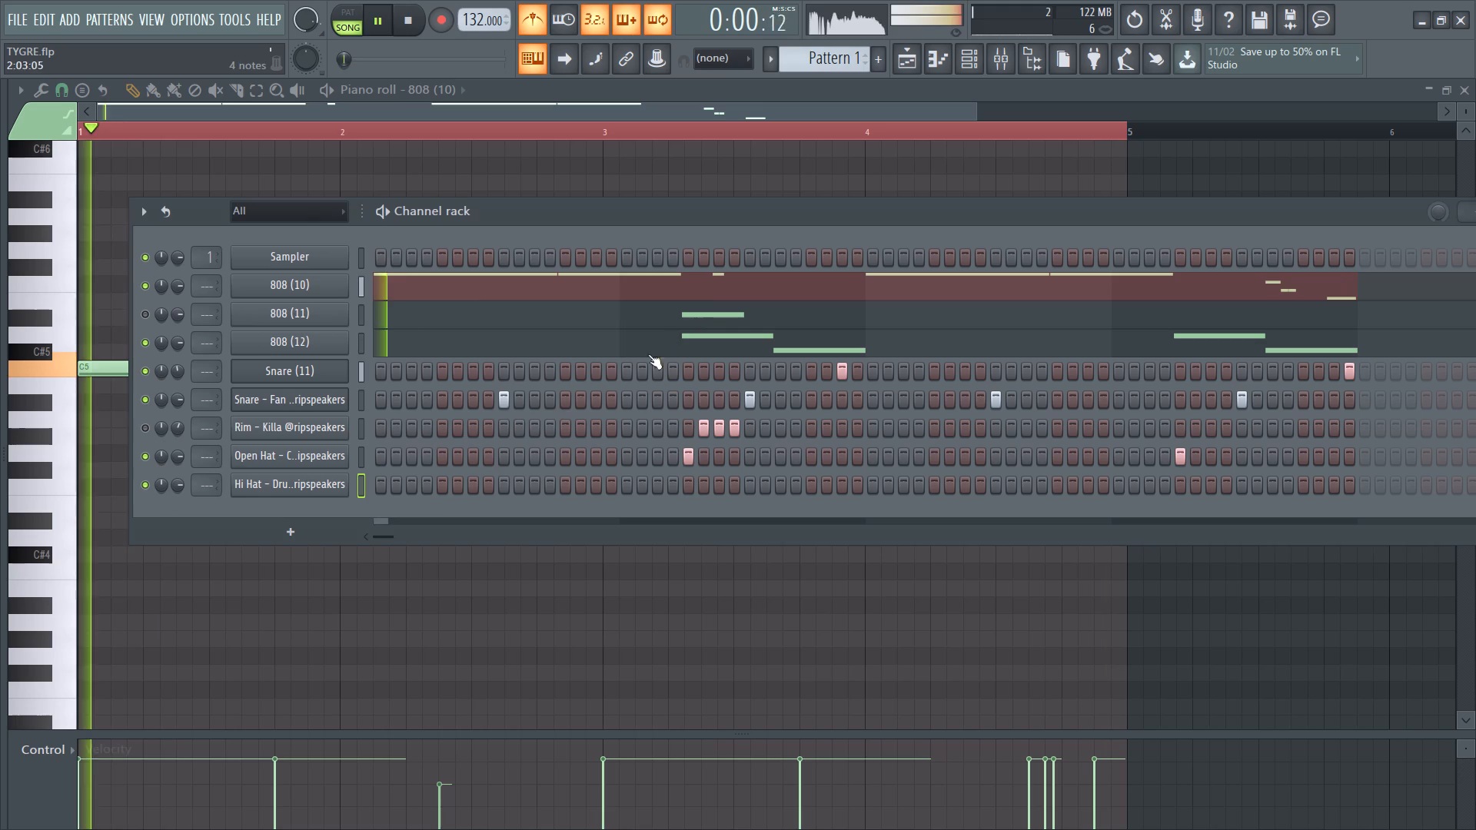
Audition the Hi Hat - Drunk channel with repeated single notes over the loop, restarting playback.
{"action": "key", "text": "comma"}
{"action": "key", "text": "comma"}
{"action": "key", "text": "comma"}
{"action": "key", "text": "comma"}
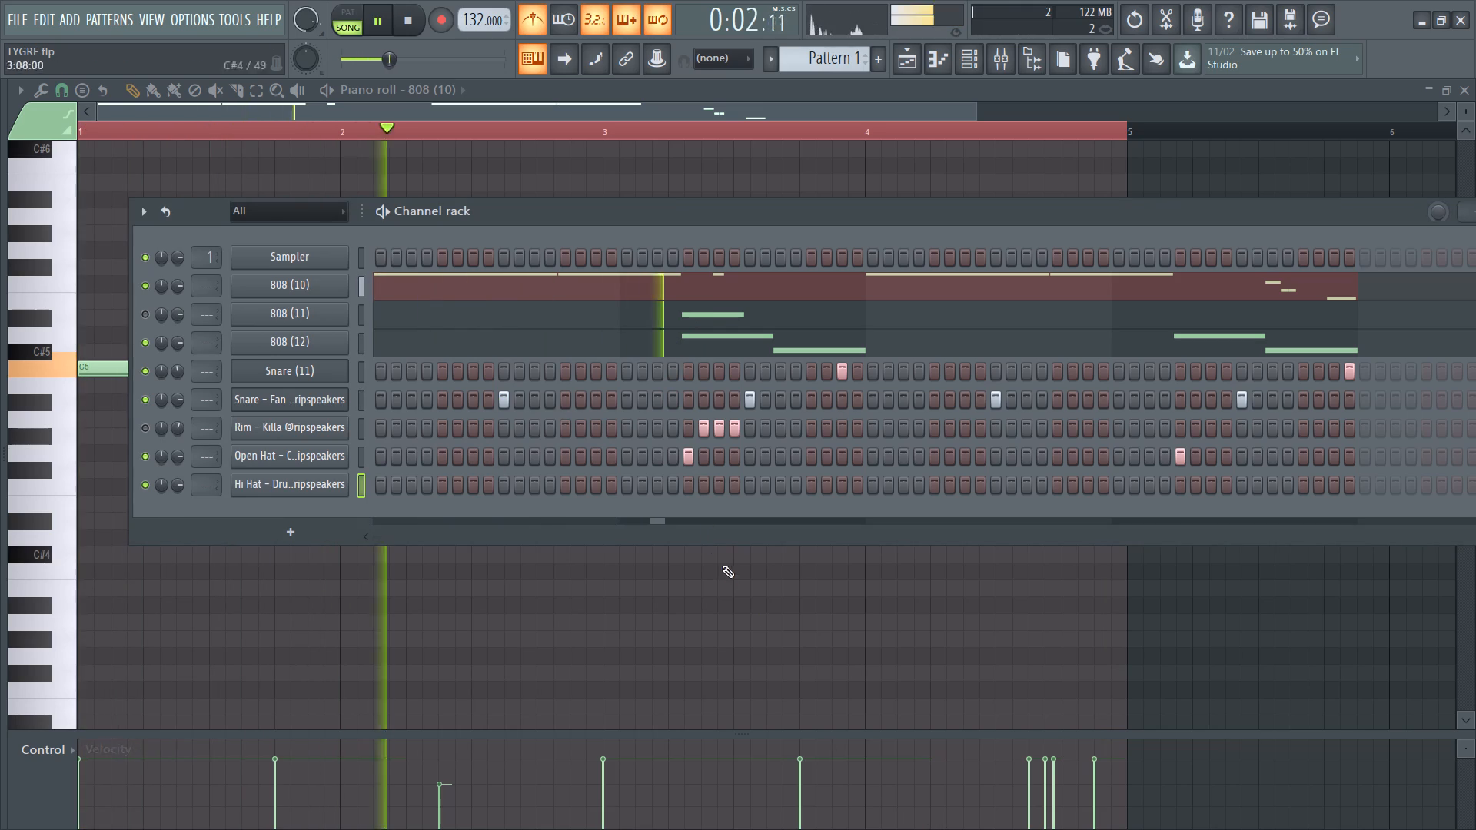
{"action": "key", "text": "space"}
{"action": "key", "text": "space"}
{"action": "key", "text": "space"}
{"action": "key", "text": "space"}
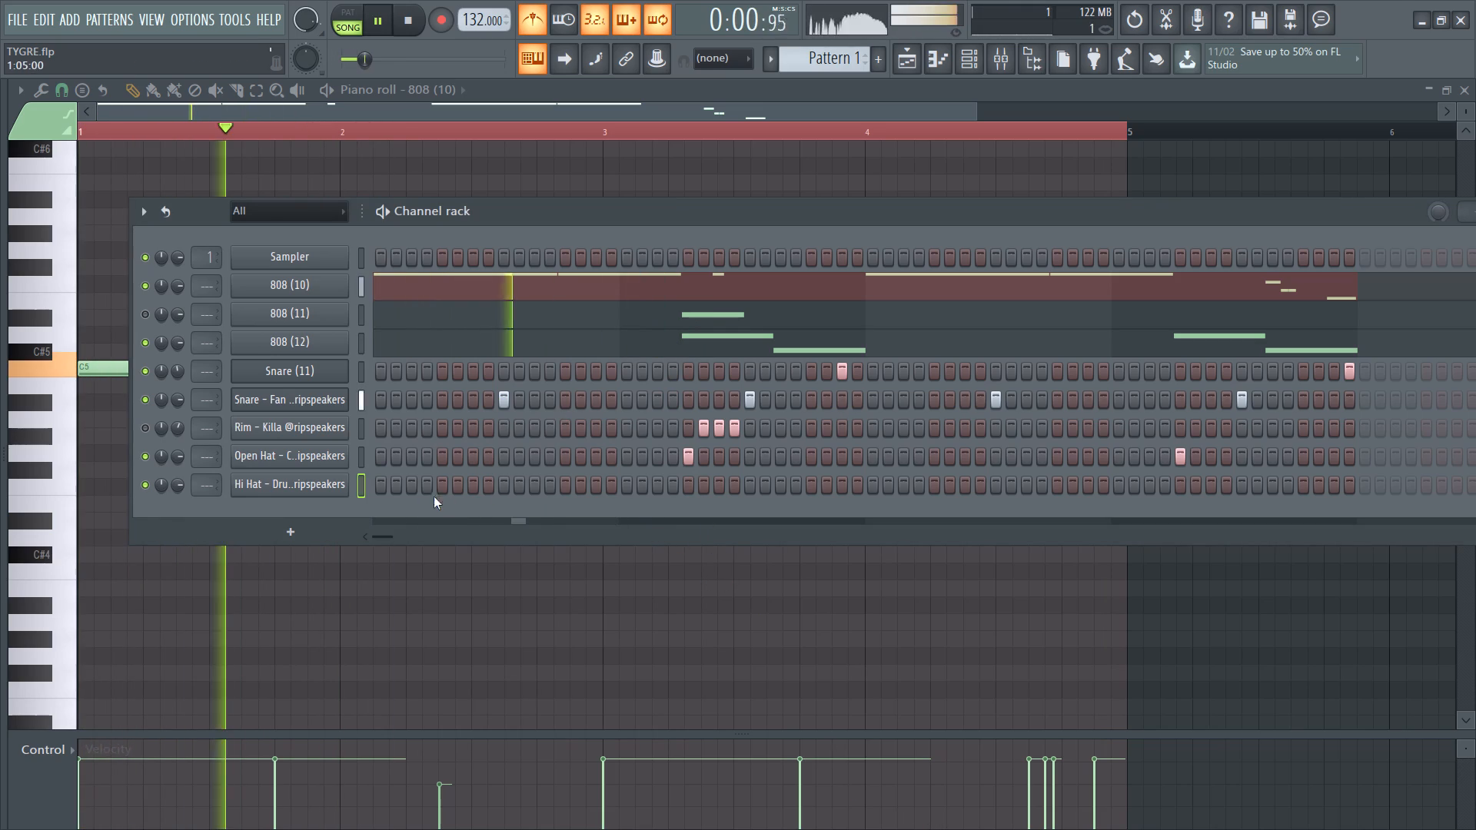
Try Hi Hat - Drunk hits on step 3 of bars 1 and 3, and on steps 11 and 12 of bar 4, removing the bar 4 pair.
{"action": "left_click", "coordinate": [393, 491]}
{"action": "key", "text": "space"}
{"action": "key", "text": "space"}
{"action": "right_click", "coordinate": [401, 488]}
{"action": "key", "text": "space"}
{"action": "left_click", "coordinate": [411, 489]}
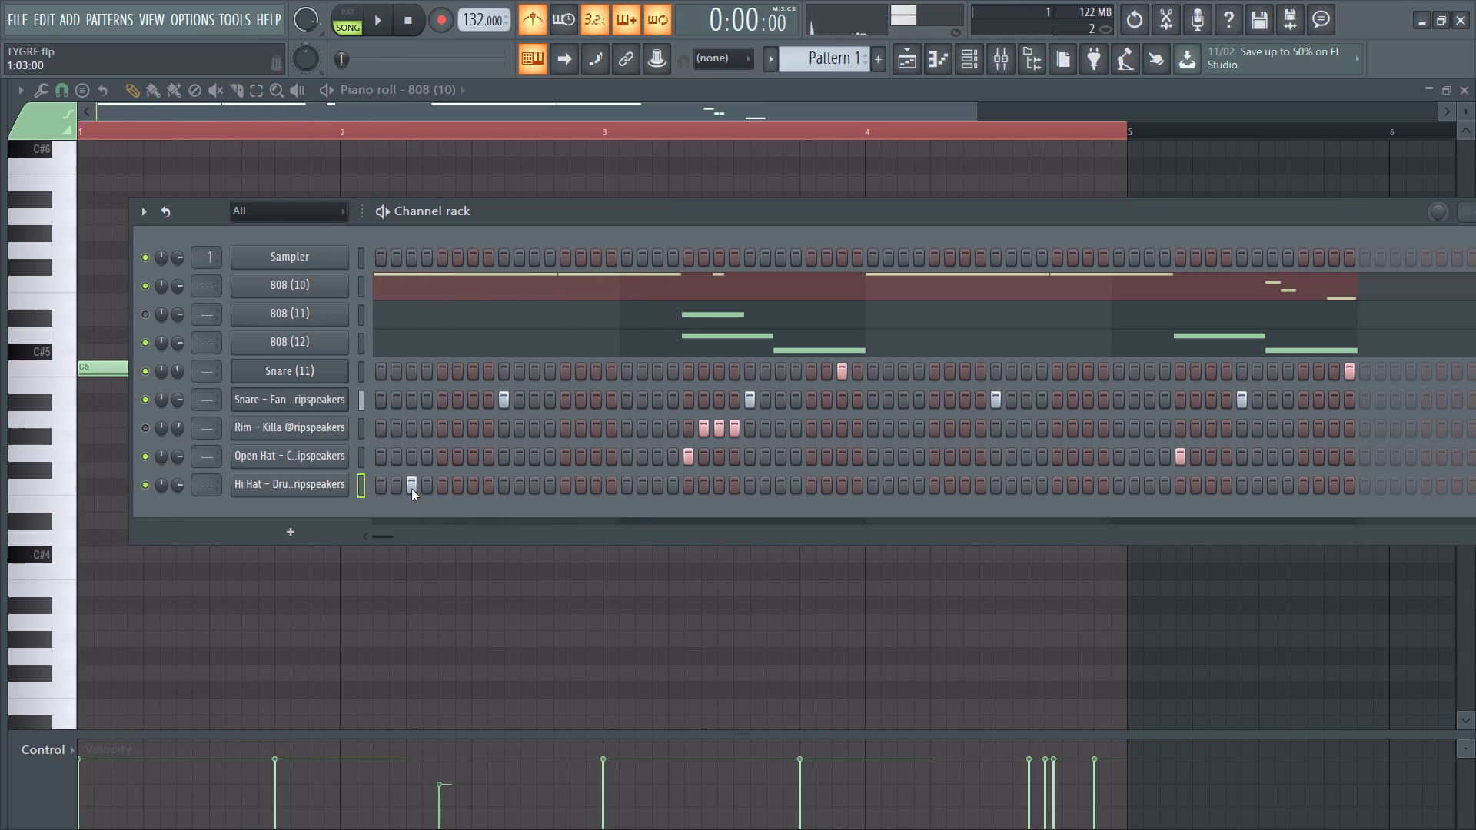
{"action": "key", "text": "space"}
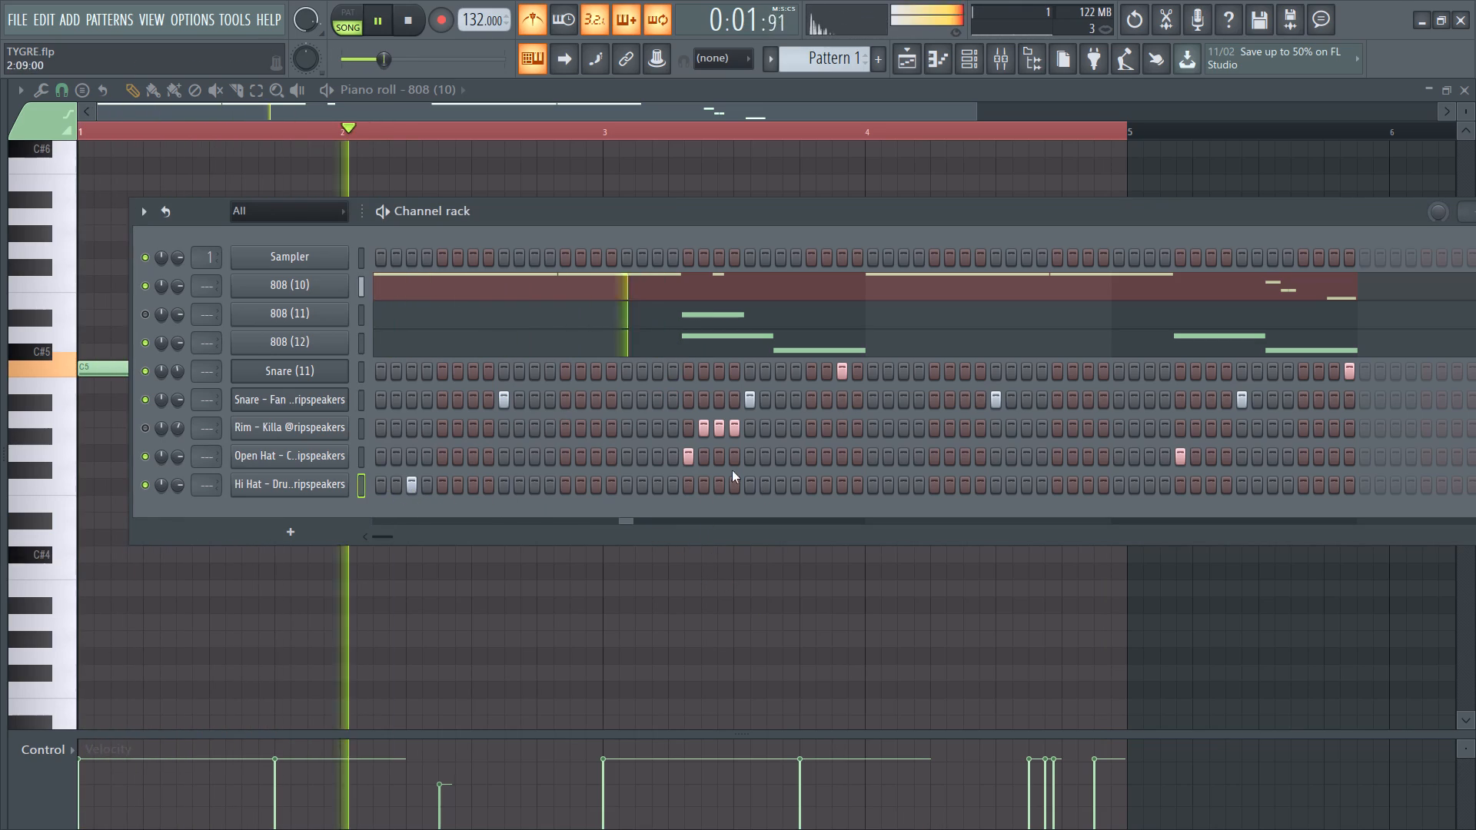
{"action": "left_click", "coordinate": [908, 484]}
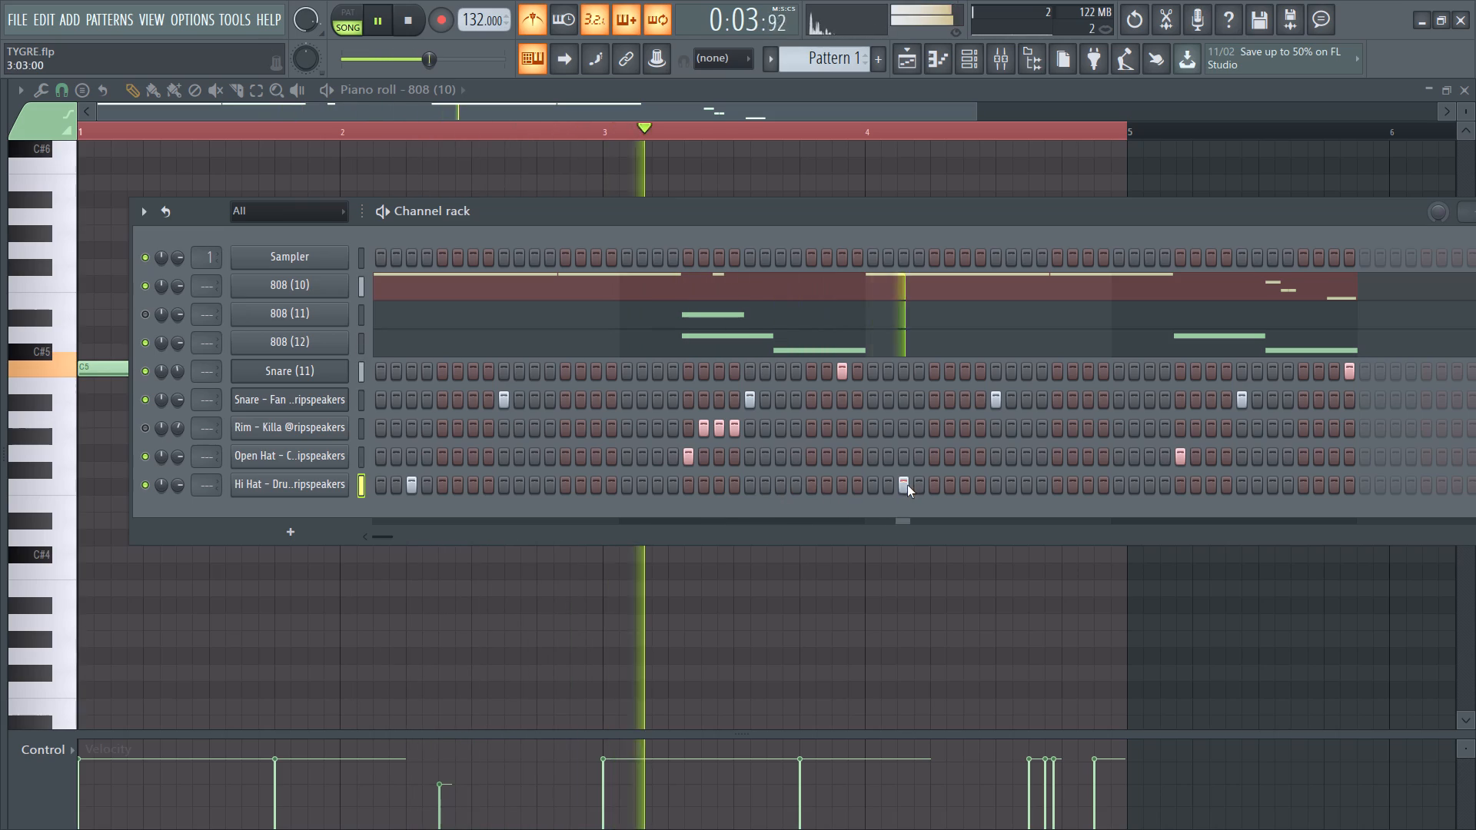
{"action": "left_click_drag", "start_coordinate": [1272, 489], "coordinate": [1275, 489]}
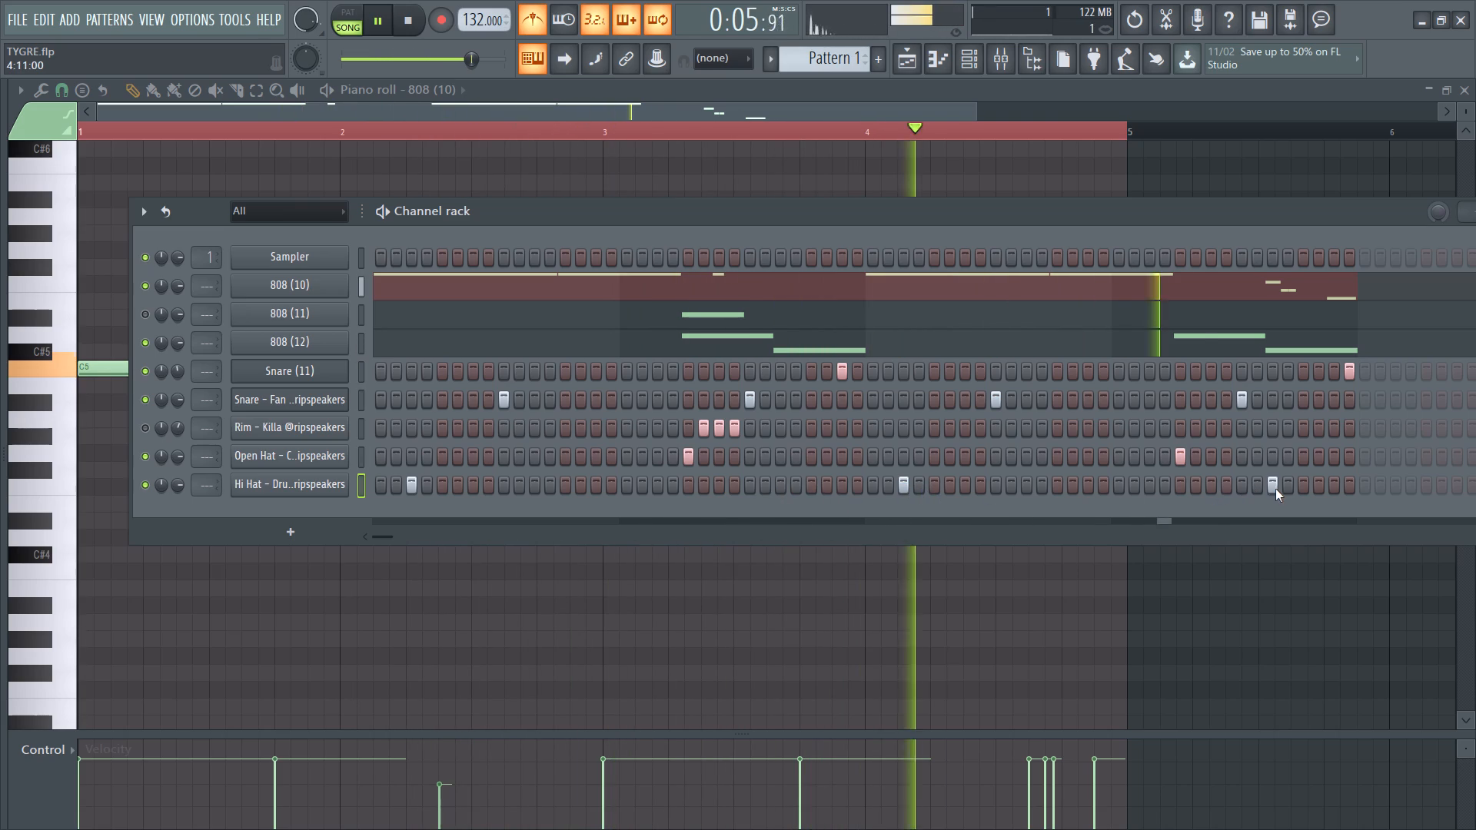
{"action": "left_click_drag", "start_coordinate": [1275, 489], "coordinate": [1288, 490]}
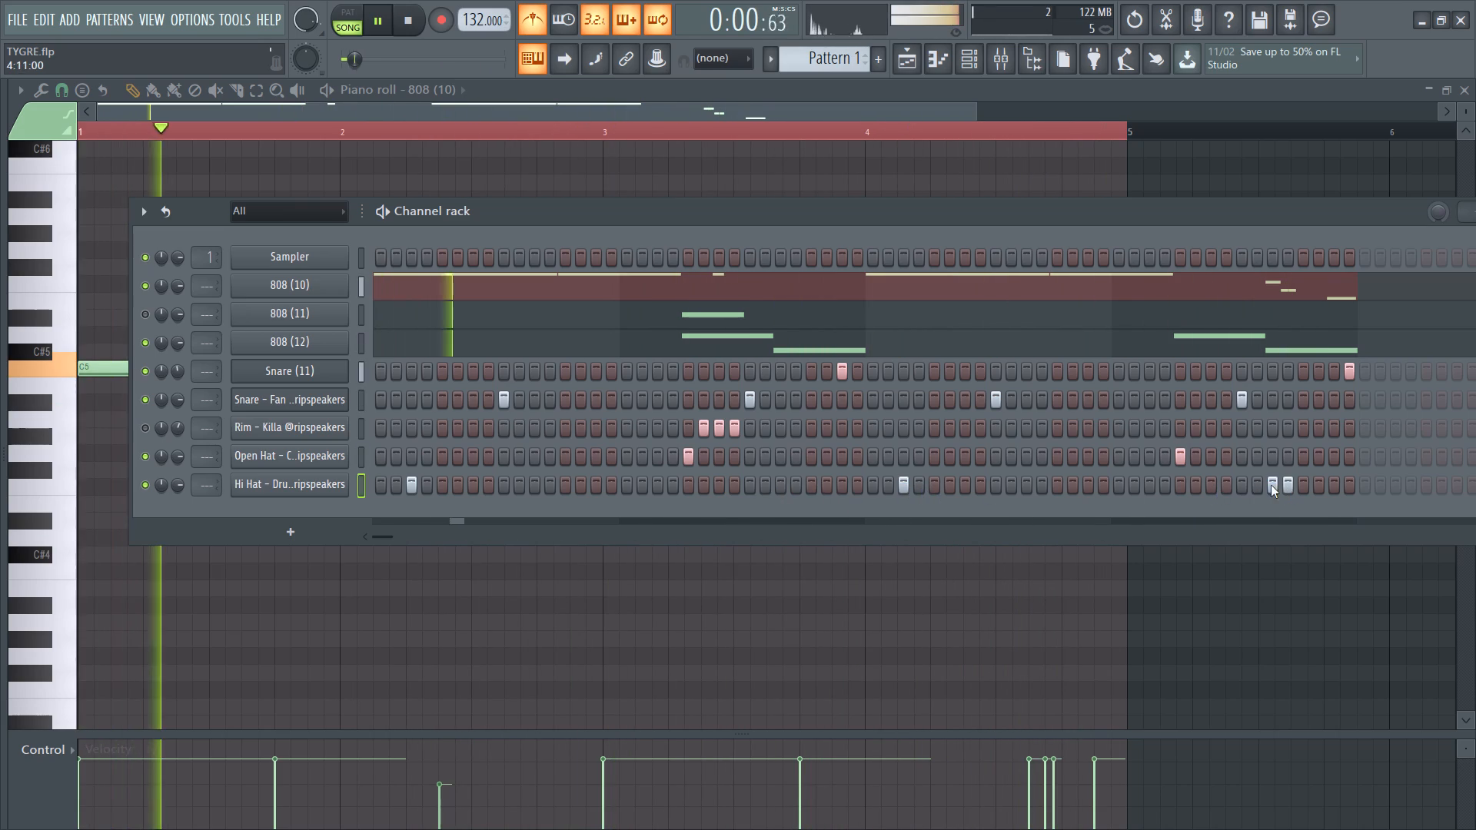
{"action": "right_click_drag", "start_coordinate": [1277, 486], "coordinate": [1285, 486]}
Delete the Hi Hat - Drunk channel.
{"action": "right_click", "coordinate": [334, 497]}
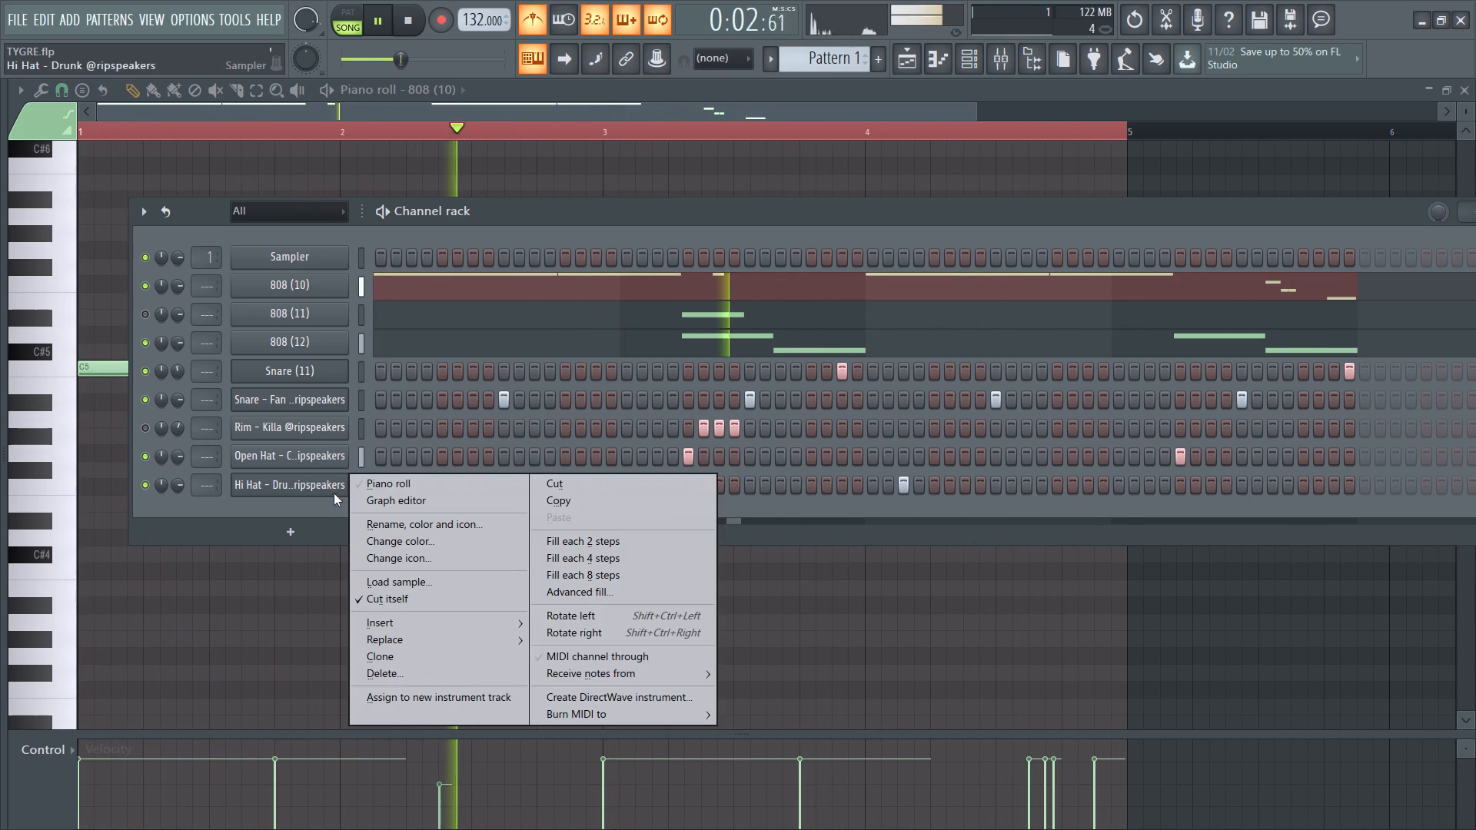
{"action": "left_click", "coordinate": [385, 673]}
Preview alternative hi hat samples, including Jungly, Kily, Gunna, Mirror, Pop and Sachee, against the playing beat.
{"action": "left_click", "coordinate": [138, 458]}
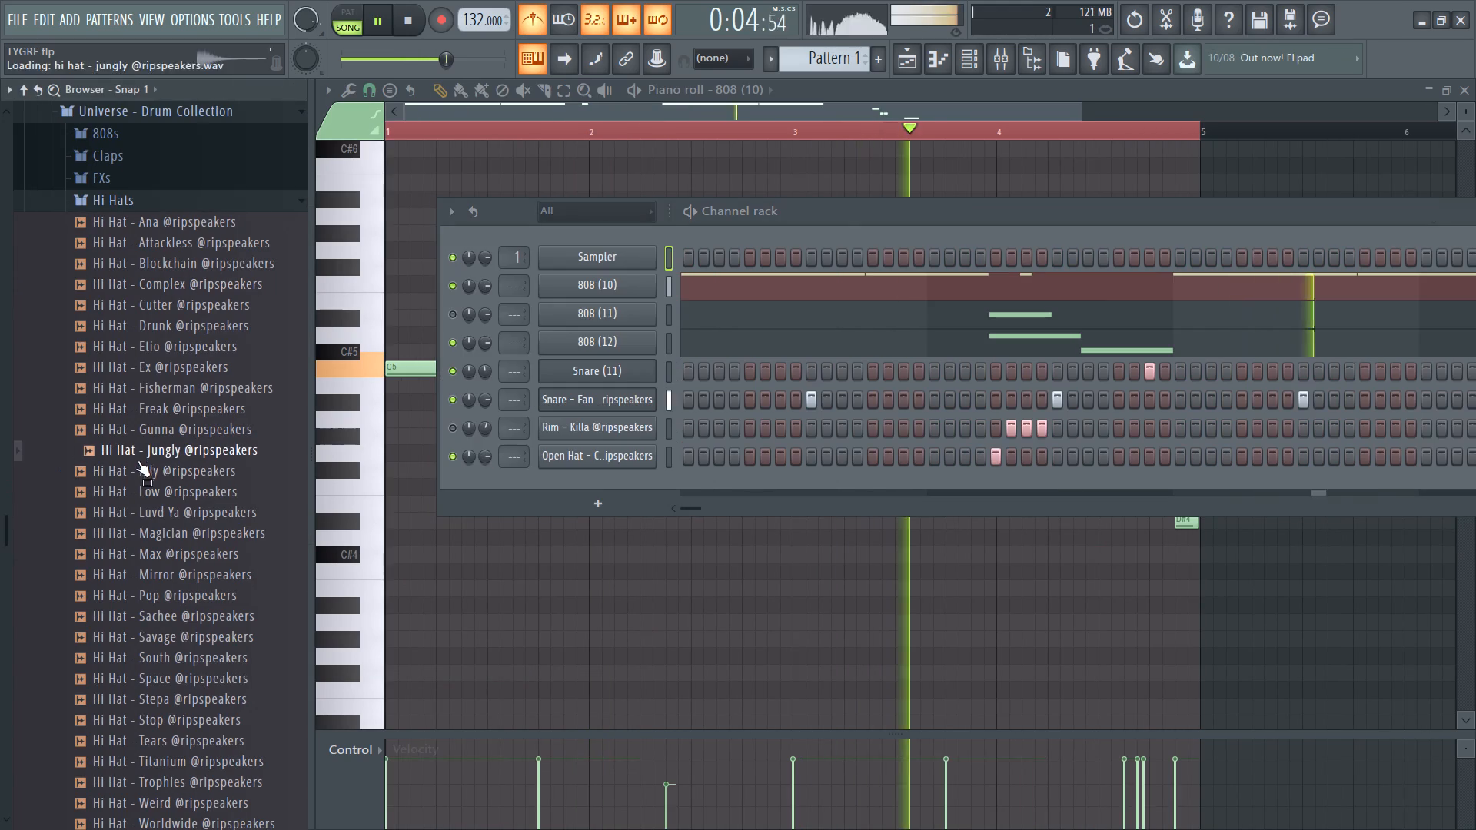
{"action": "left_click", "coordinate": [151, 465]}
{"action": "left_click", "coordinate": [159, 452]}
{"action": "left_click", "coordinate": [158, 424]}
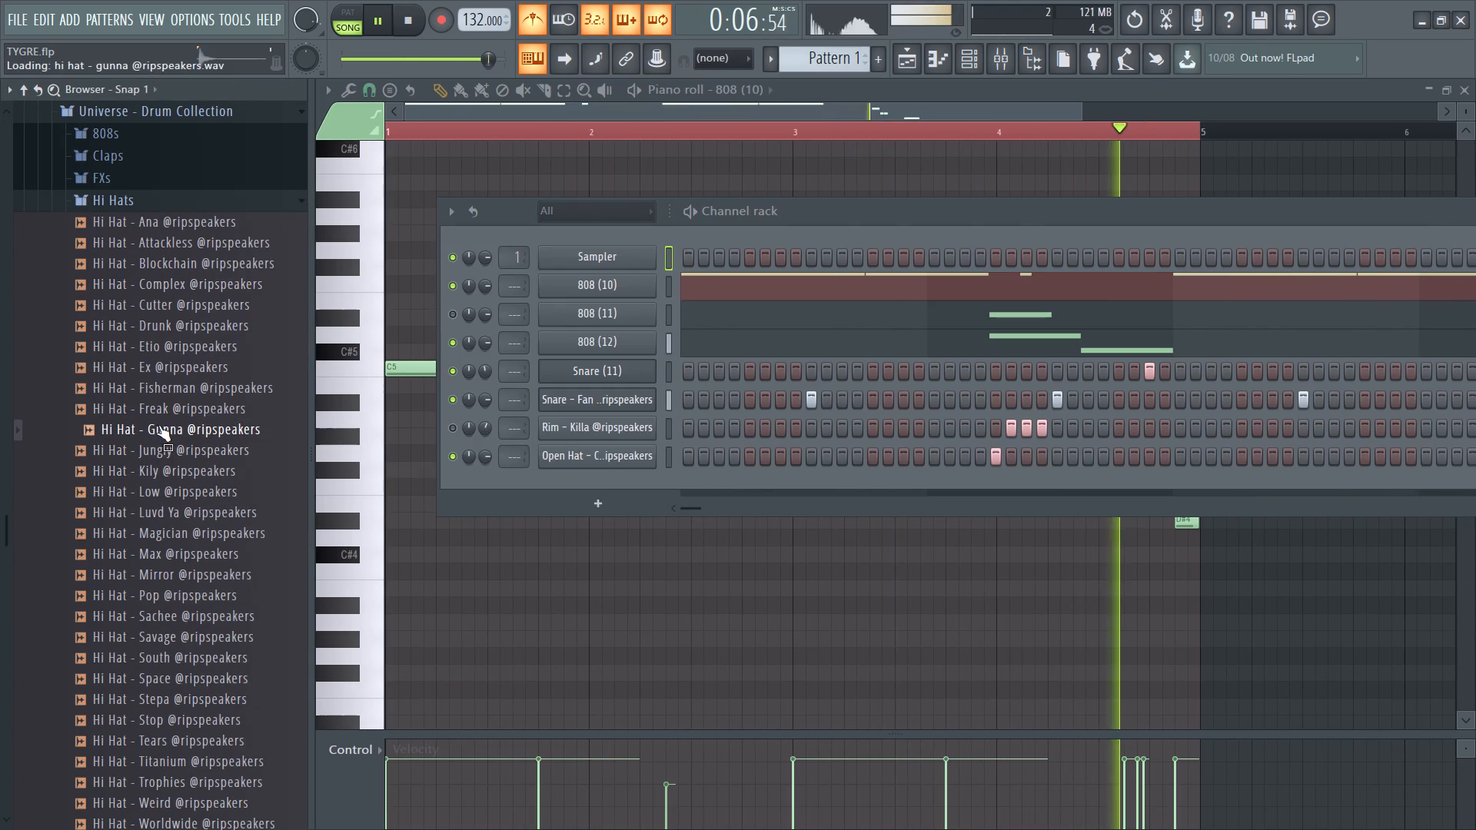
{"action": "triple_click", "coordinate": [163, 433]}
{"action": "double_click", "coordinate": [162, 433]}
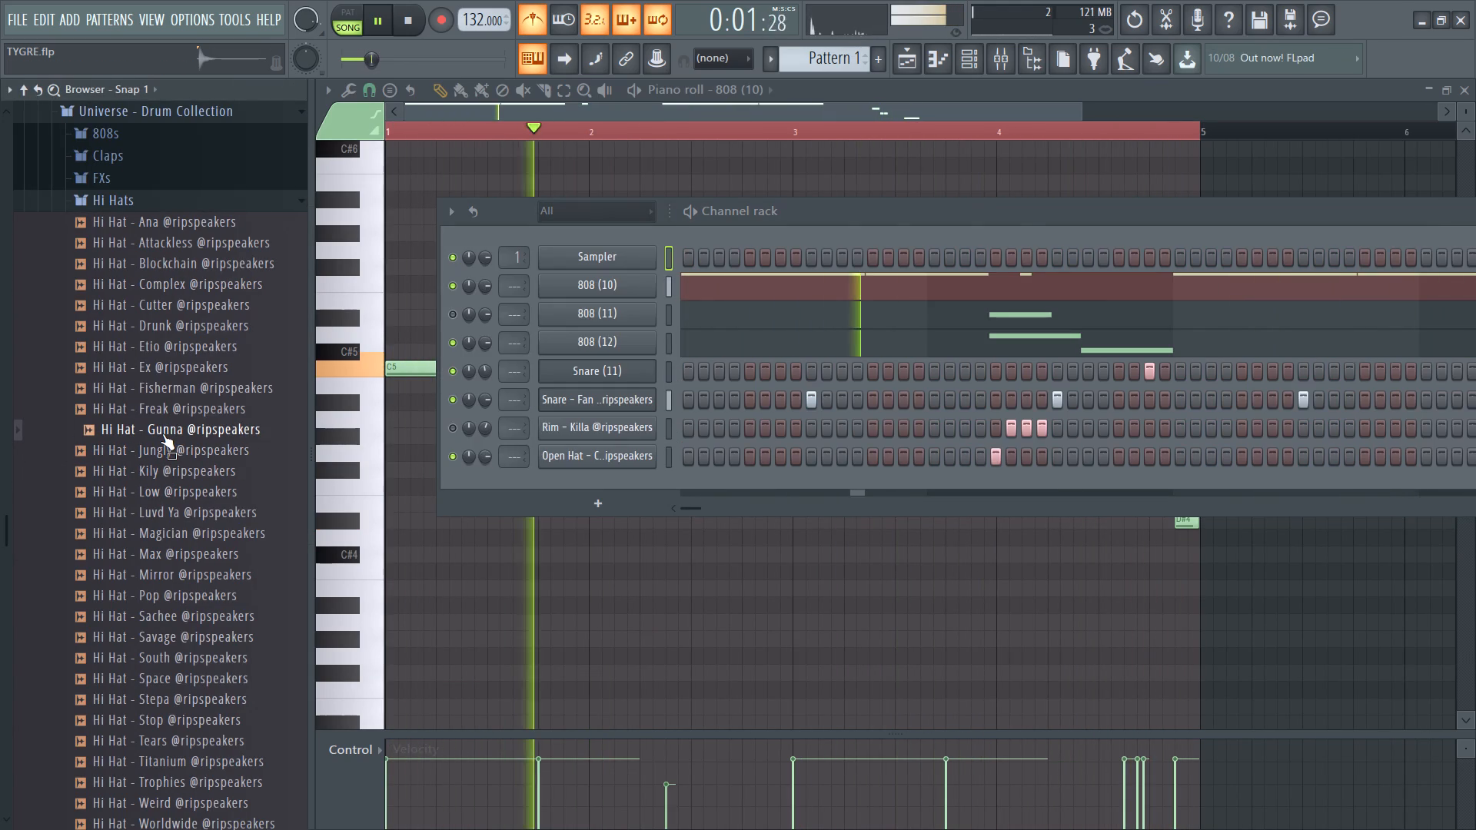
{"action": "left_click", "coordinate": [179, 570]}
{"action": "left_click", "coordinate": [180, 589]}
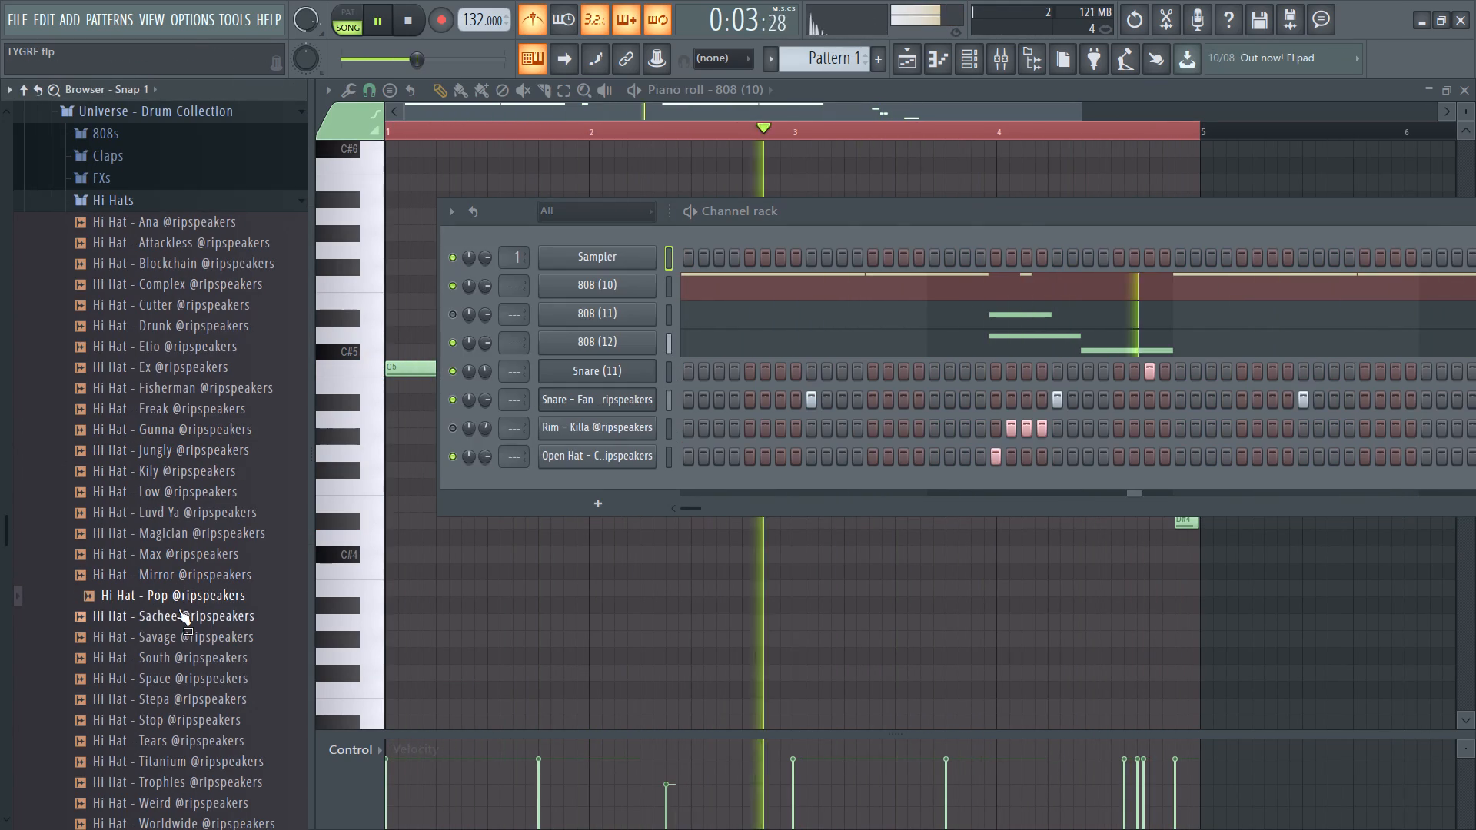
{"action": "left_click", "coordinate": [178, 609]}
{"action": "left_click", "coordinate": [178, 596]}
{"action": "left_click", "coordinate": [175, 613]}
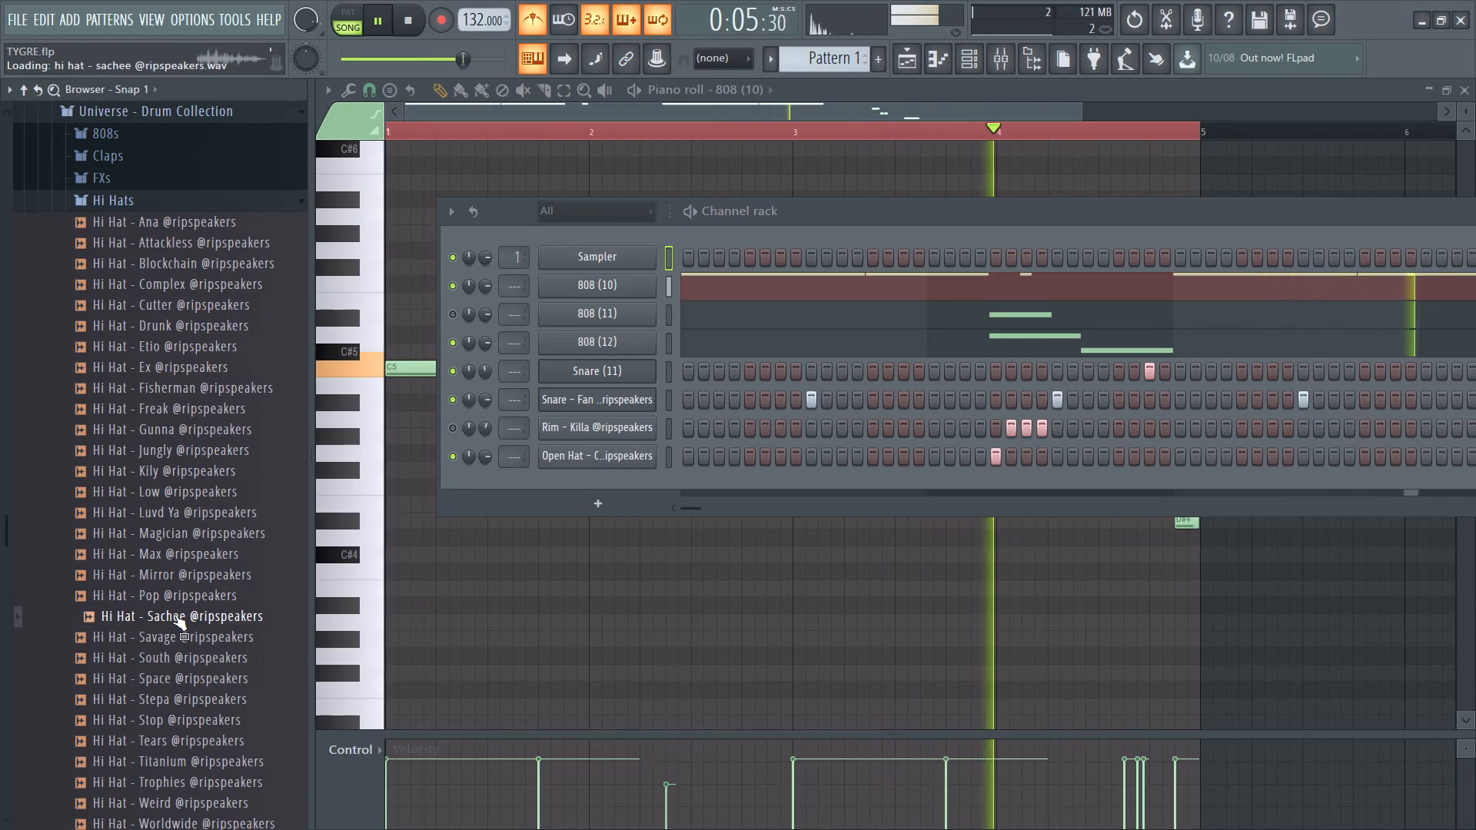
Load Hi Hat - Sachee in a new sampler channel and return to the channel rack.
{"action": "double_click", "coordinate": [175, 614]}
{"action": "right_click", "coordinate": [175, 613]}
{"action": "left_click", "coordinate": [251, 708]}
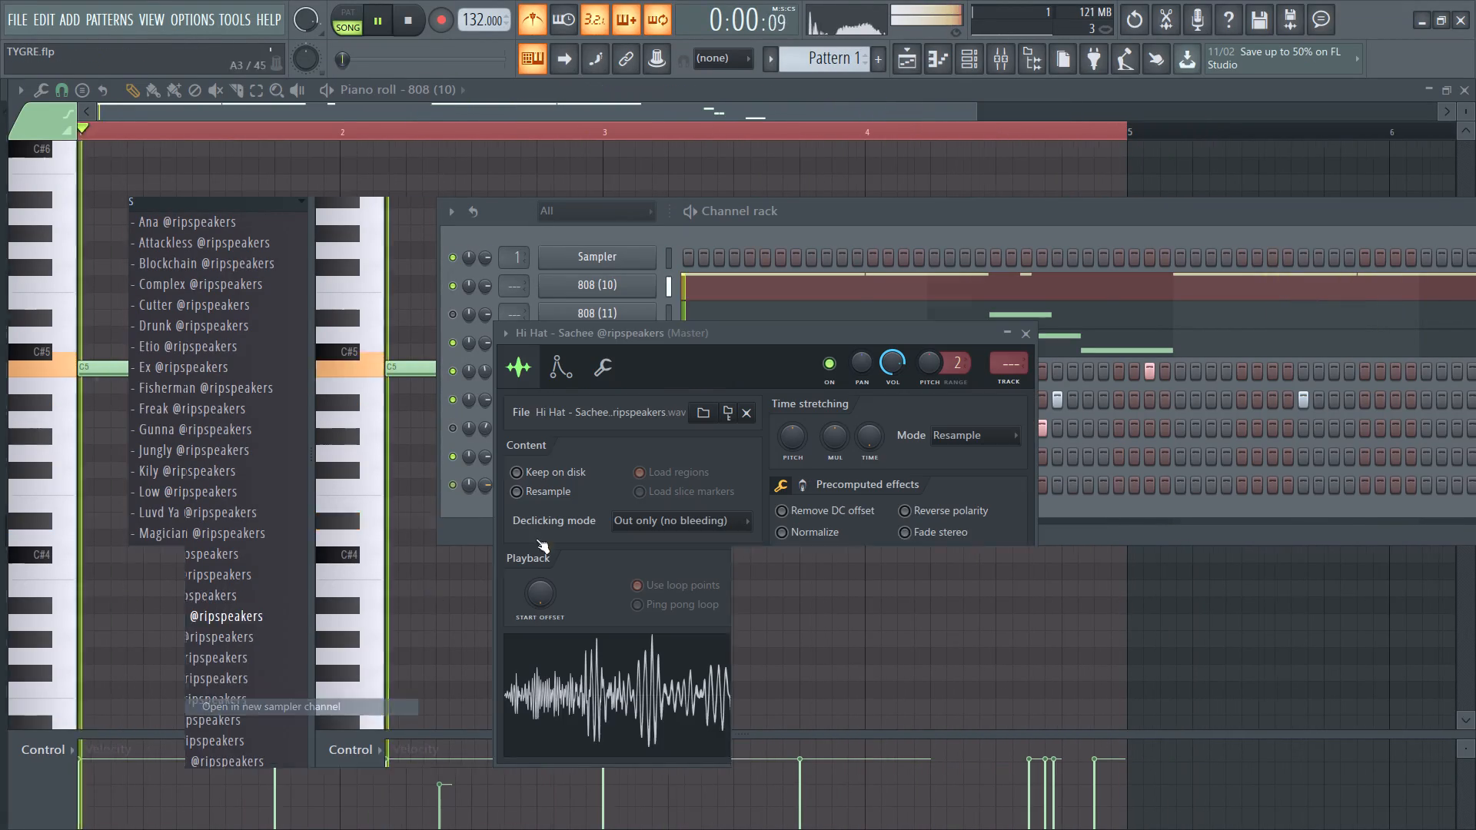
{"action": "left_click", "coordinate": [713, 339]}
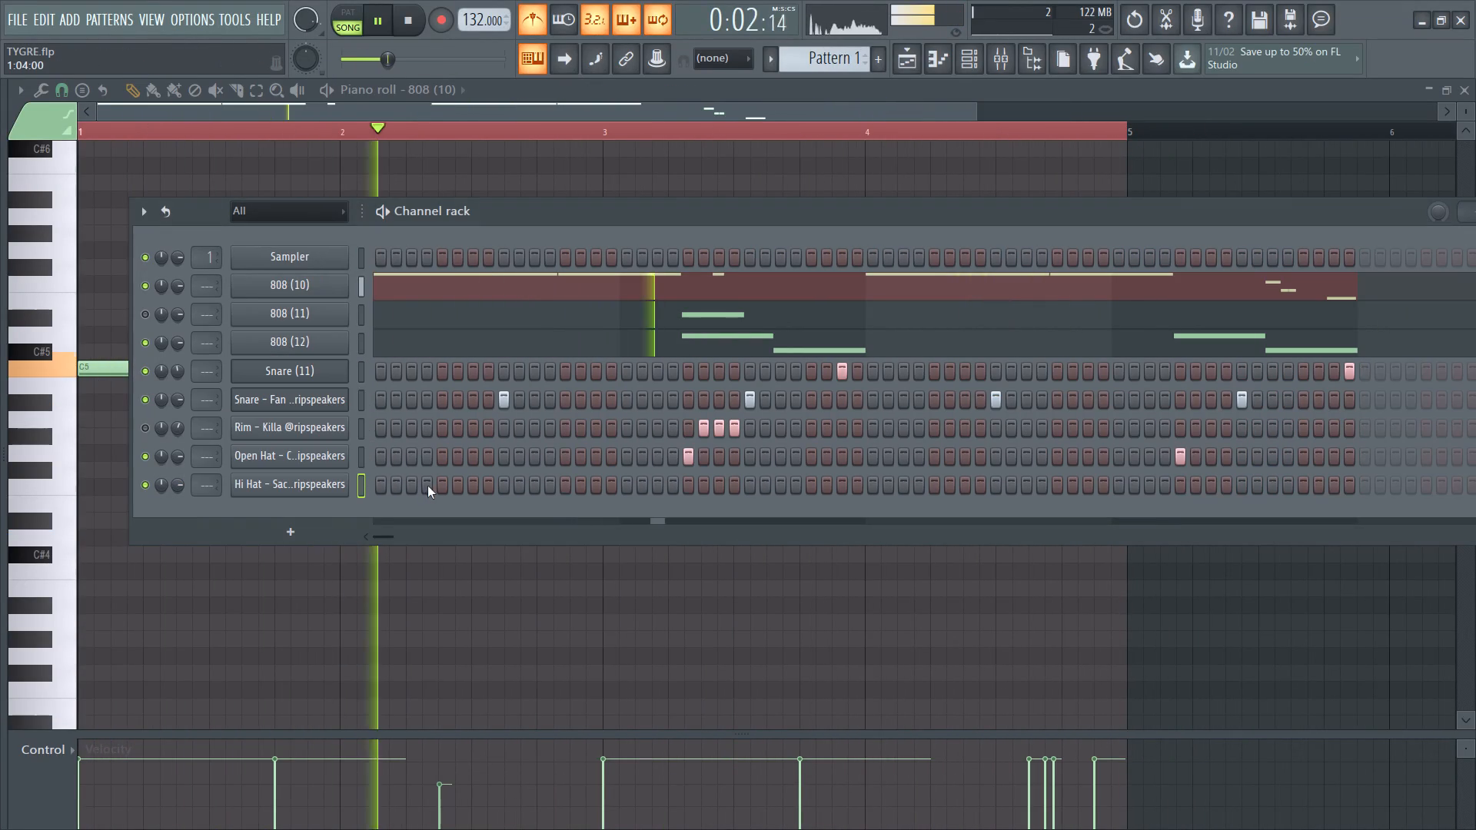
Place Hi Hat - Sachee hits on steps 5 to 7 of bar 1, step 15 of bar 4 and step 11 of bar 3.
{"action": "key", "text": "space"}
{"action": "key", "text": "space"}
{"action": "left_click_drag", "start_coordinate": [445, 489], "coordinate": [470, 490]}
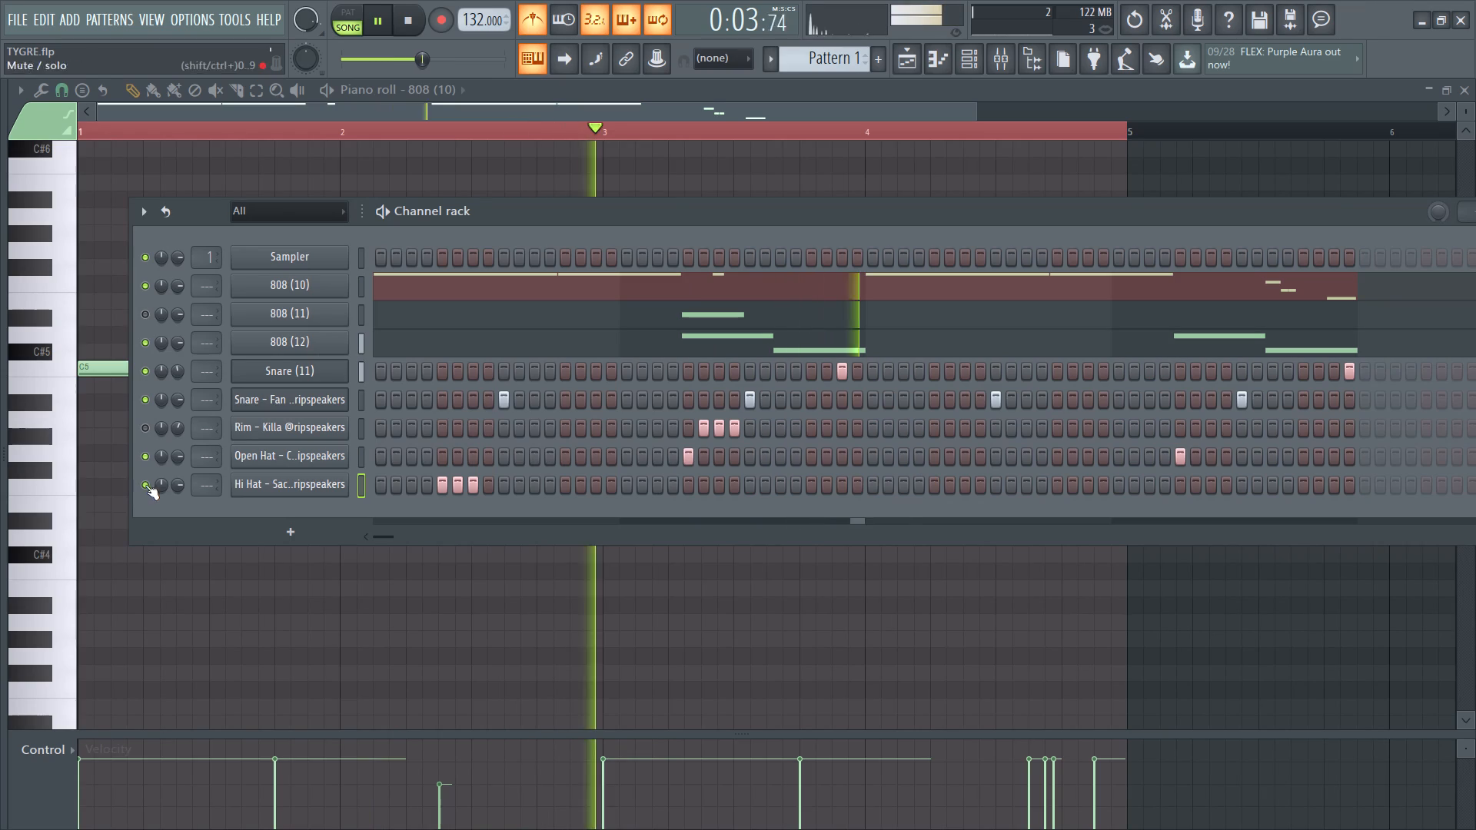
{"action": "left_click", "coordinate": [1119, 487]}
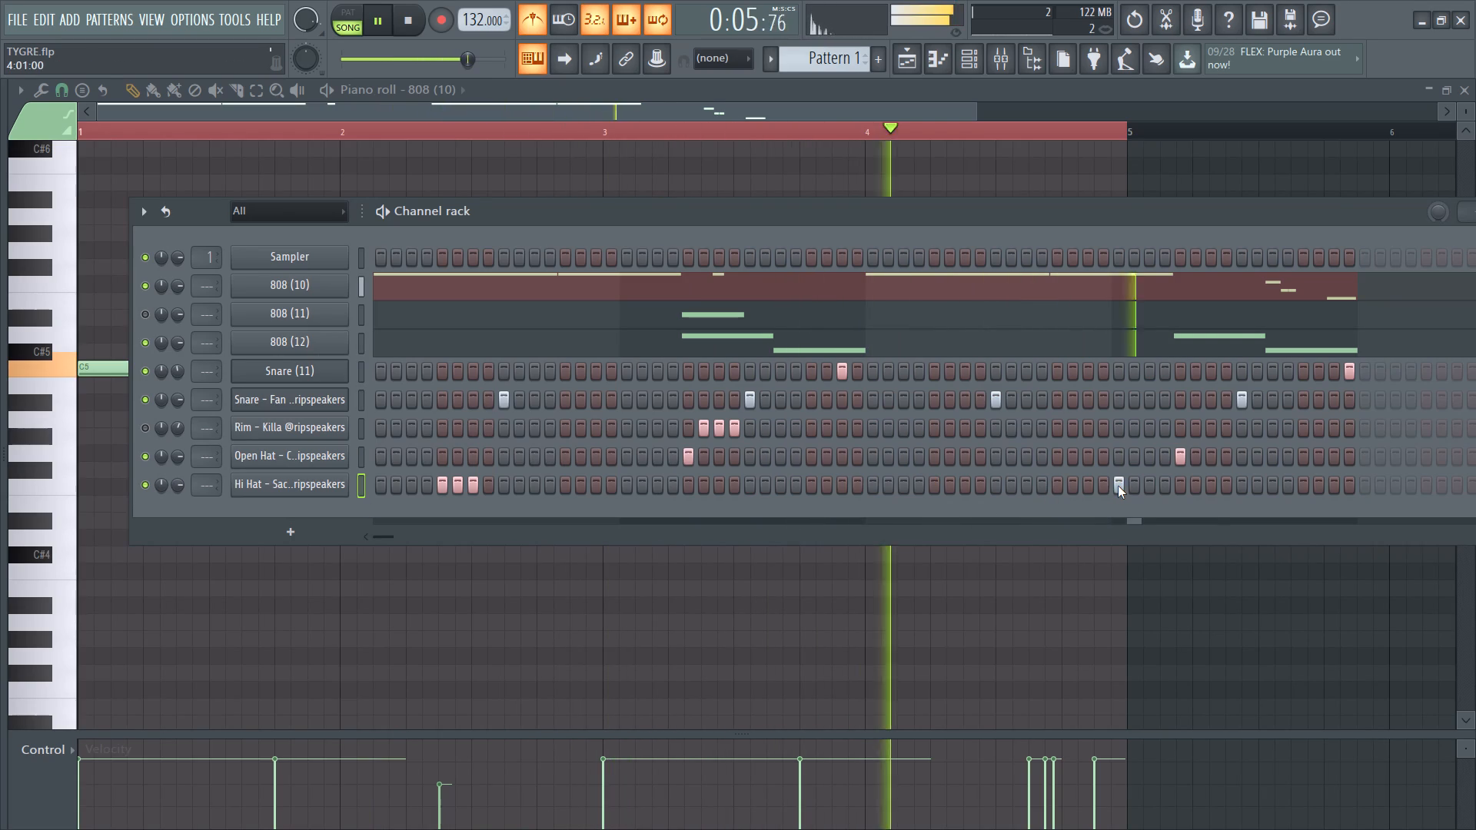
{"action": "right_click_drag", "start_coordinate": [1118, 486], "coordinate": [1125, 486]}
{"action": "left_click", "coordinate": [1334, 496]}
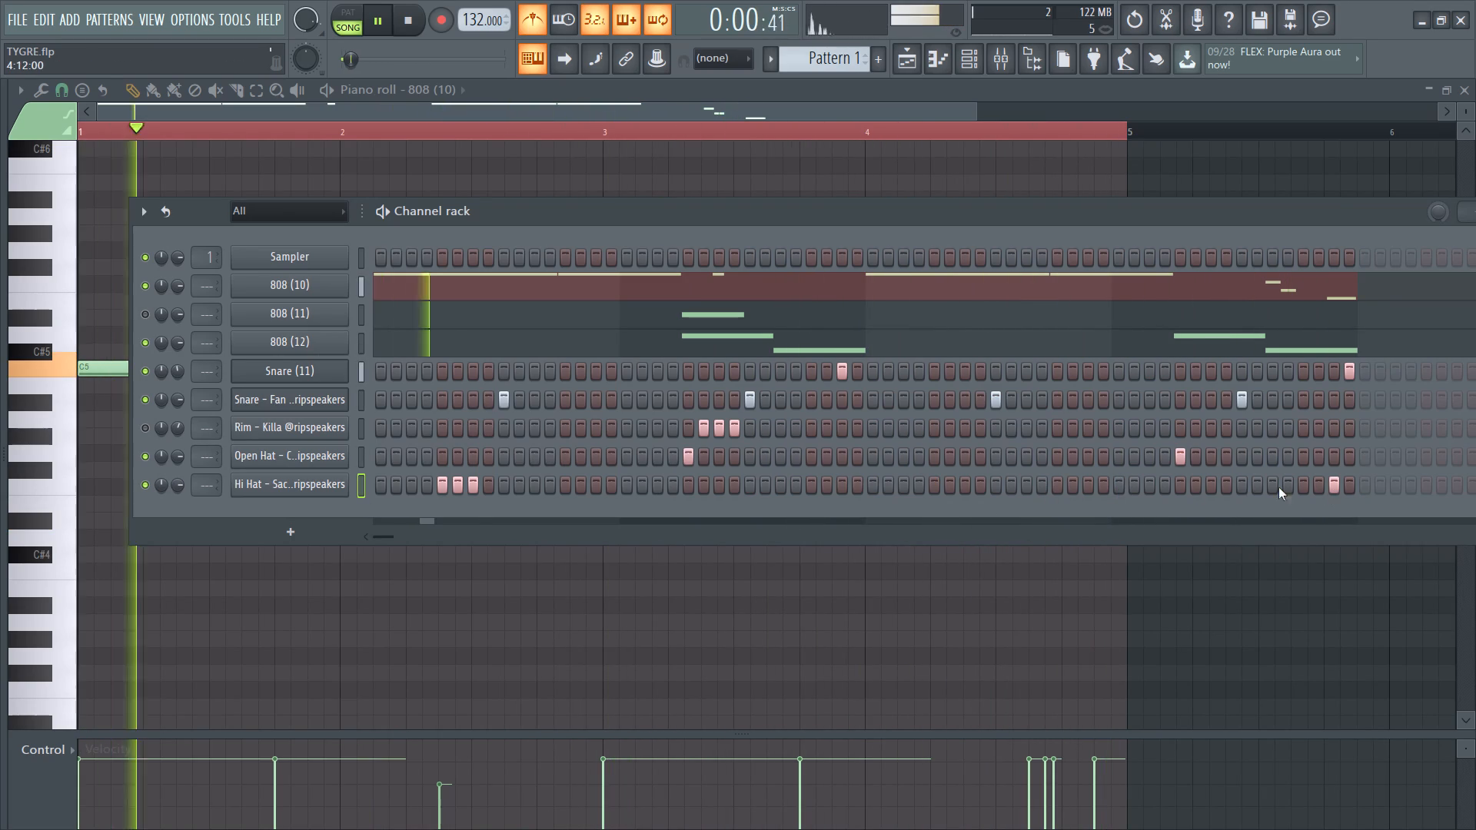
{"action": "key", "text": "space"}
{"action": "key", "text": "space"}
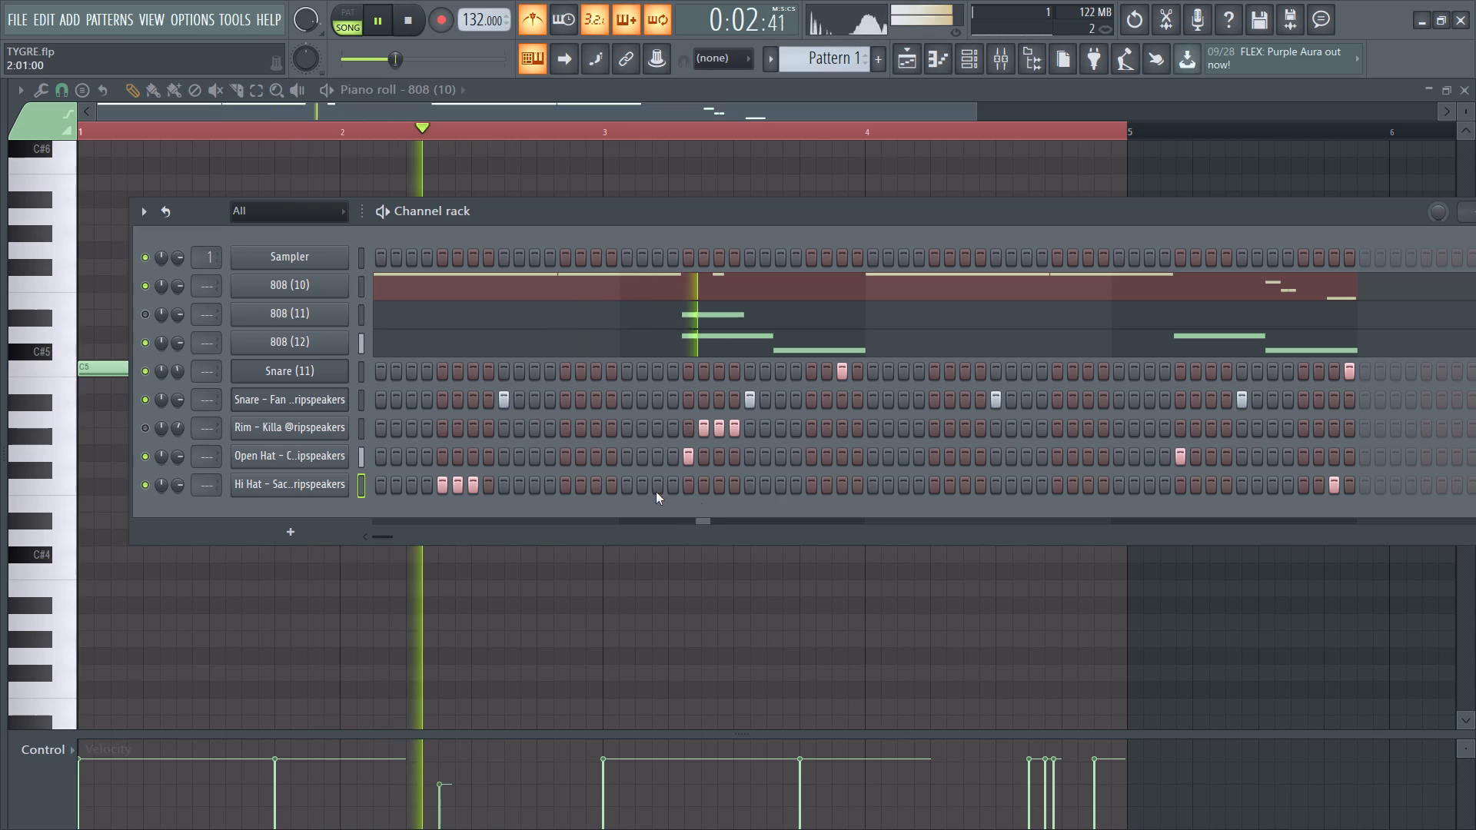
{"action": "left_click_drag", "start_coordinate": [1019, 489], "coordinate": [1033, 487]}
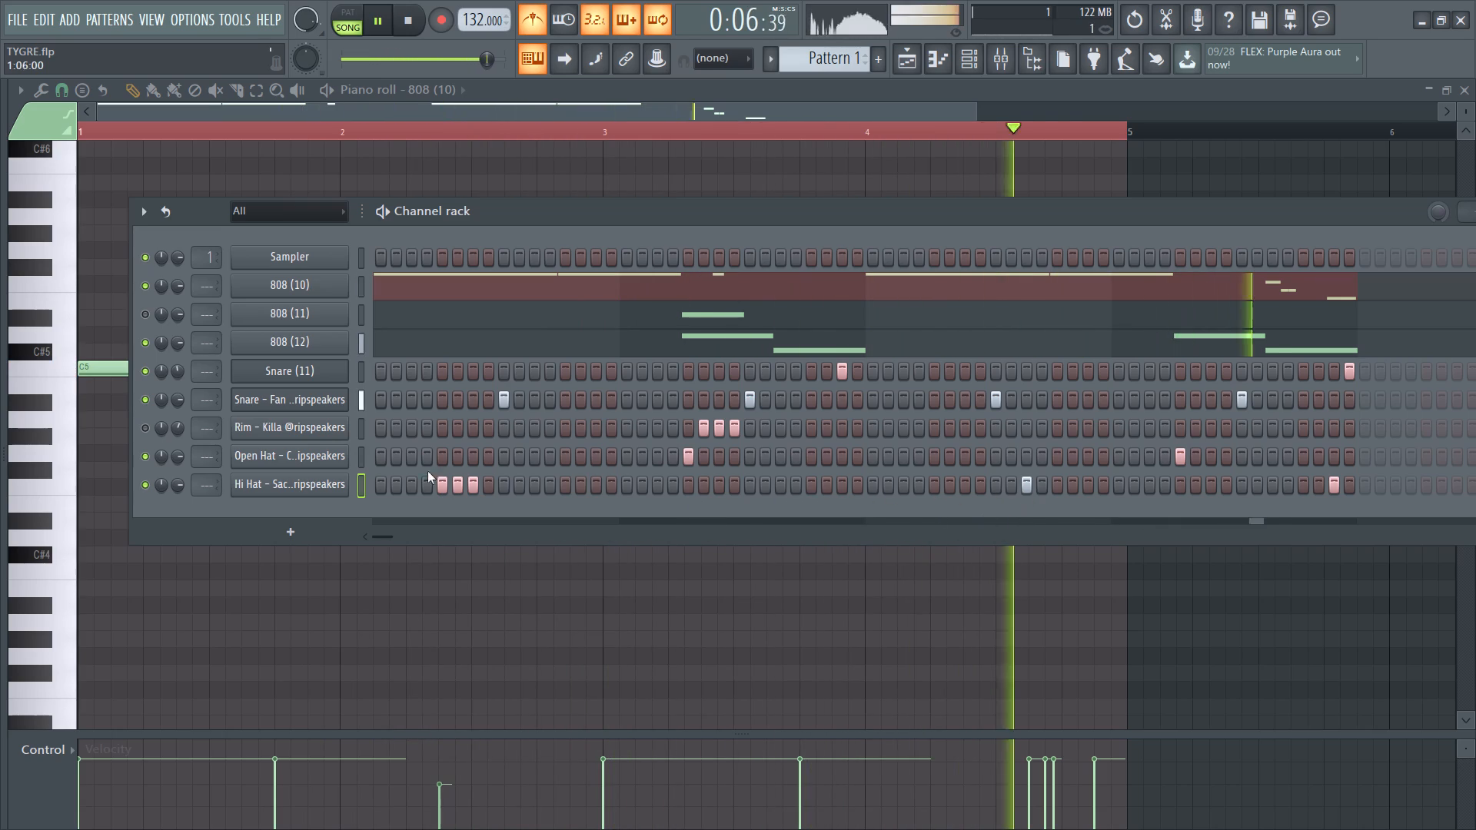
Thin the Hi Hat - Sachee hits in bar 1 to a single one on step 6, checking the variations in playback.
{"action": "right_click_drag", "start_coordinate": [434, 481], "coordinate": [454, 483]}
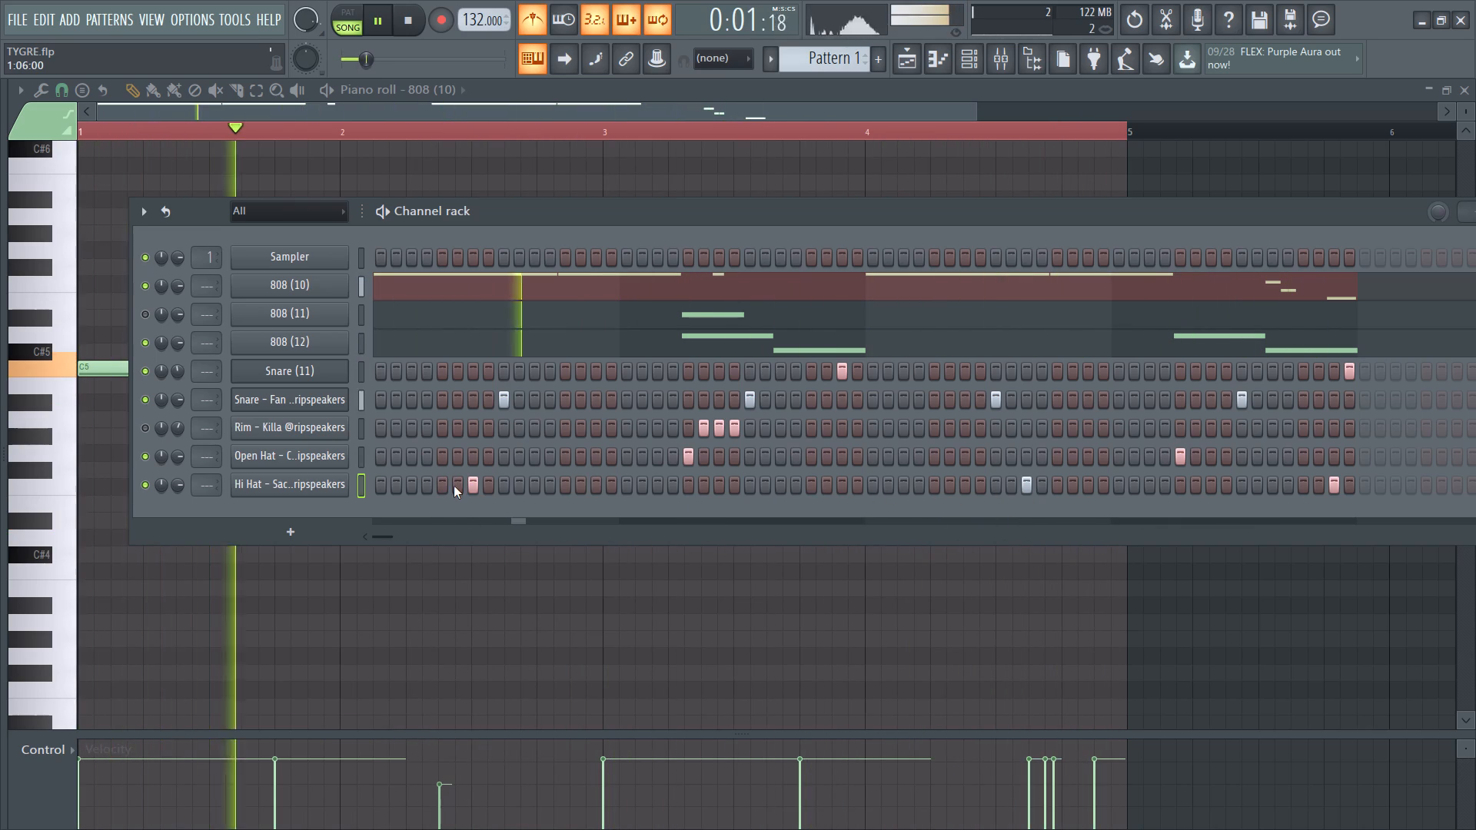
{"action": "key", "text": "space"}
{"action": "key", "text": "space"}
{"action": "left_click", "coordinate": [457, 489]}
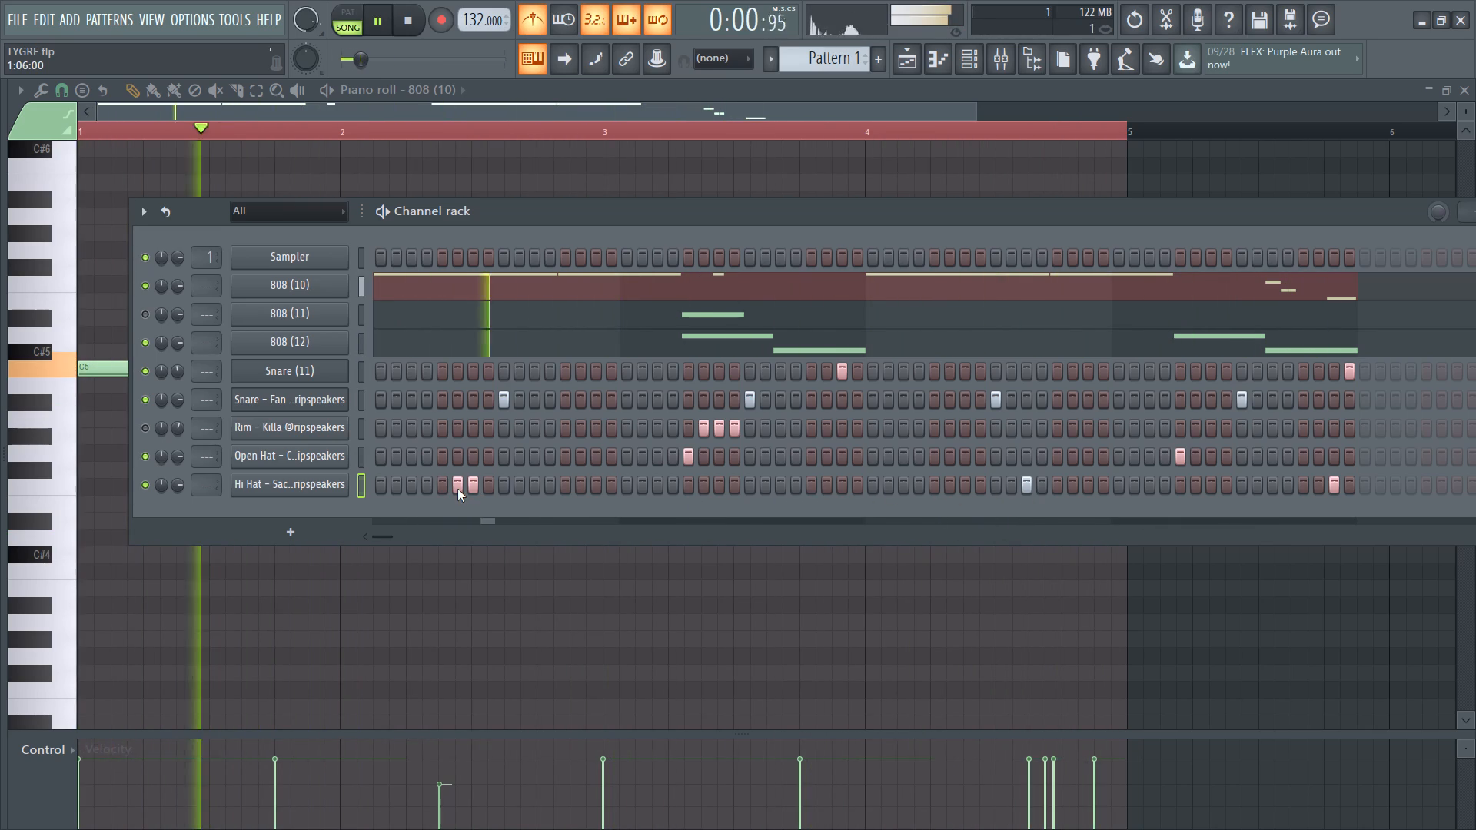
{"action": "right_click", "coordinate": [469, 484]}
{"action": "key", "text": "space"}
{"action": "key", "text": "space"}
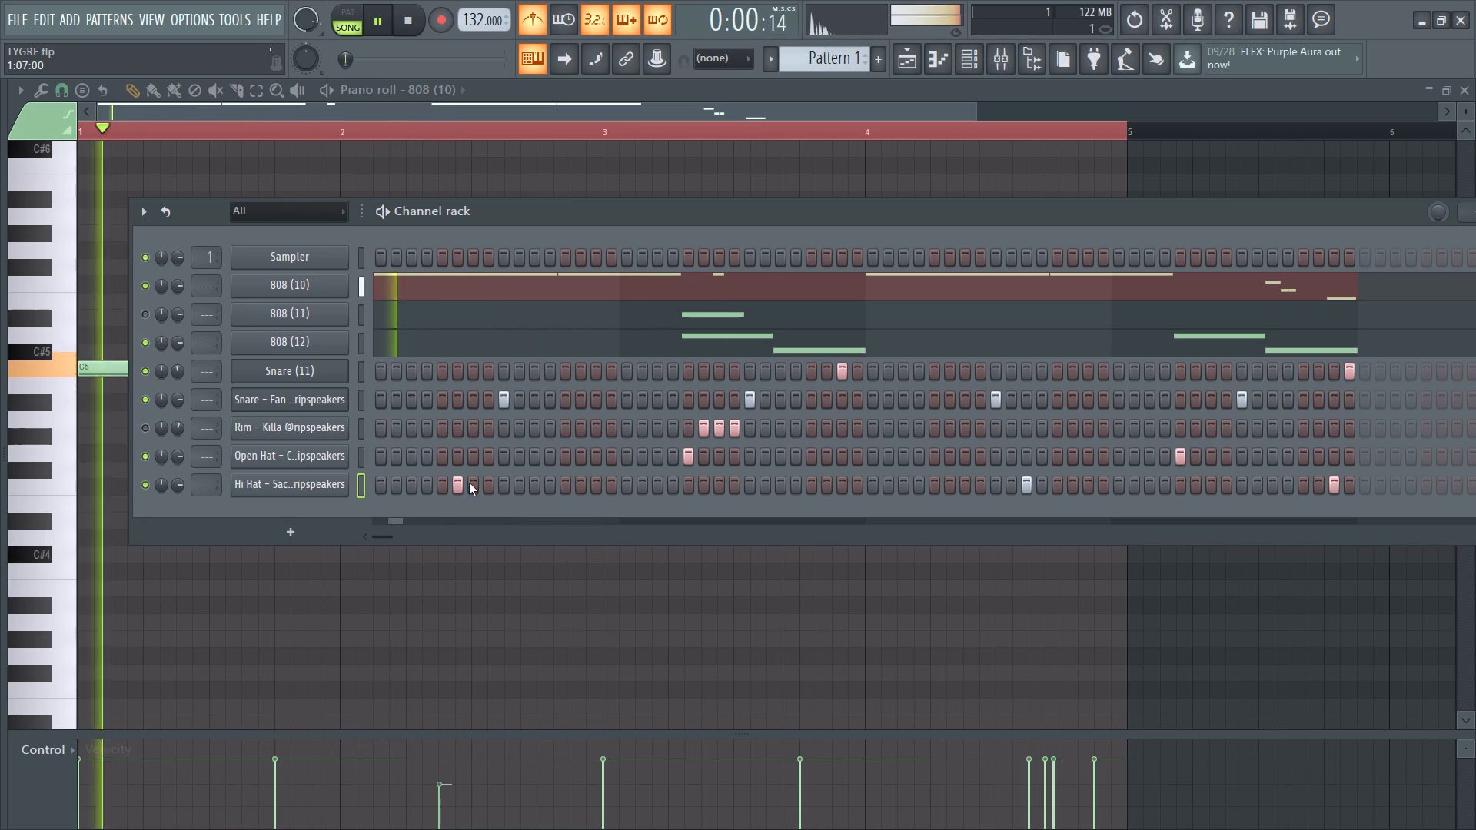
Remove the Hi Hat - Sachee hit from bar 1, trying step 5 before leaving the bar empty, and replay the pattern.
{"action": "right_click", "coordinate": [455, 483]}
{"action": "key", "text": "space"}
{"action": "key", "text": "space"}
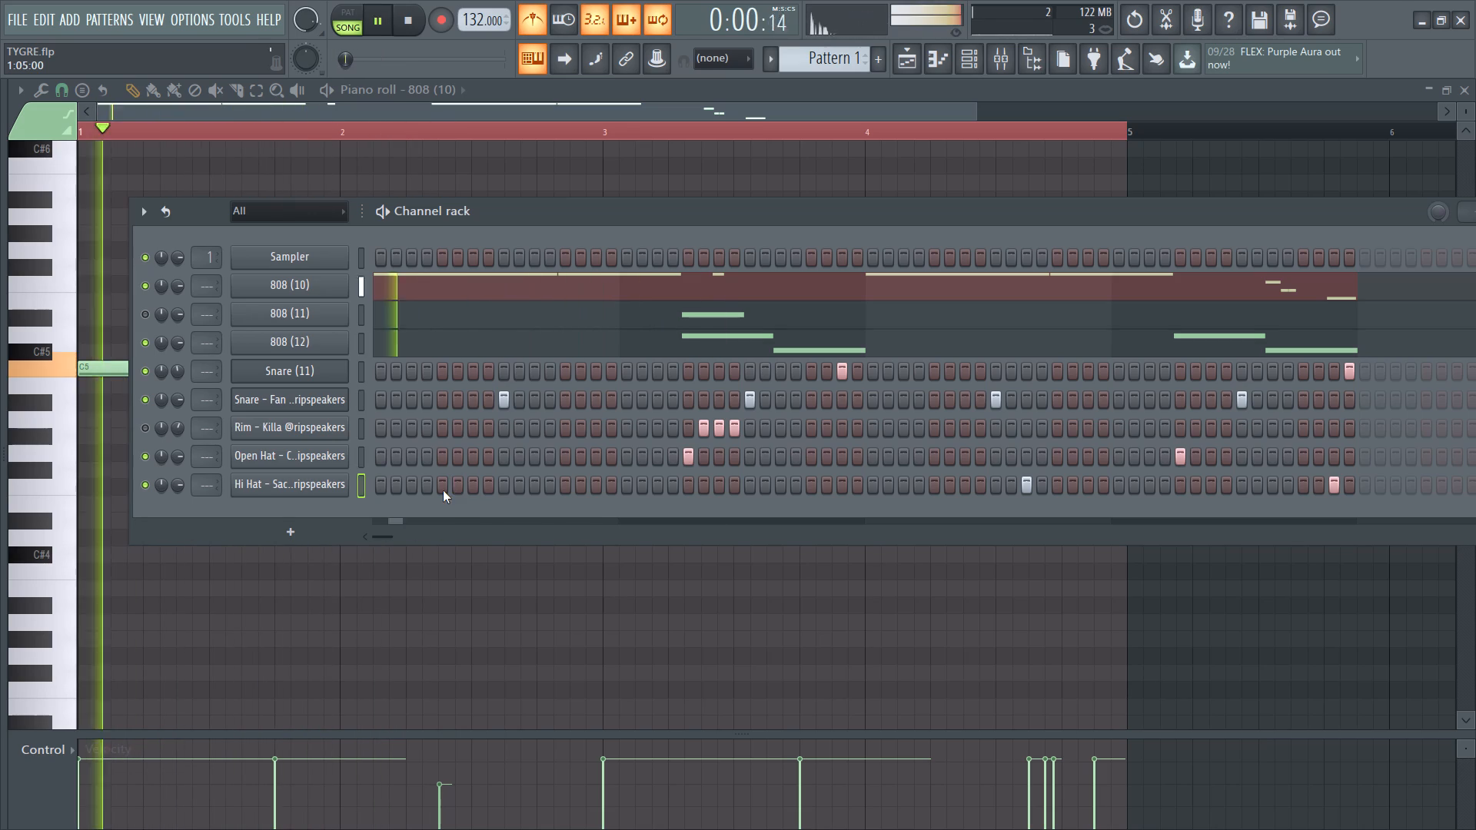
{"action": "left_click", "coordinate": [443, 490]}
{"action": "right_click", "coordinate": [444, 484]}
{"action": "key", "text": "space"}
{"action": "key", "text": "space"}
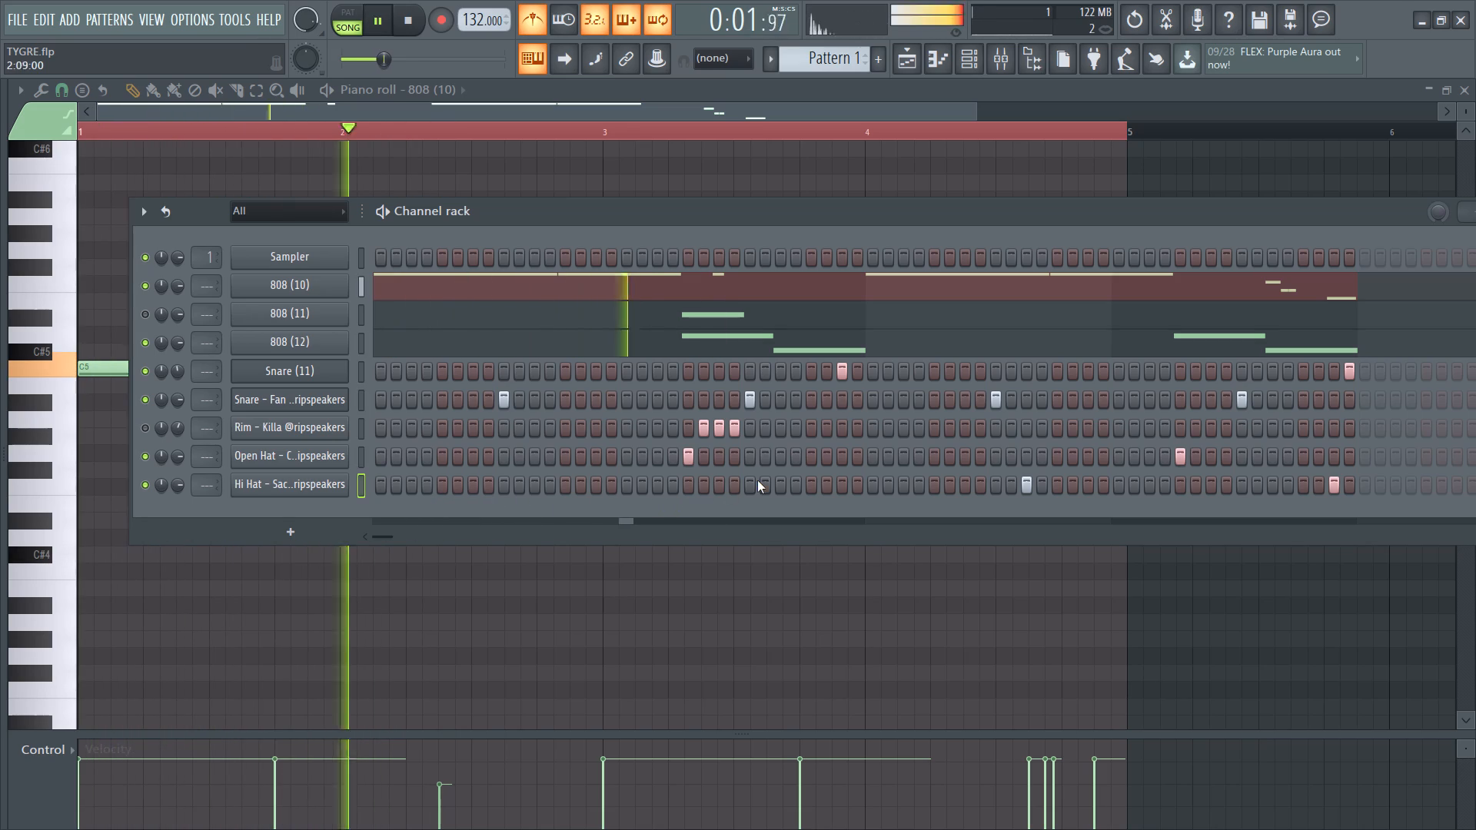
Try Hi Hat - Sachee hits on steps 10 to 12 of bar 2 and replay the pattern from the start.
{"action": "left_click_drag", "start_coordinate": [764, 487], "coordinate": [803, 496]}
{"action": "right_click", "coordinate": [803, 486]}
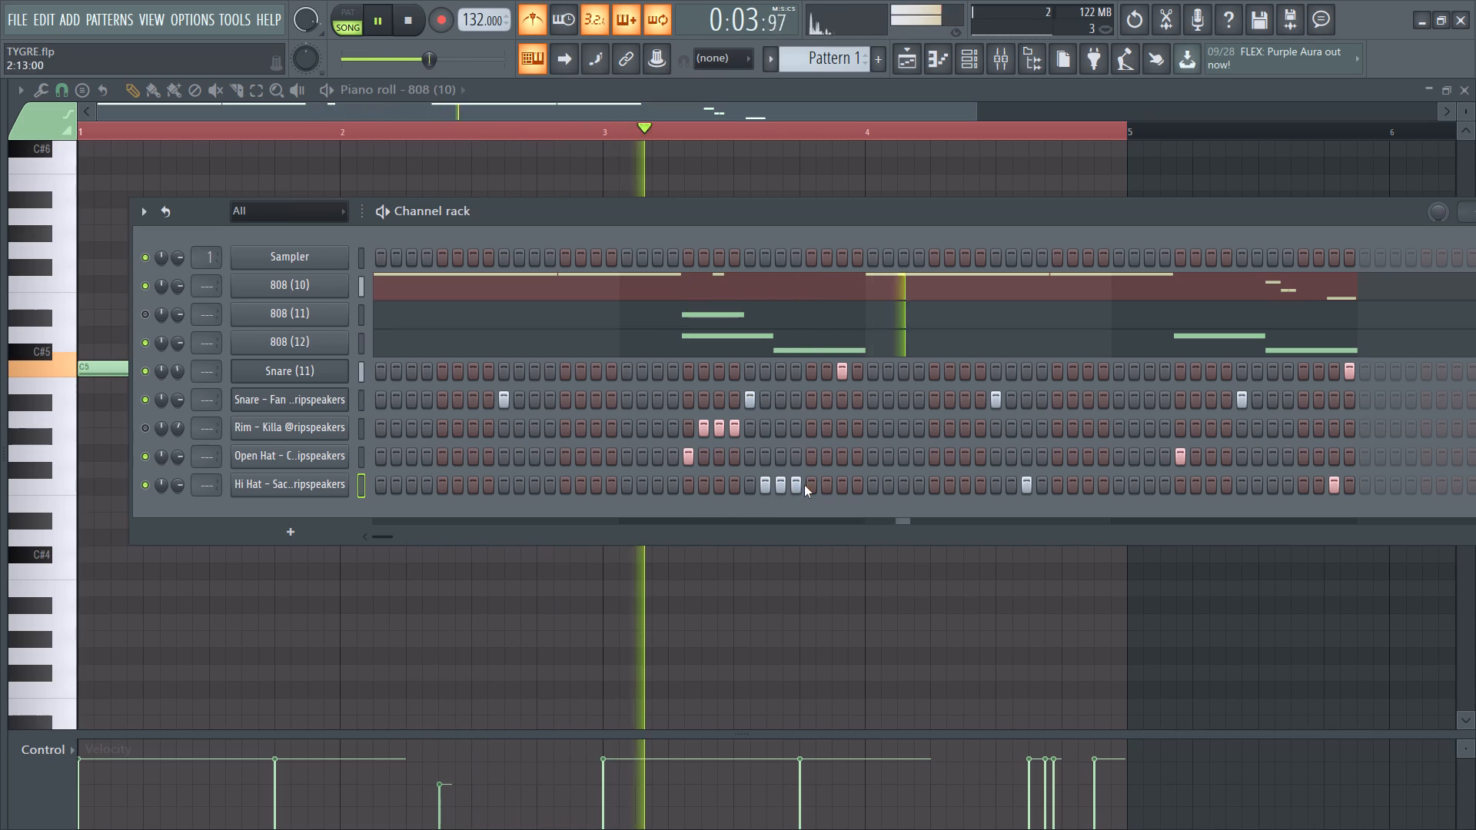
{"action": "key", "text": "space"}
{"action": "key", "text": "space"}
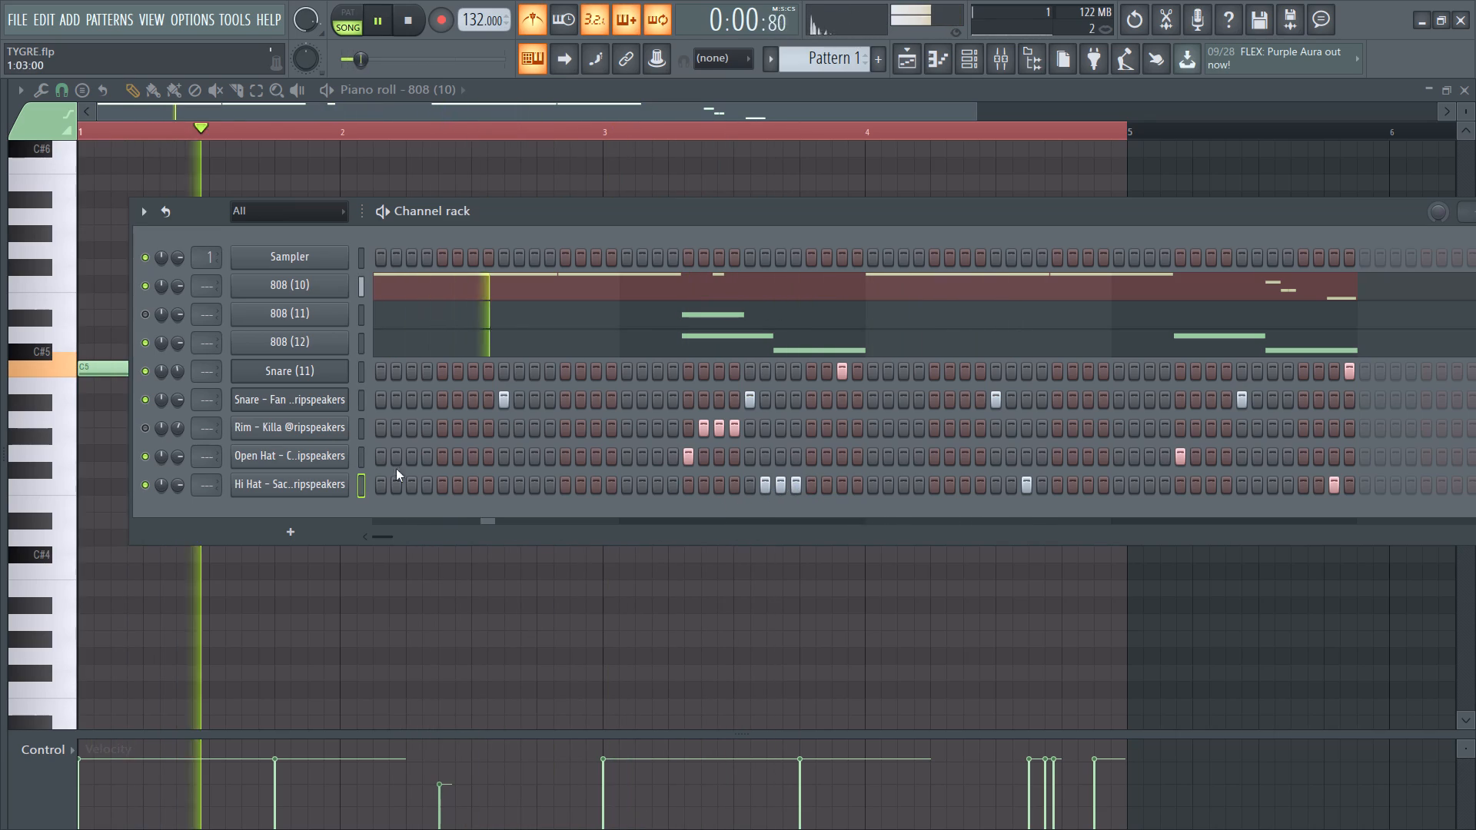
Lower the channel volume of Hi Hat - Sachee slightly in its sampler settings and return to the channel rack.
{"action": "left_click", "coordinate": [306, 487]}
{"action": "left_click_drag", "start_coordinate": [601, 369], "coordinate": [598, 381]}
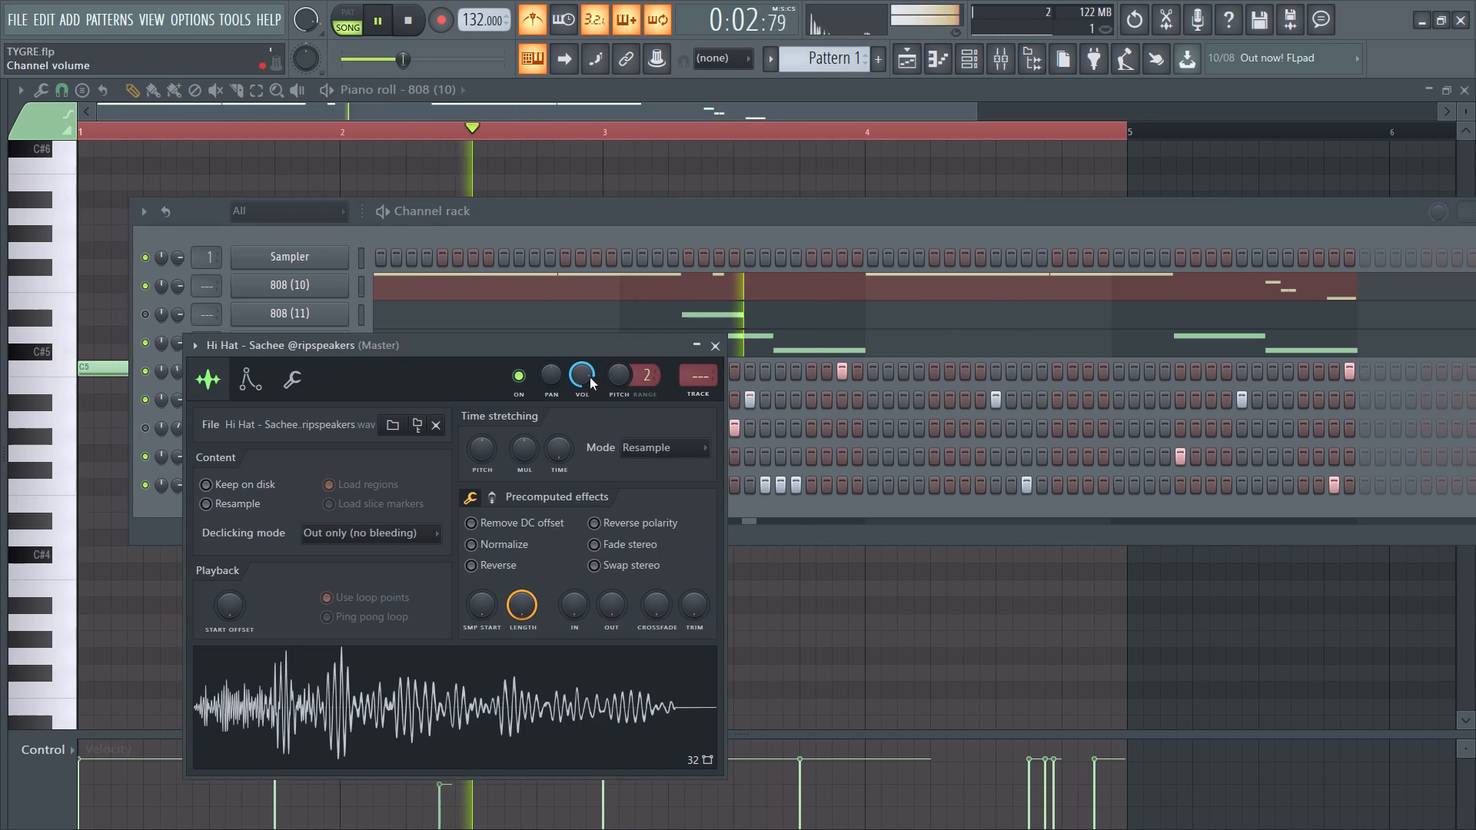
{"action": "left_click", "coordinate": [589, 378]}
{"action": "left_click", "coordinate": [718, 351]}
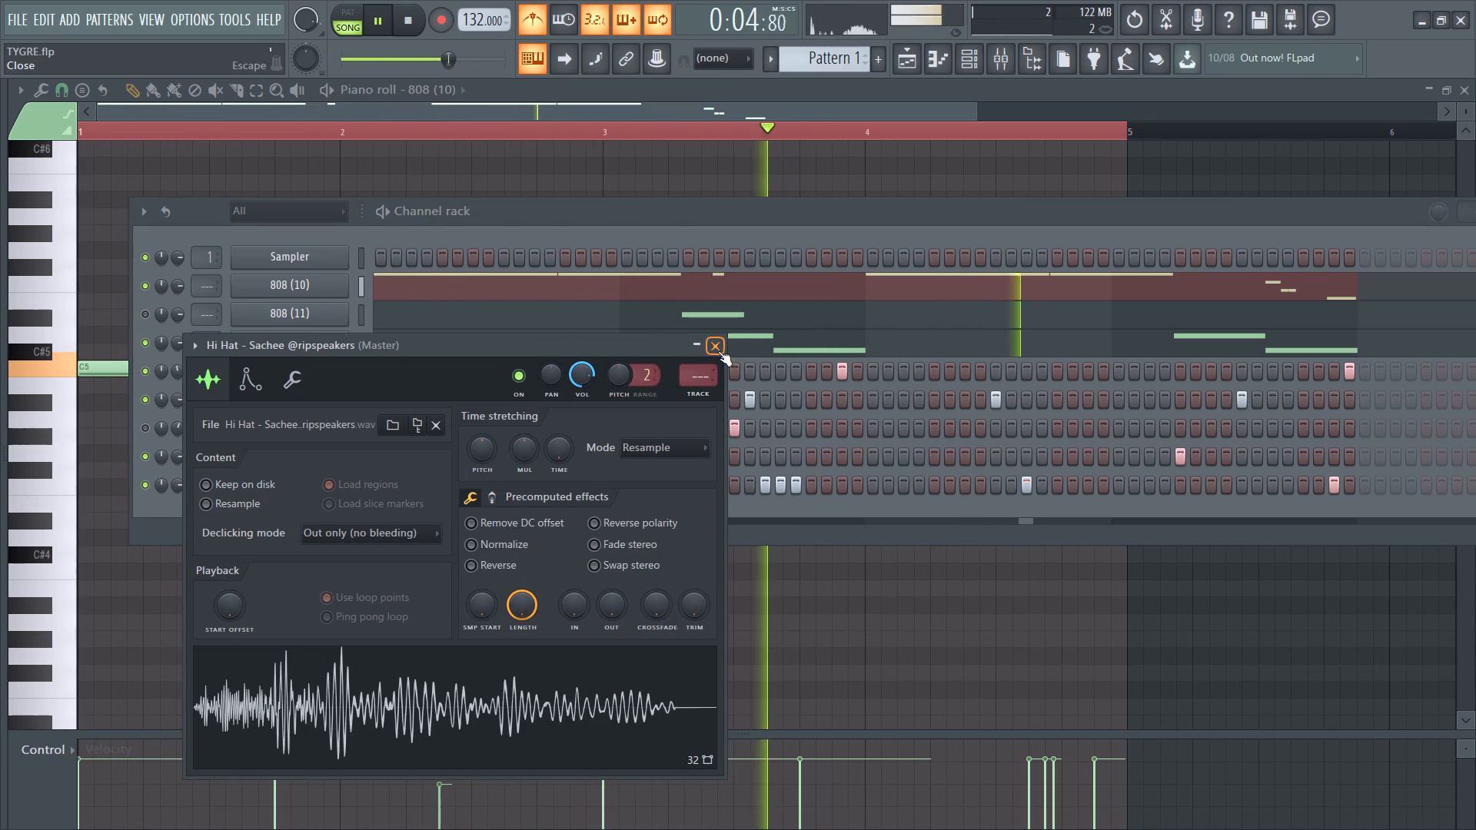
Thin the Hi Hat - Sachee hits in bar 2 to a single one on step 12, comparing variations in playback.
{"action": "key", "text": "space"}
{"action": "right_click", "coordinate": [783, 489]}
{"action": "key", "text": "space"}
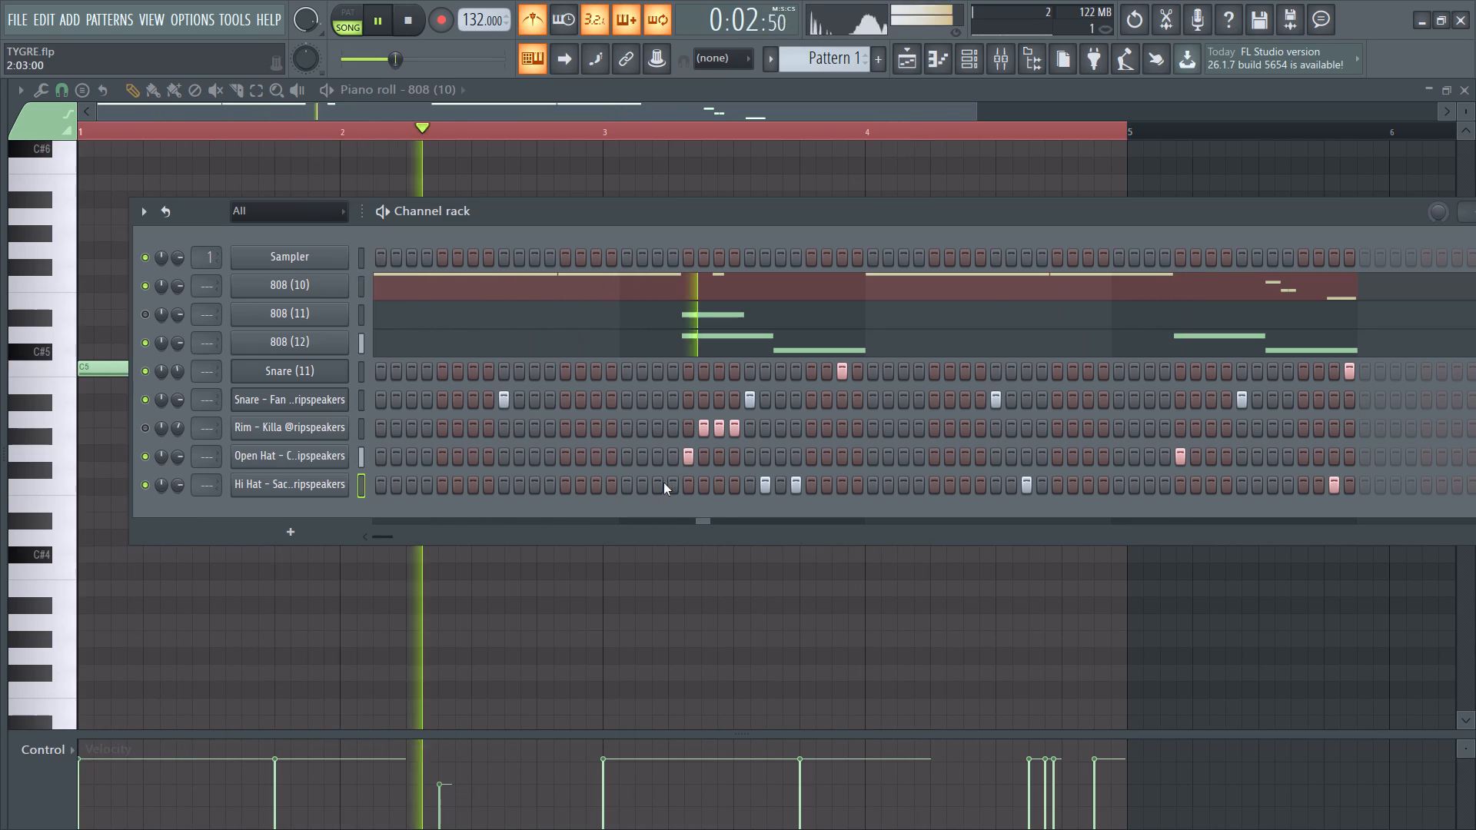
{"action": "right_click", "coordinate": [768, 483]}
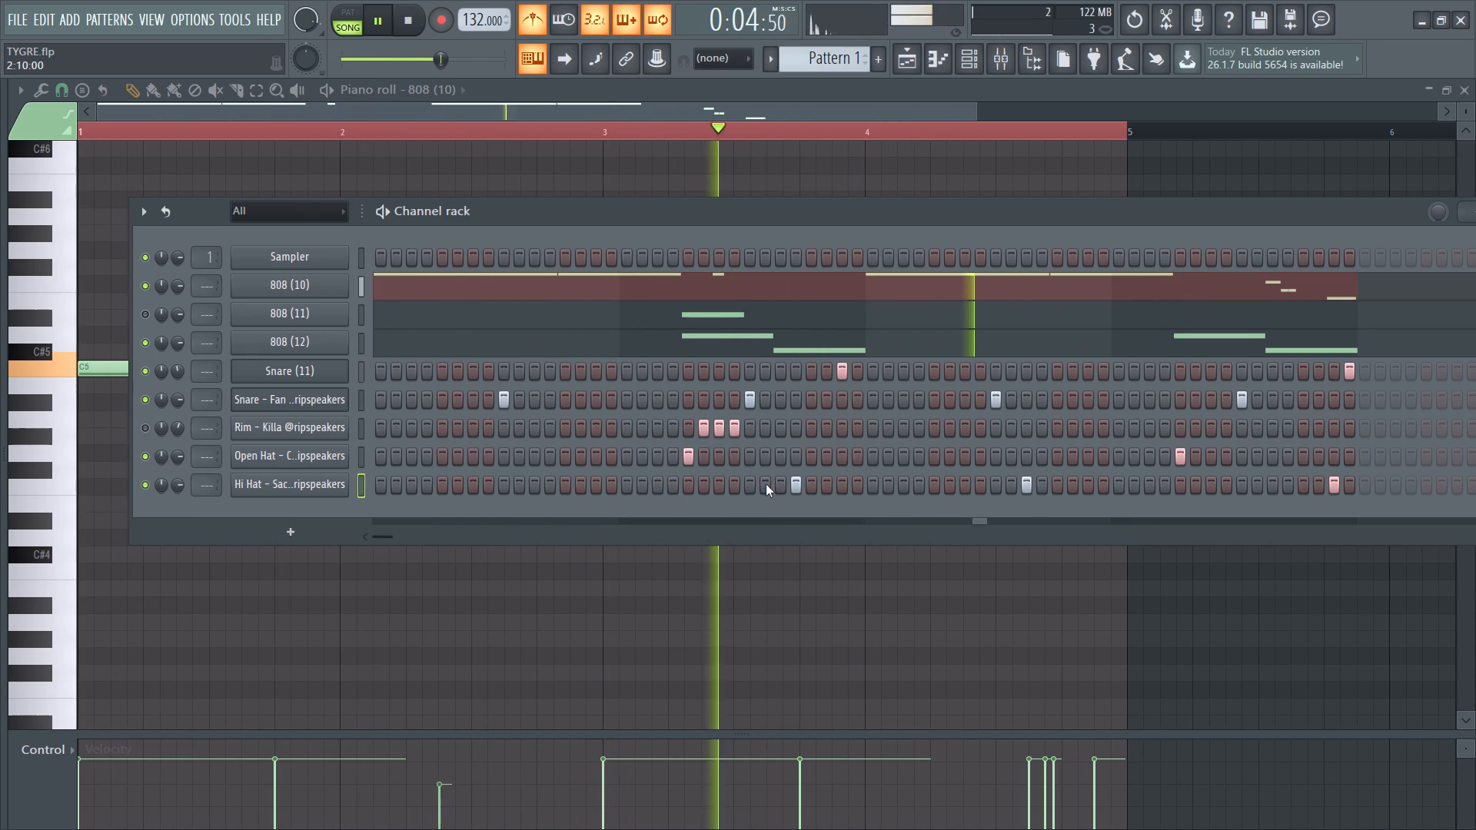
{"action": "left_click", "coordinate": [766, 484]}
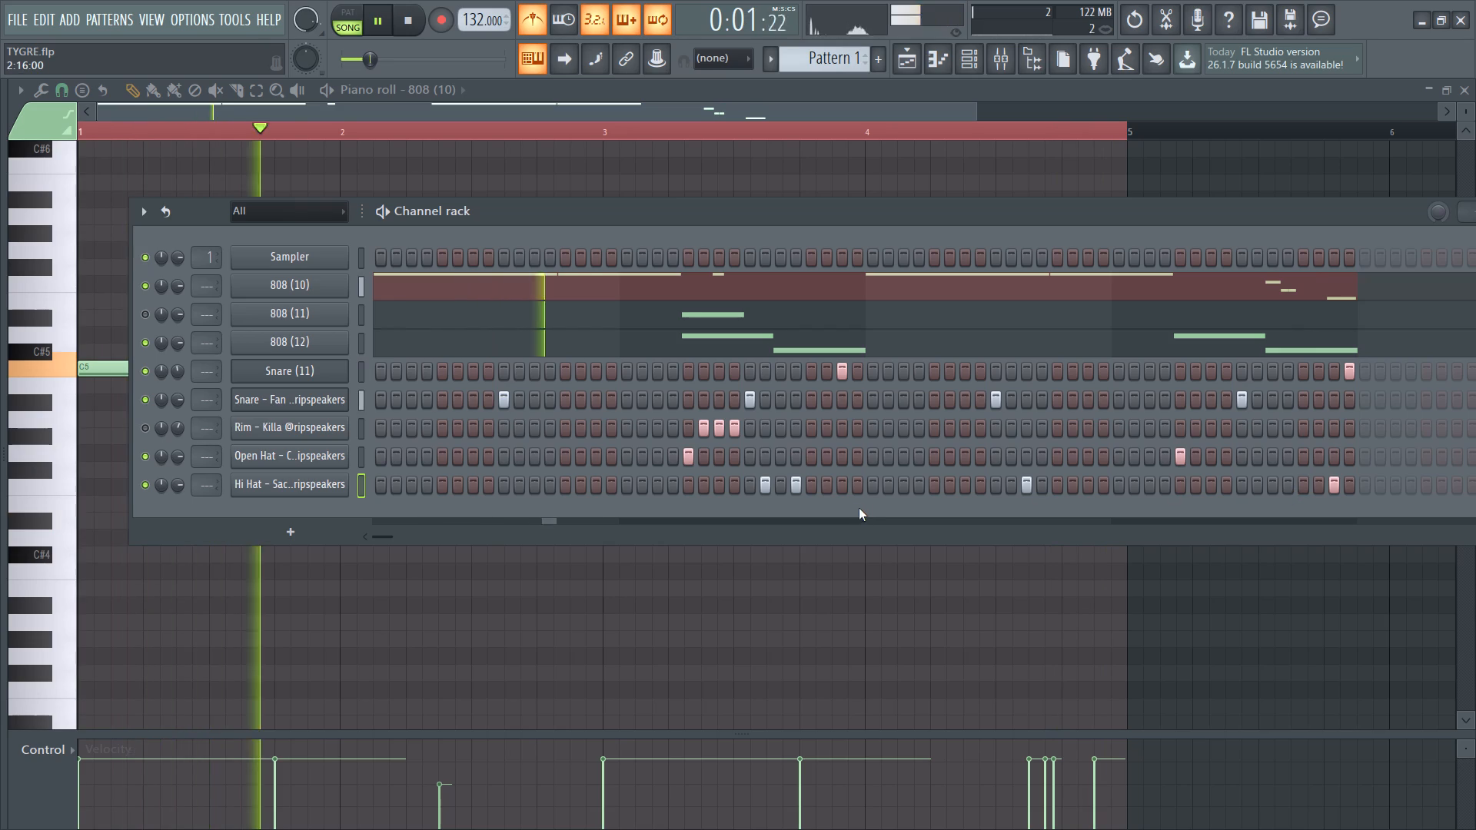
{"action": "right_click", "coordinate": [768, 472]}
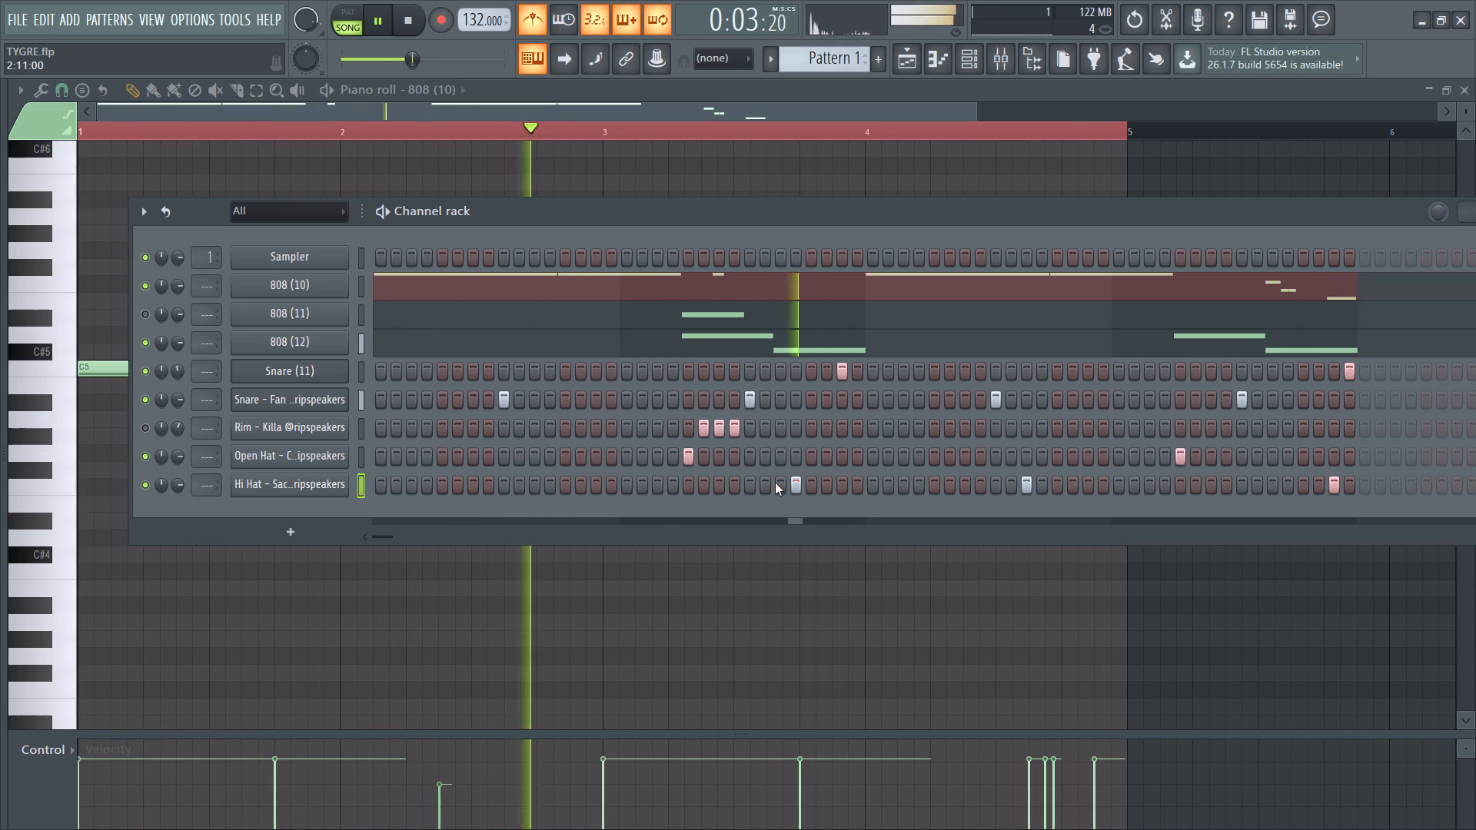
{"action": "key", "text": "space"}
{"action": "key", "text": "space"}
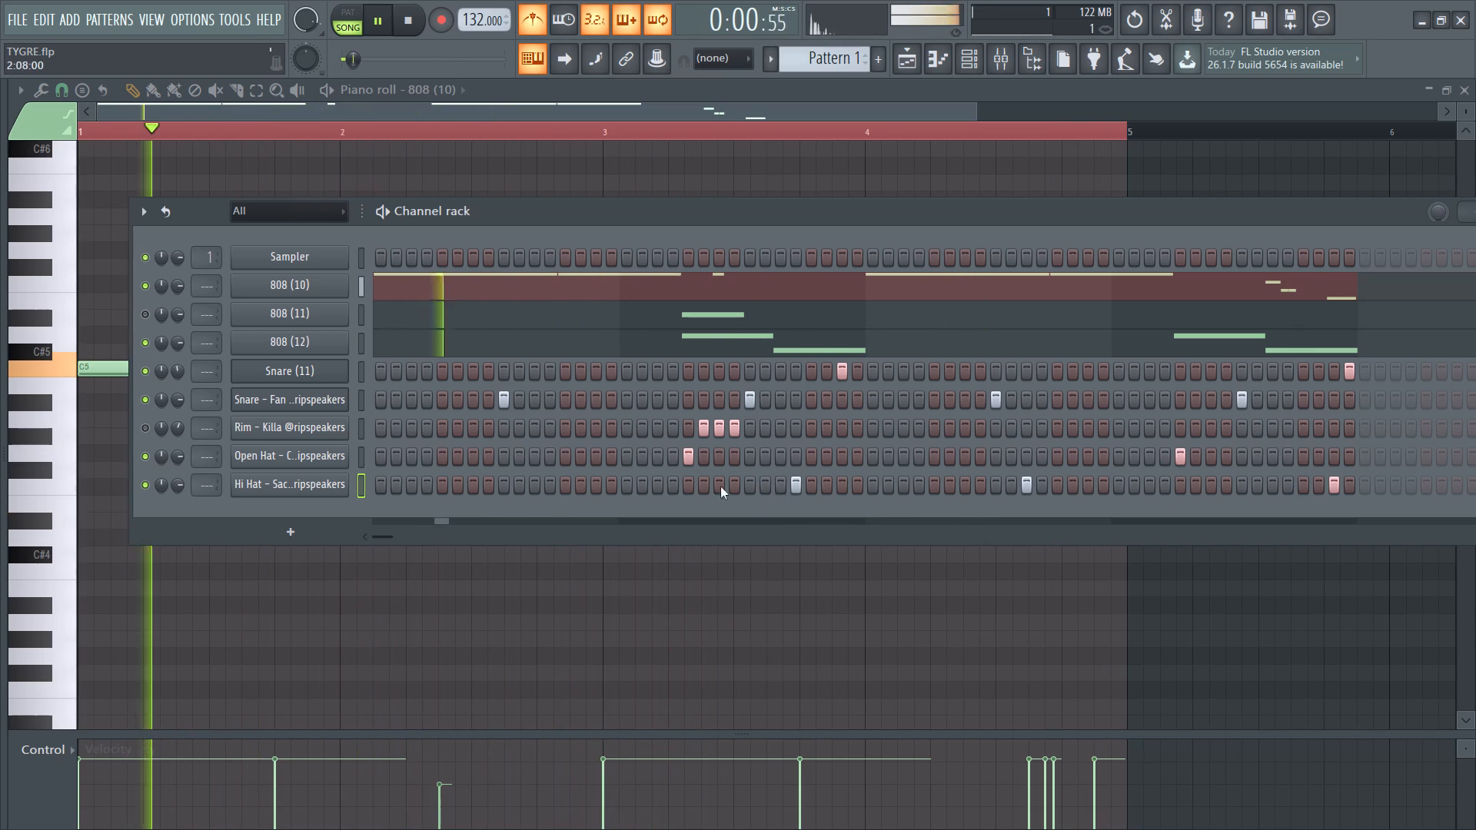
Replace the bar 2 Hi Hat - Sachee hit with one on step 3, and add hits on steps 12 and 13 of bar 4.
{"action": "left_click", "coordinate": [653, 490]}
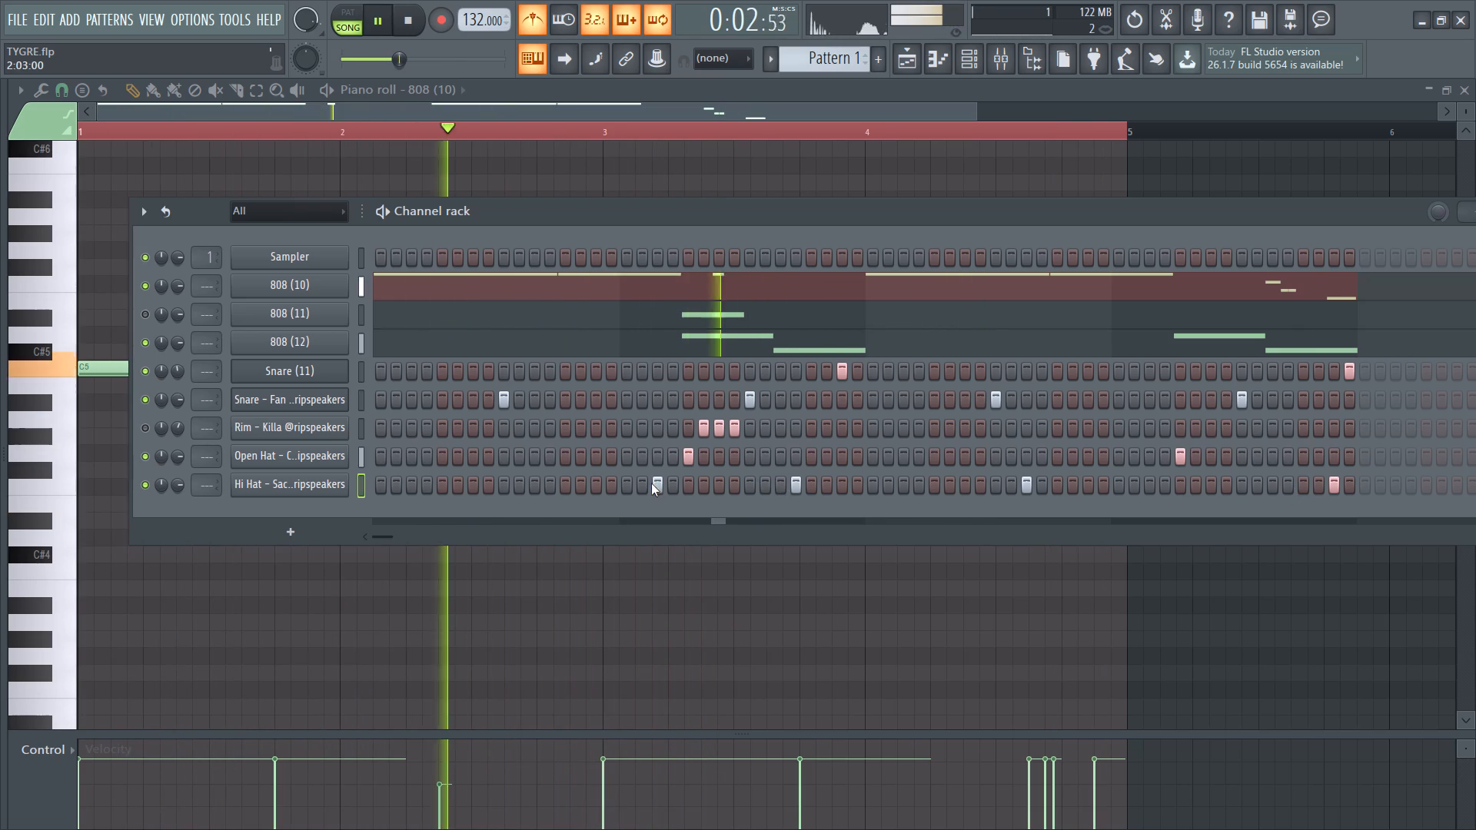
{"action": "right_click", "coordinate": [799, 483]}
{"action": "key", "text": "space"}
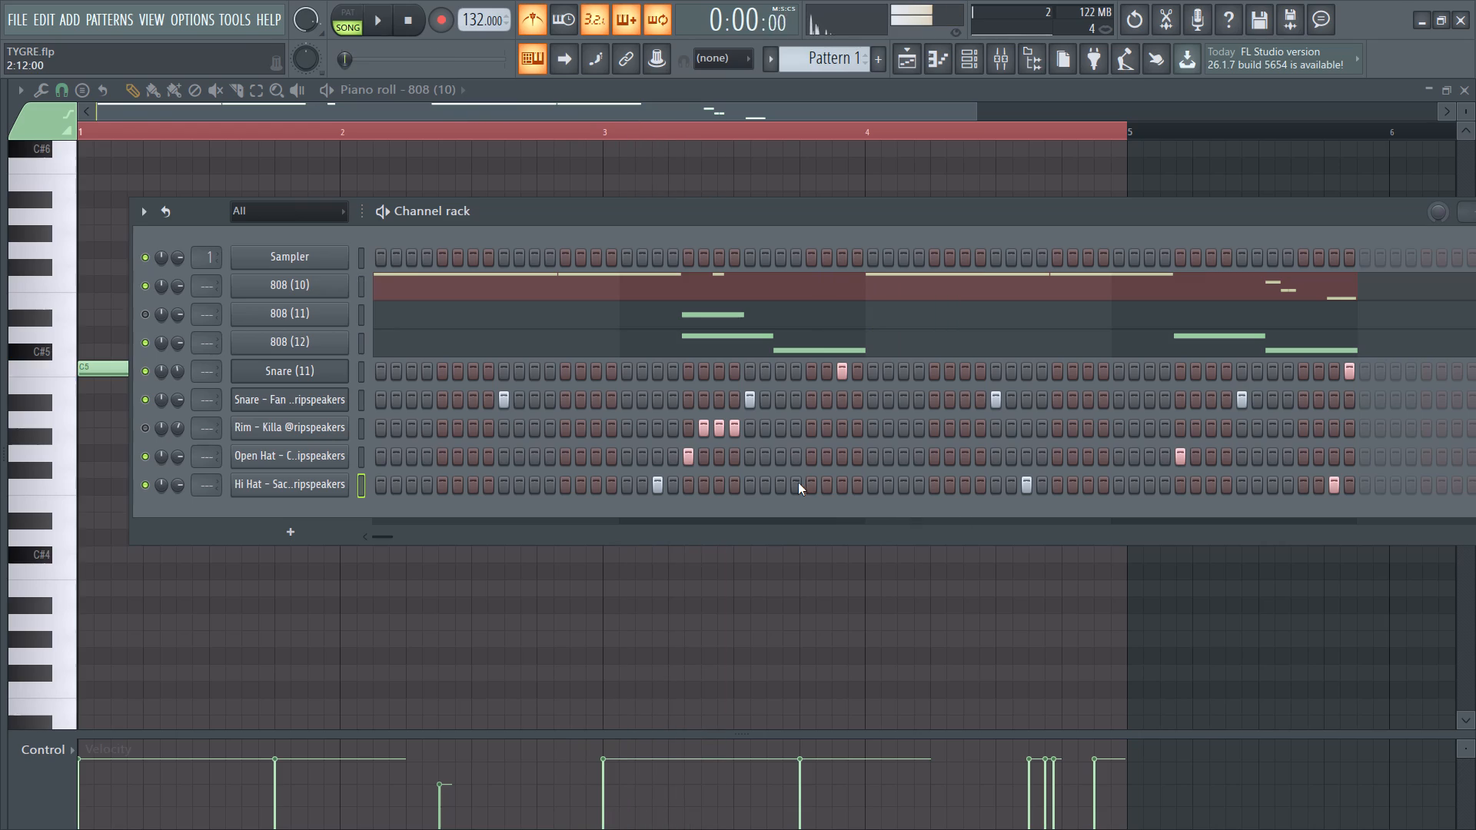
{"action": "key", "text": "space"}
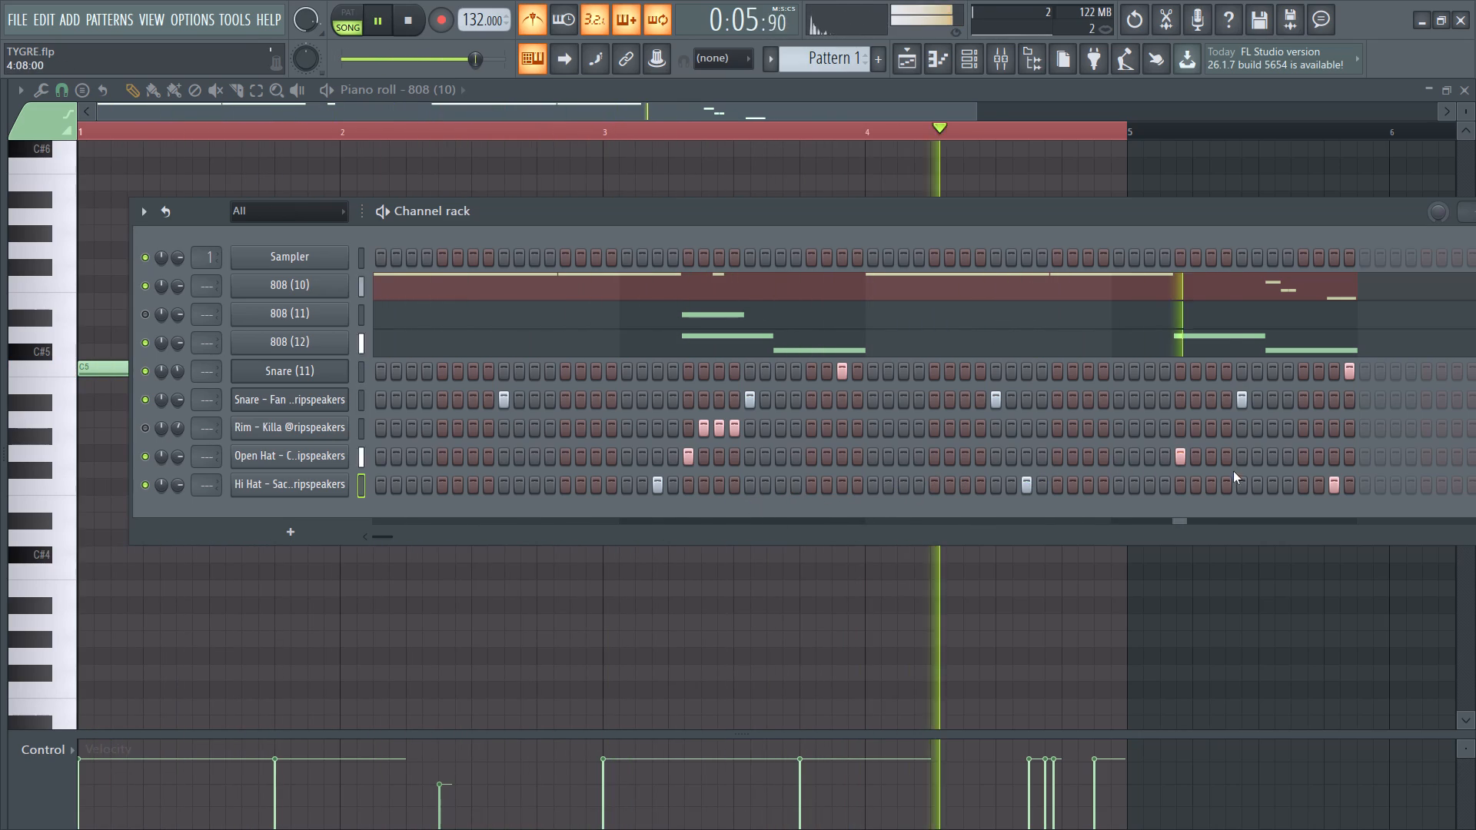
{"action": "left_click_drag", "start_coordinate": [1281, 490], "coordinate": [1295, 490]}
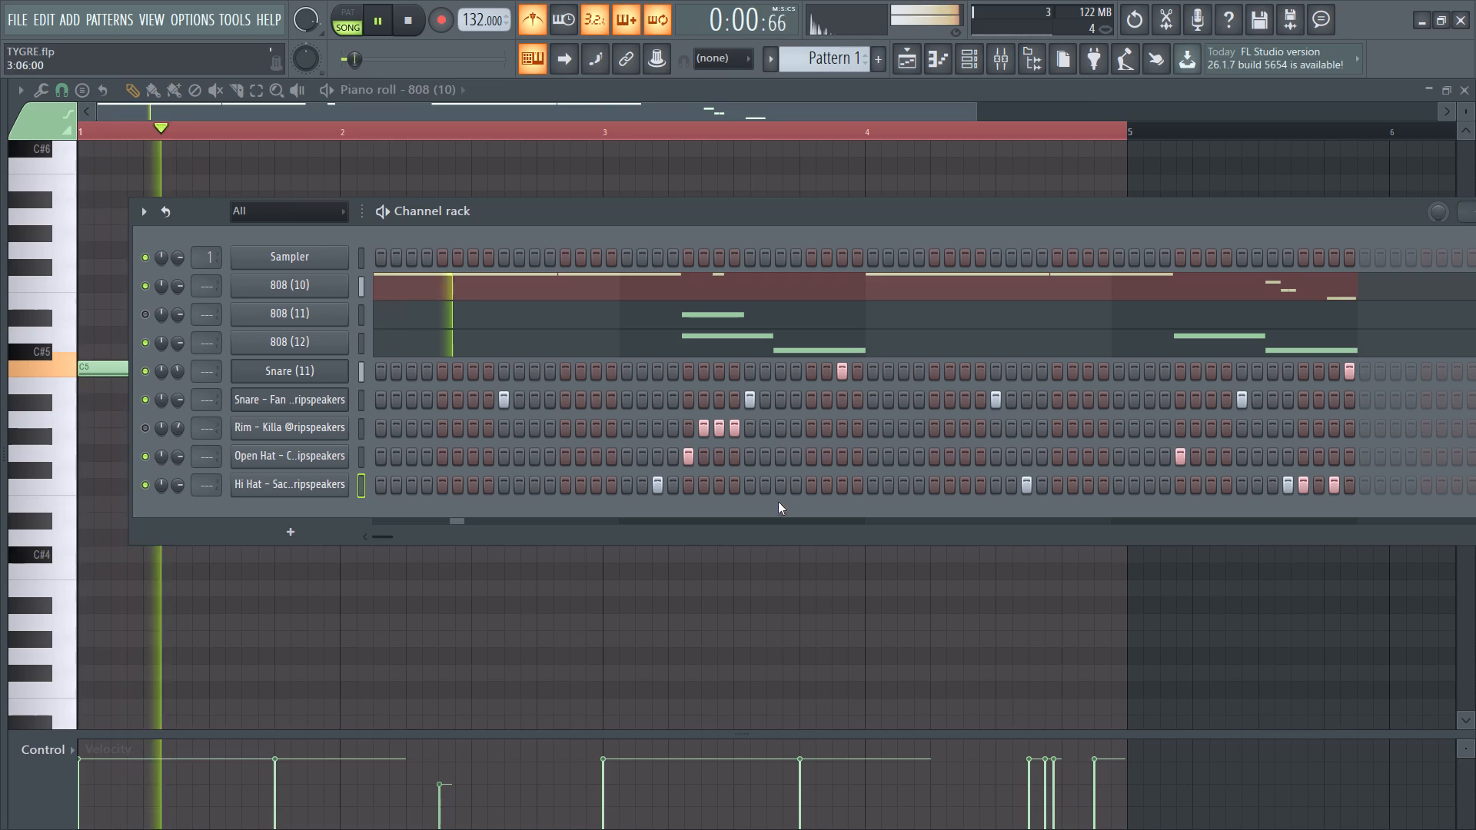
Preview the Savage, Pop, Mirror and Max hi hat samples against the playing beat.
{"action": "left_click", "coordinate": [142, 651]}
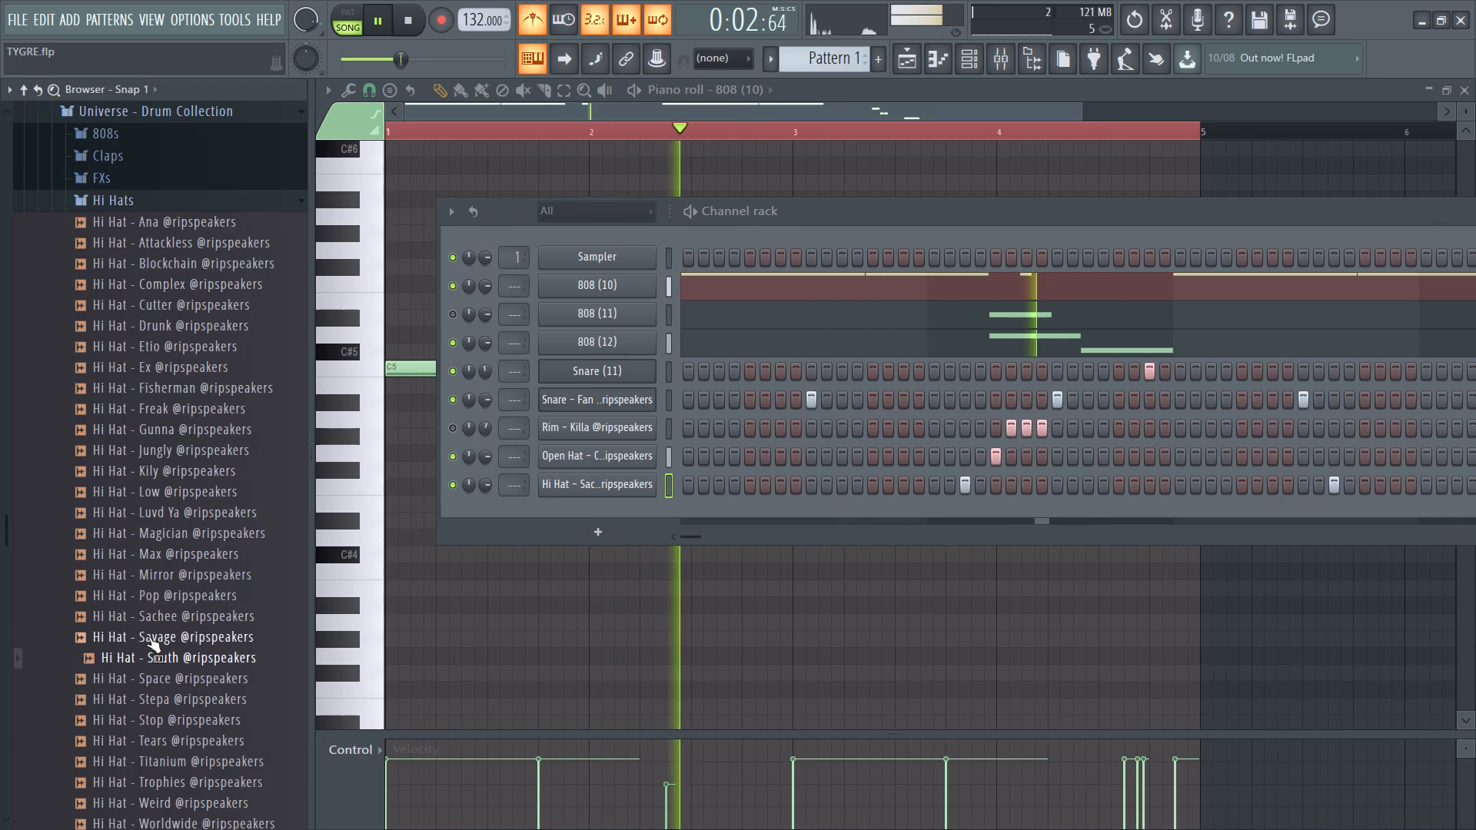
{"action": "left_click", "coordinate": [148, 636]}
{"action": "double_click", "coordinate": [158, 636]}
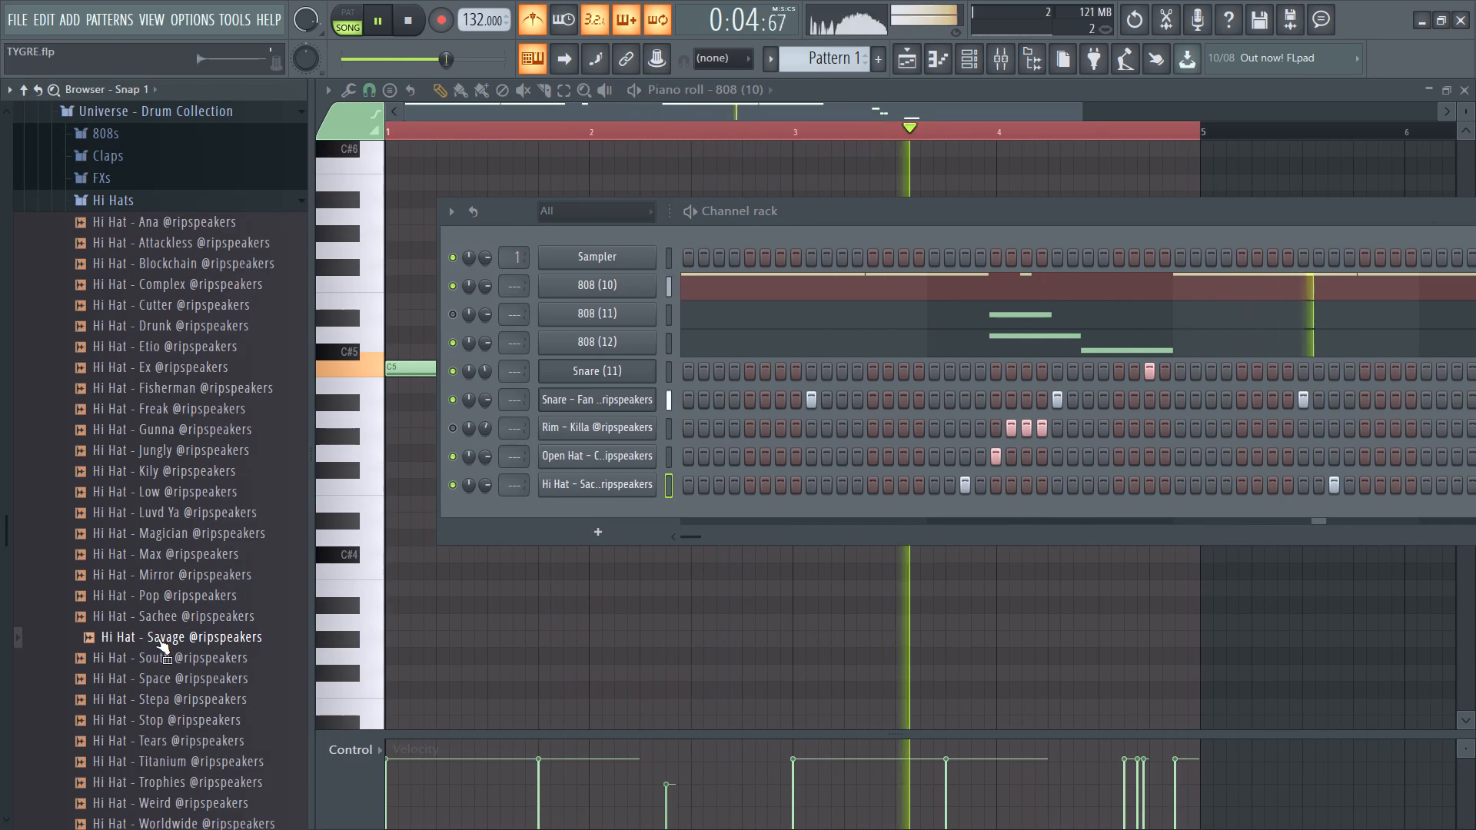
{"action": "double_click", "coordinate": [158, 596]}
{"action": "left_click", "coordinate": [155, 568]}
{"action": "left_click", "coordinate": [165, 549]}
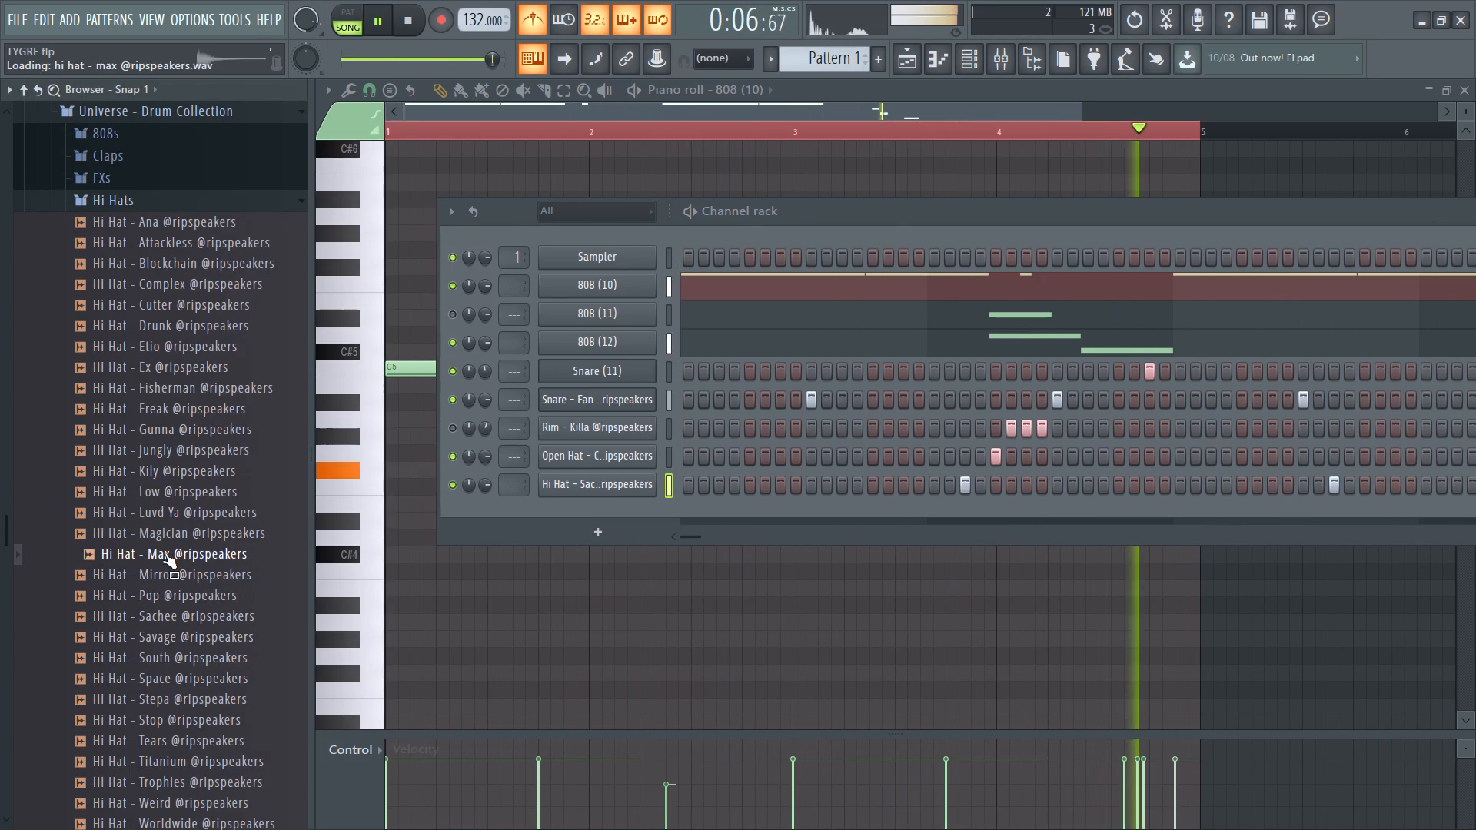
{"action": "left_click", "coordinate": [164, 570]}
{"action": "left_click", "coordinate": [163, 579]}
{"action": "left_click", "coordinate": [165, 601]}
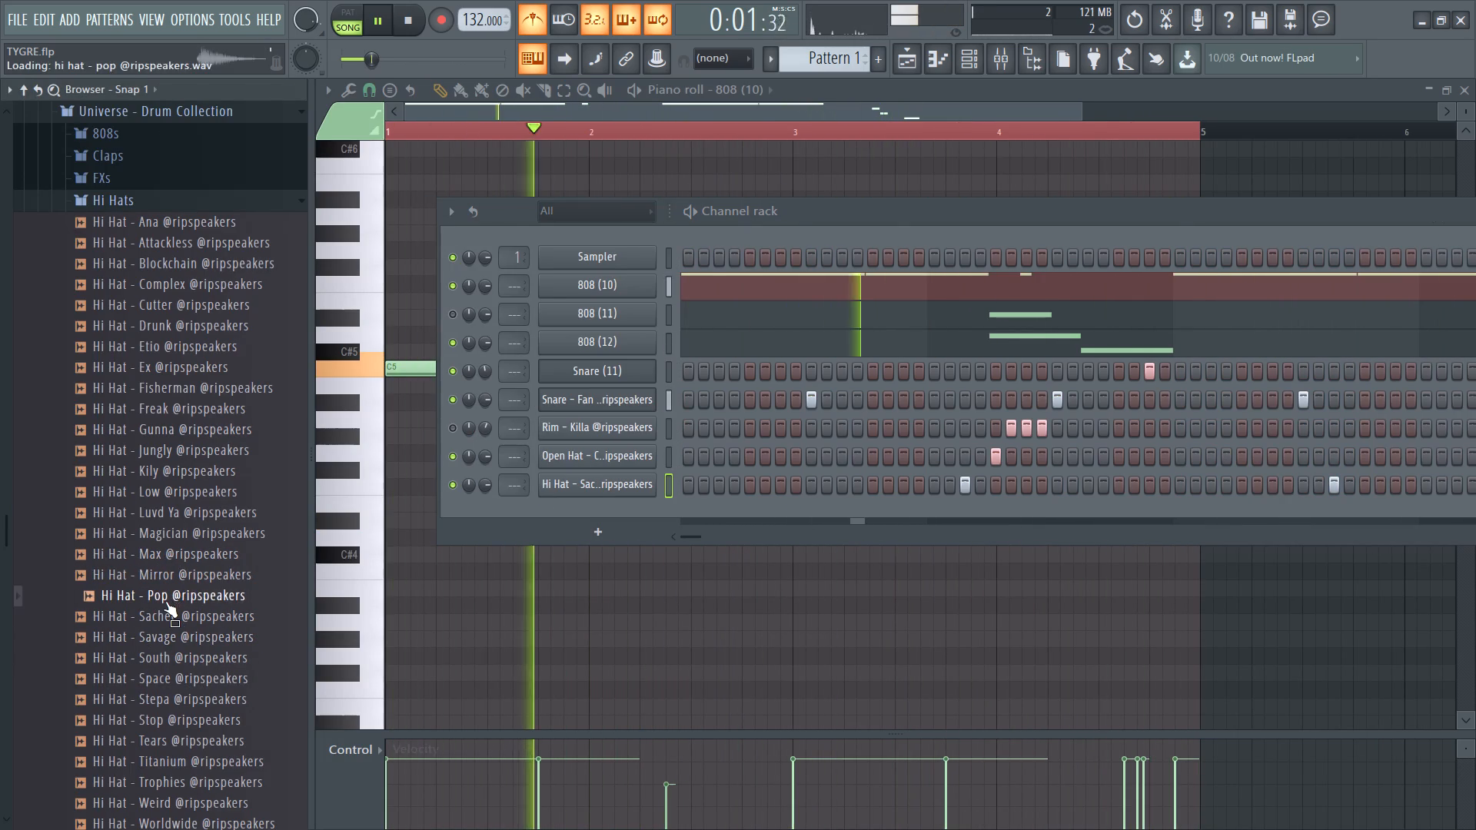
Set Hi Hat - Sachee to Stretch mode, shift its time-stretching pitch and bring its channel volume to about 60%.
{"action": "left_click", "coordinate": [328, 488]}
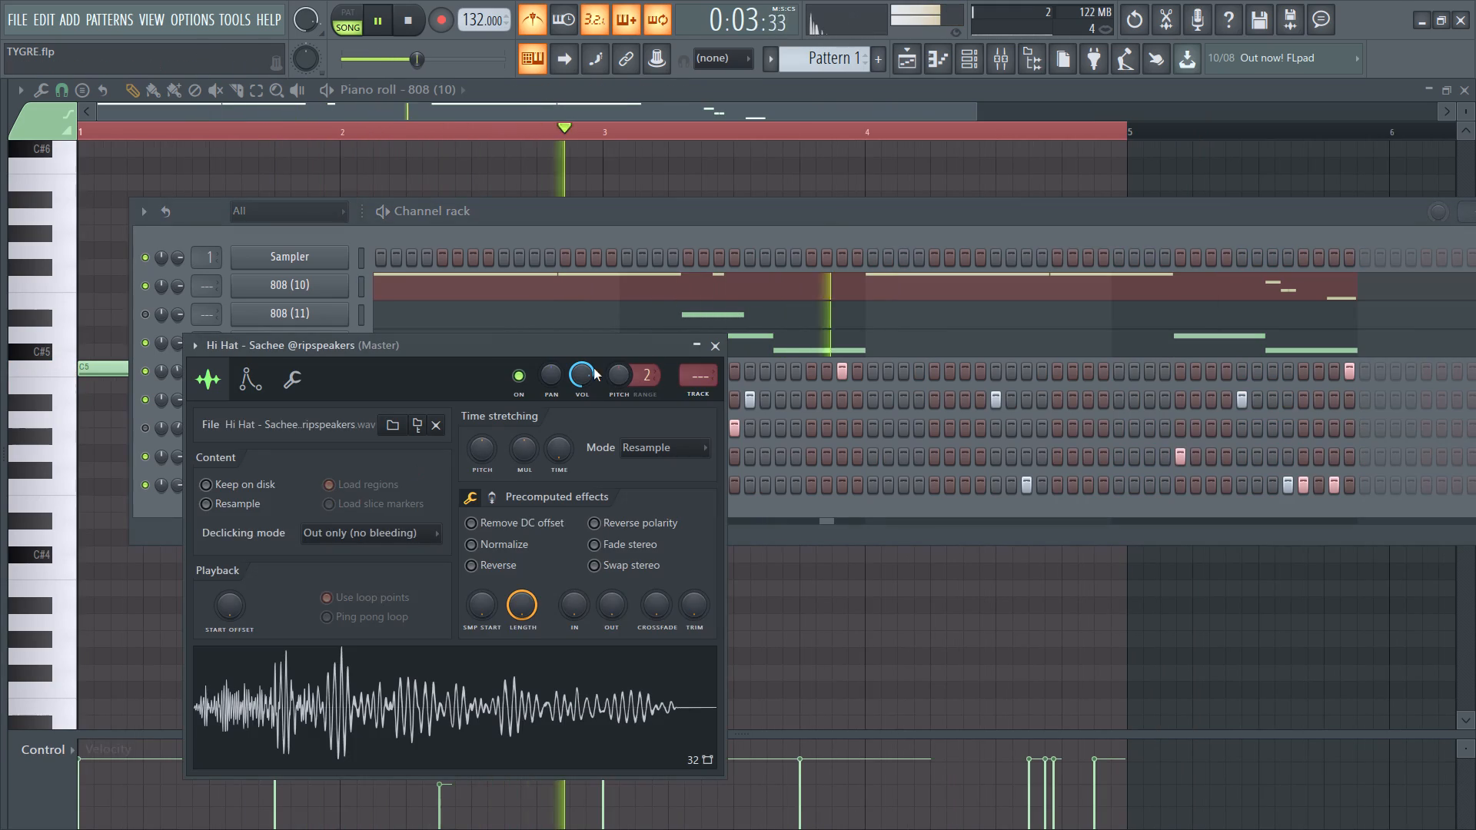
{"action": "left_click_drag", "start_coordinate": [589, 370], "coordinate": [569, 427]}
{"action": "left_click", "coordinate": [679, 444]}
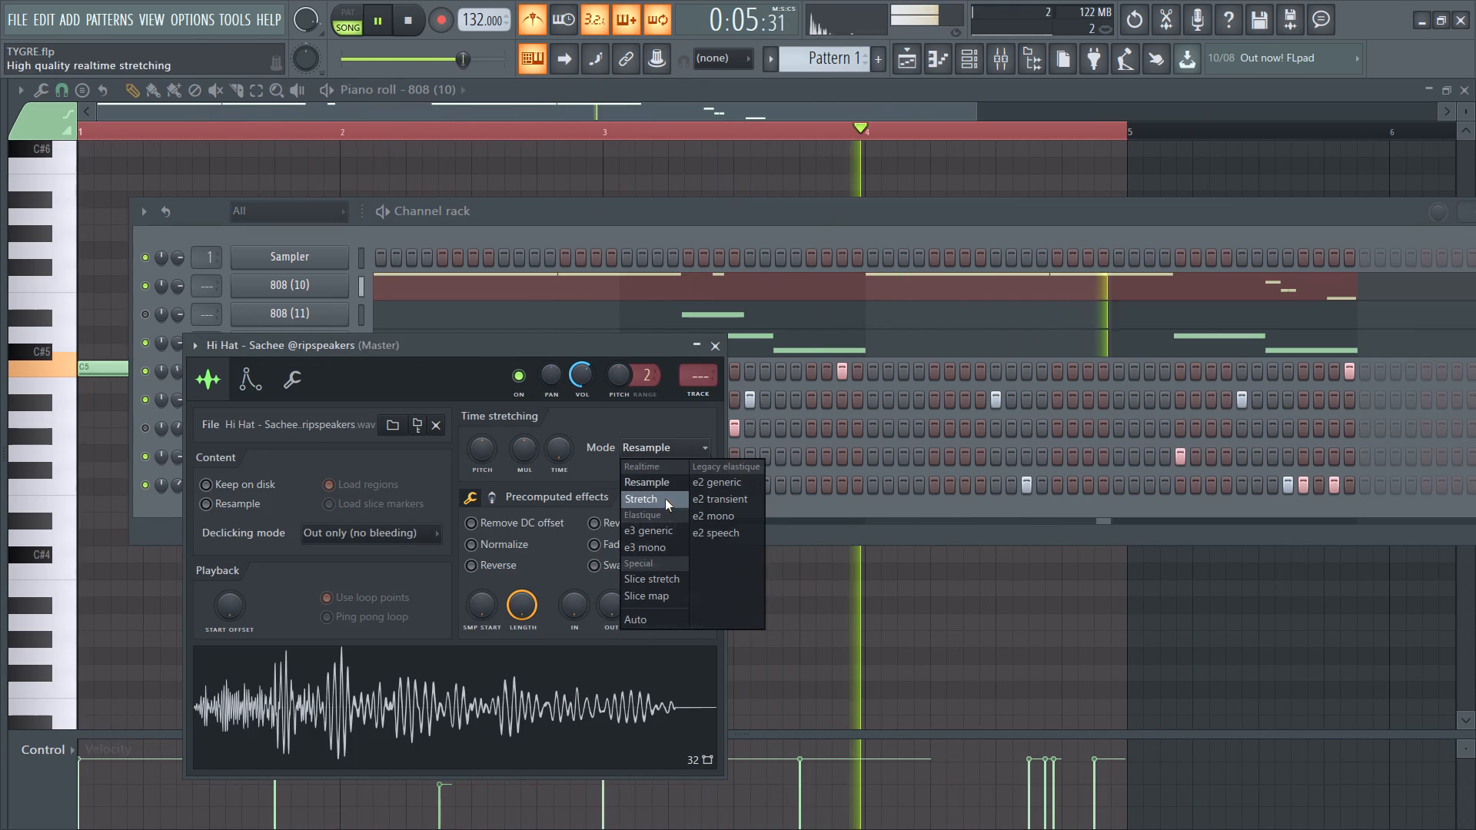
{"action": "left_click", "coordinate": [665, 499]}
{"action": "left_click_drag", "start_coordinate": [489, 447], "coordinate": [524, 204]}
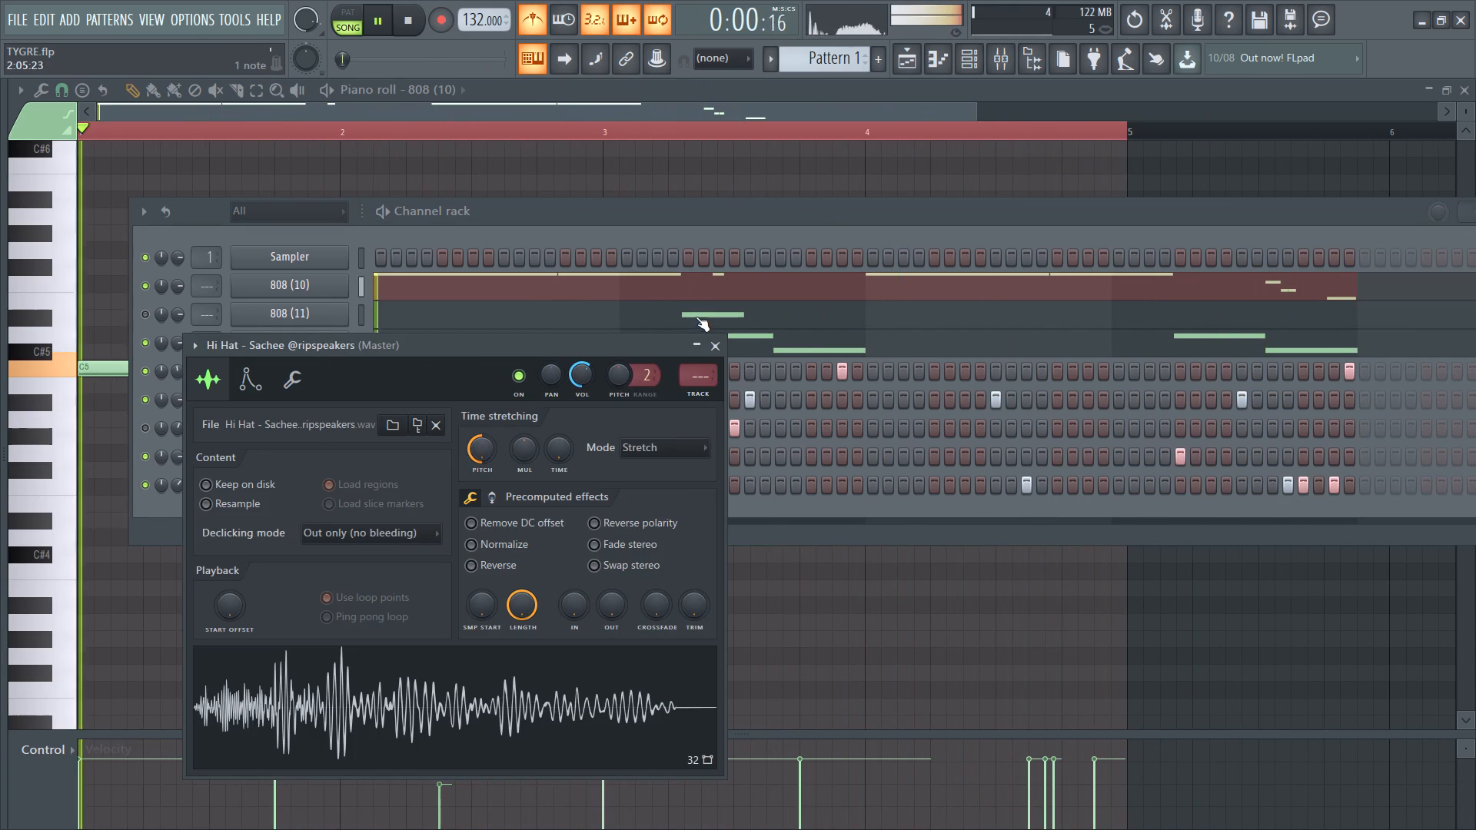
{"action": "left_click", "coordinate": [578, 377]}
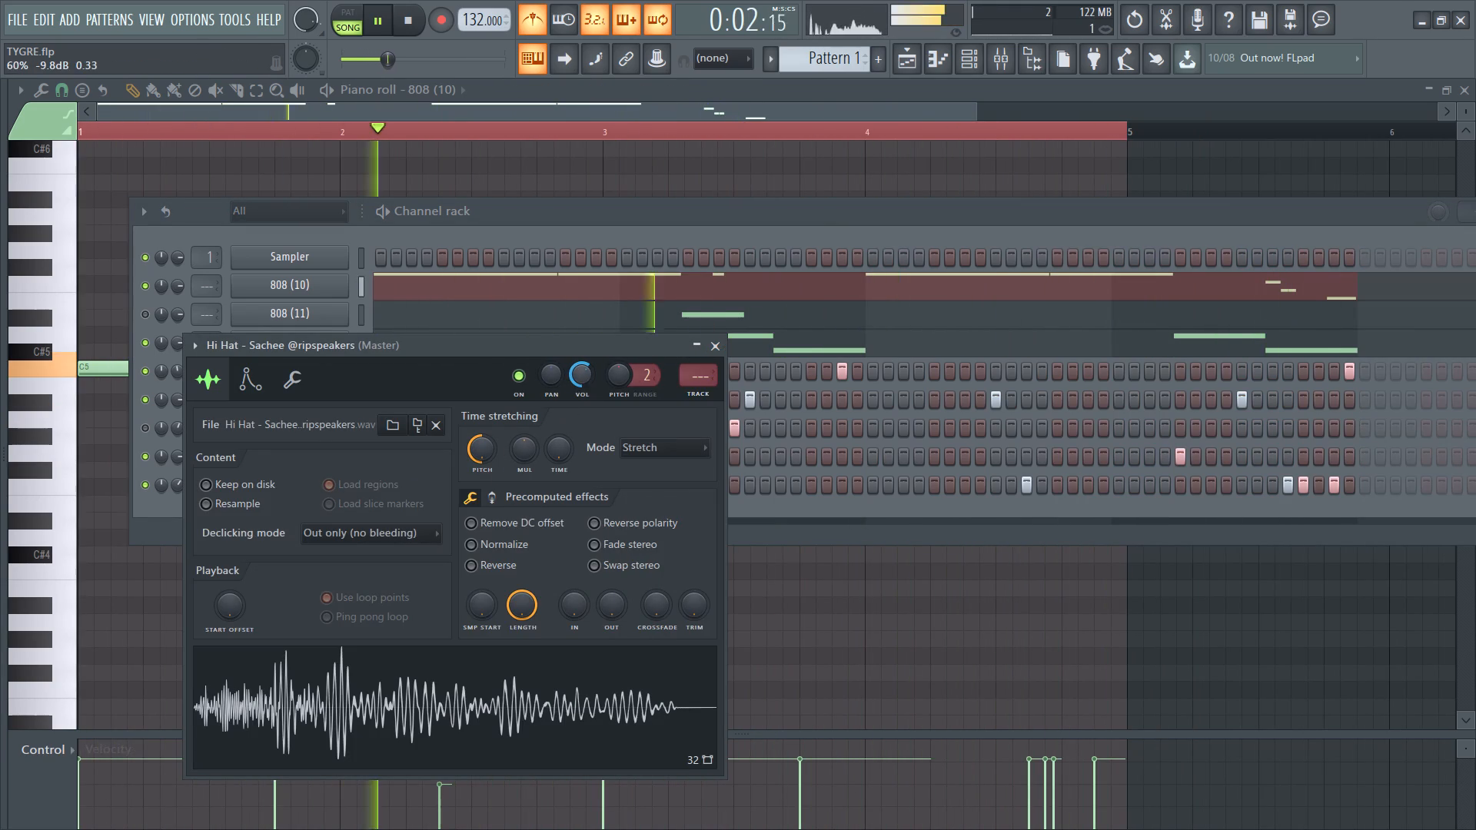
{"action": "left_click", "coordinate": [591, 380]}
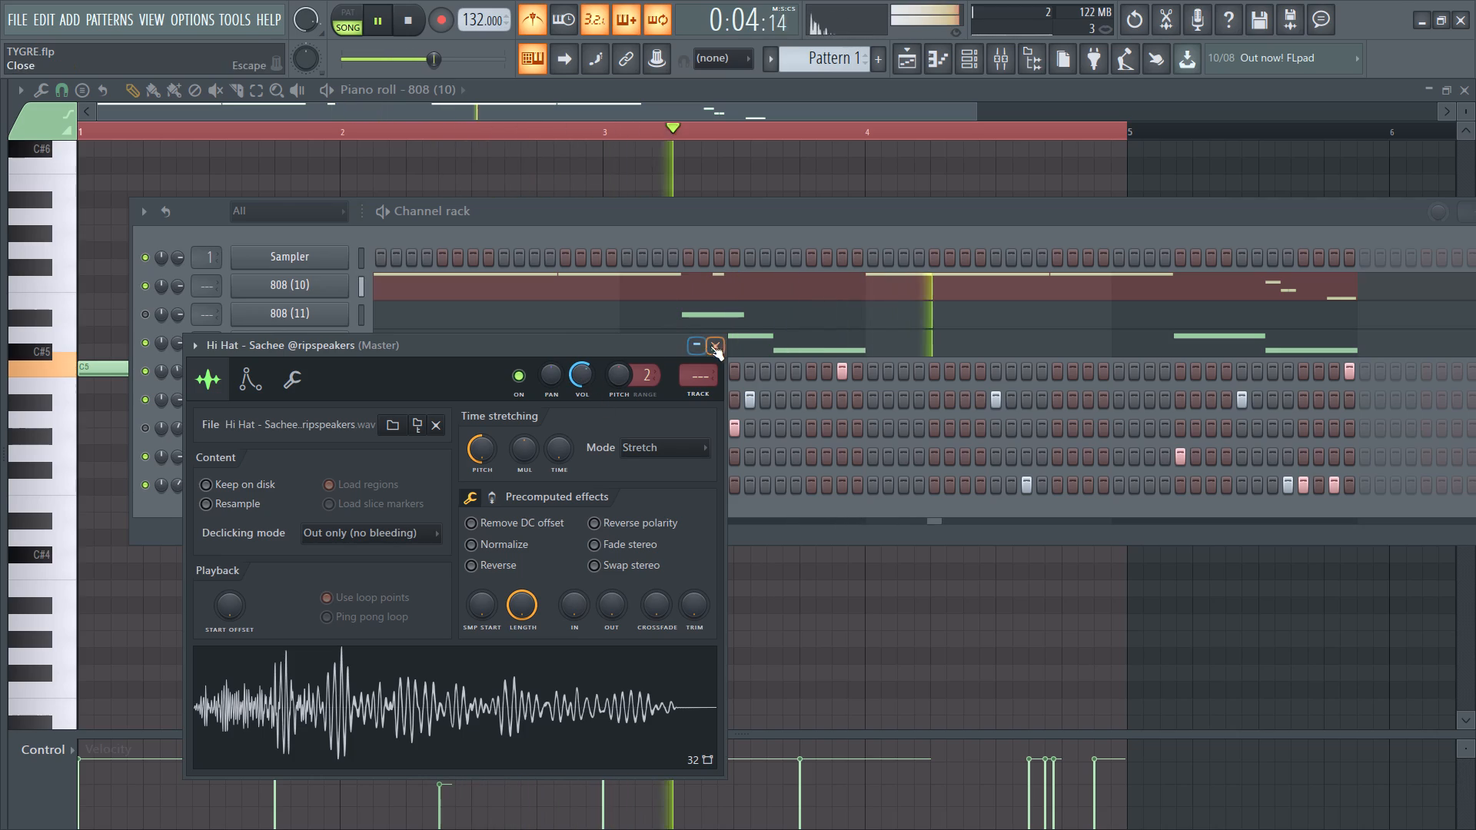
{"action": "left_click", "coordinate": [713, 345]}
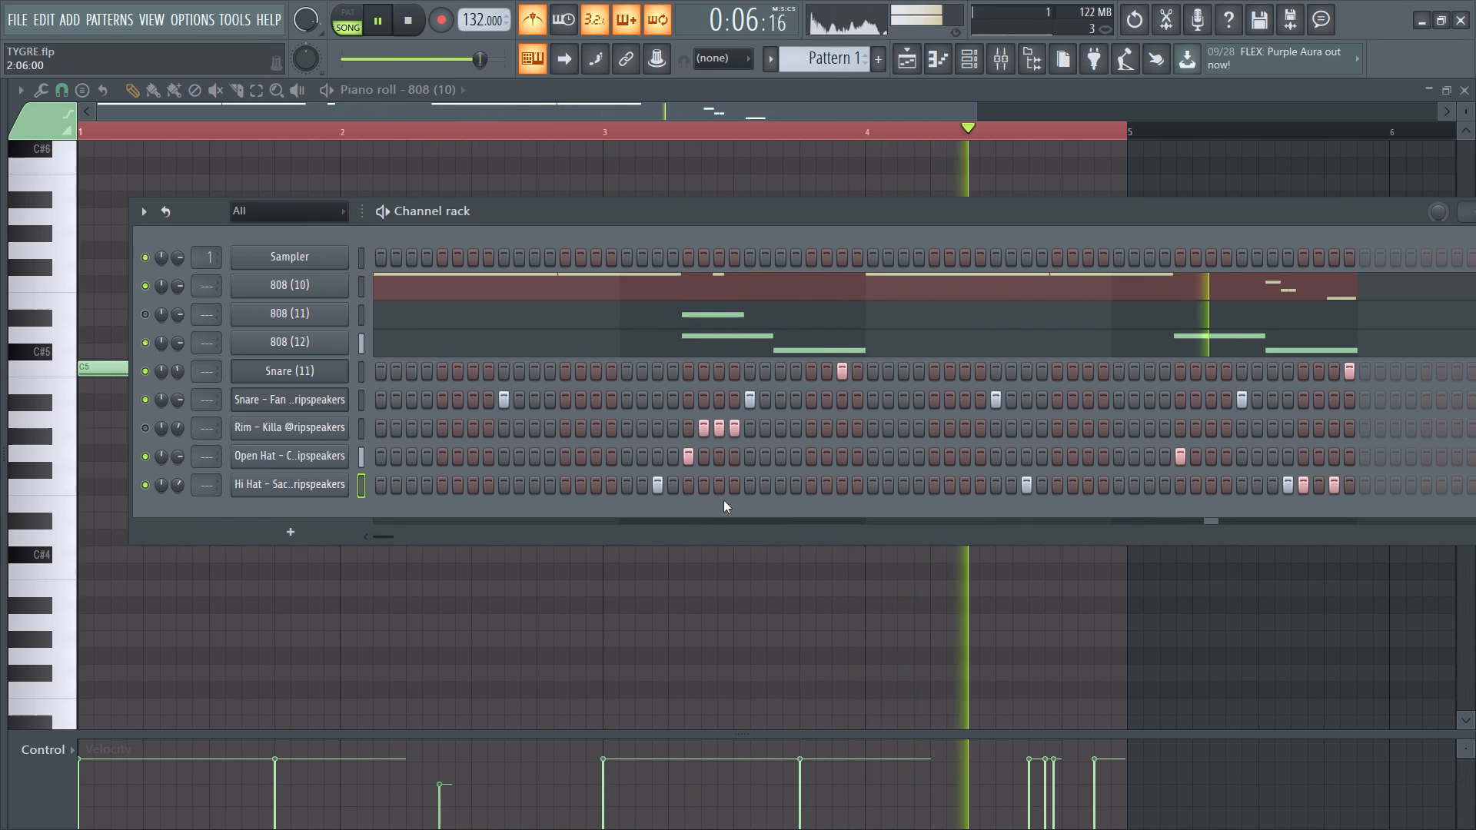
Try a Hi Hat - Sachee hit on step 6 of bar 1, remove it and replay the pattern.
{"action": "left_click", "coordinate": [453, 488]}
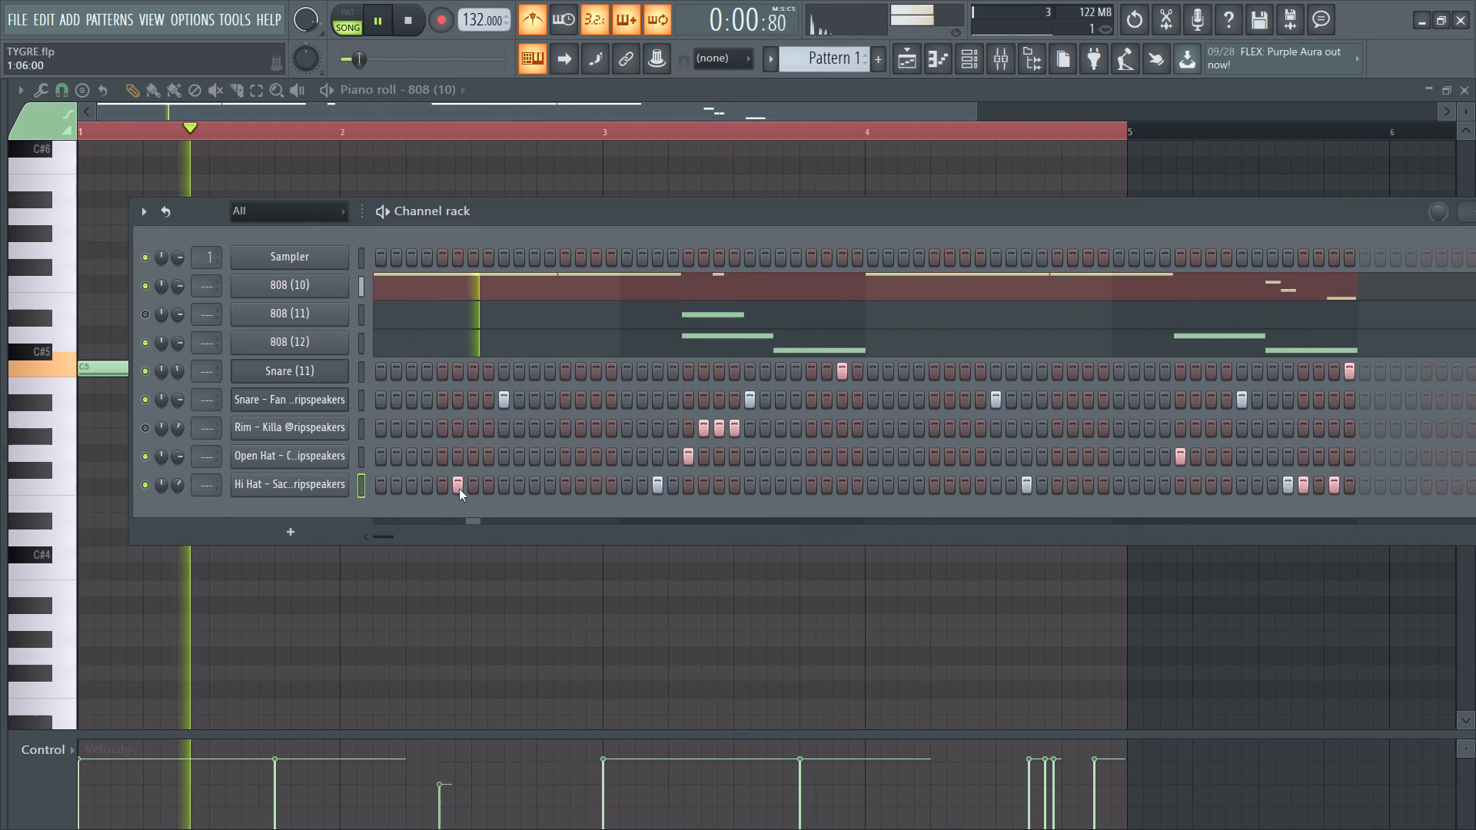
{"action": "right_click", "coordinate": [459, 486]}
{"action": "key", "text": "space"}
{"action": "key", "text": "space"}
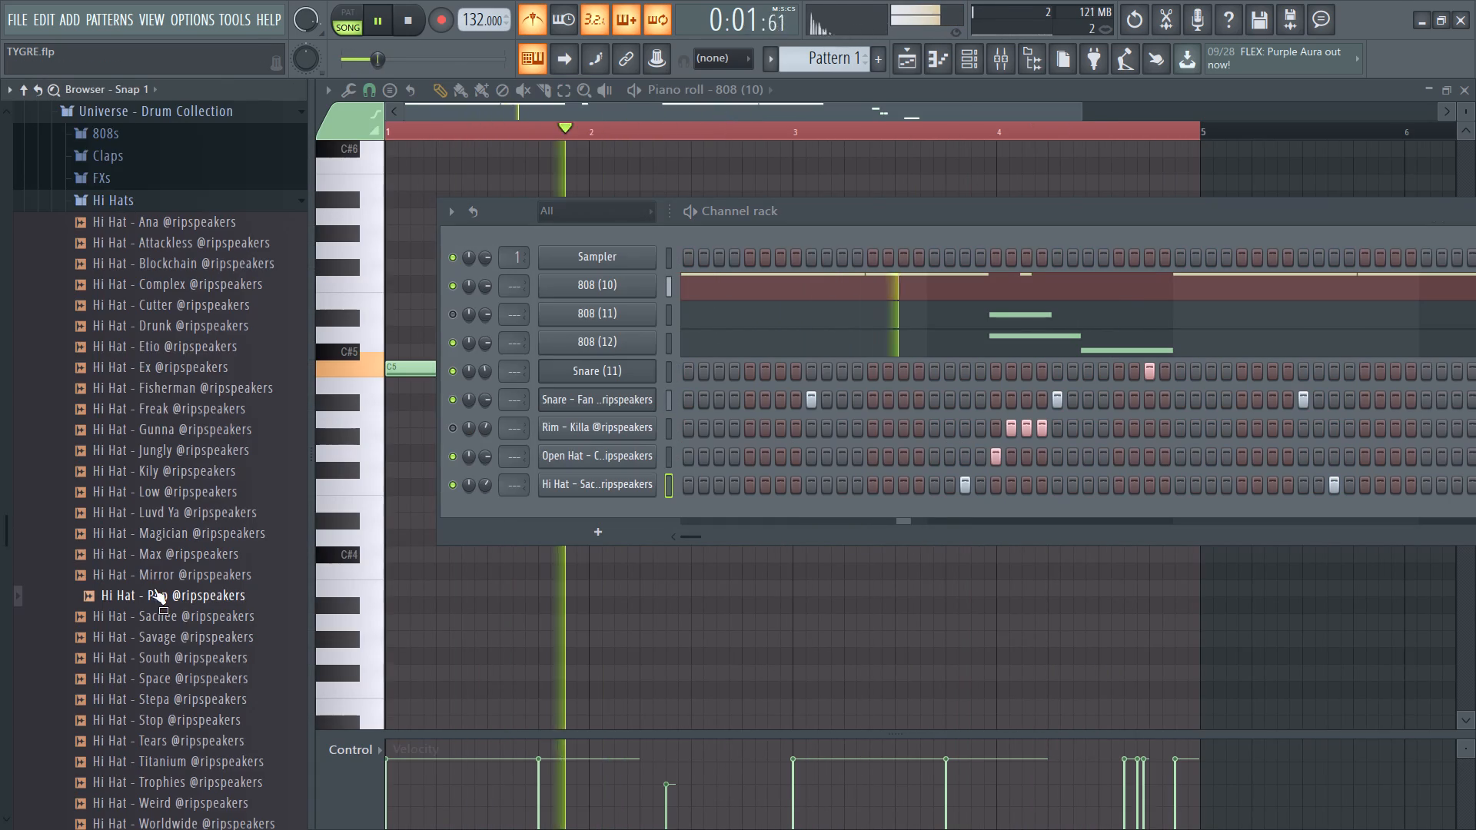
Preview further hi hat samples against the beat, including Sachee, Savage, Stepa, Tears and Titanium.
{"action": "scroll", "coordinate": [155, 589], "scroll_direction": "down", "scroll_amount": 1}
{"action": "left_click", "coordinate": [179, 503]}
{"action": "left_click", "coordinate": [188, 490]}
{"action": "left_click", "coordinate": [174, 516]}
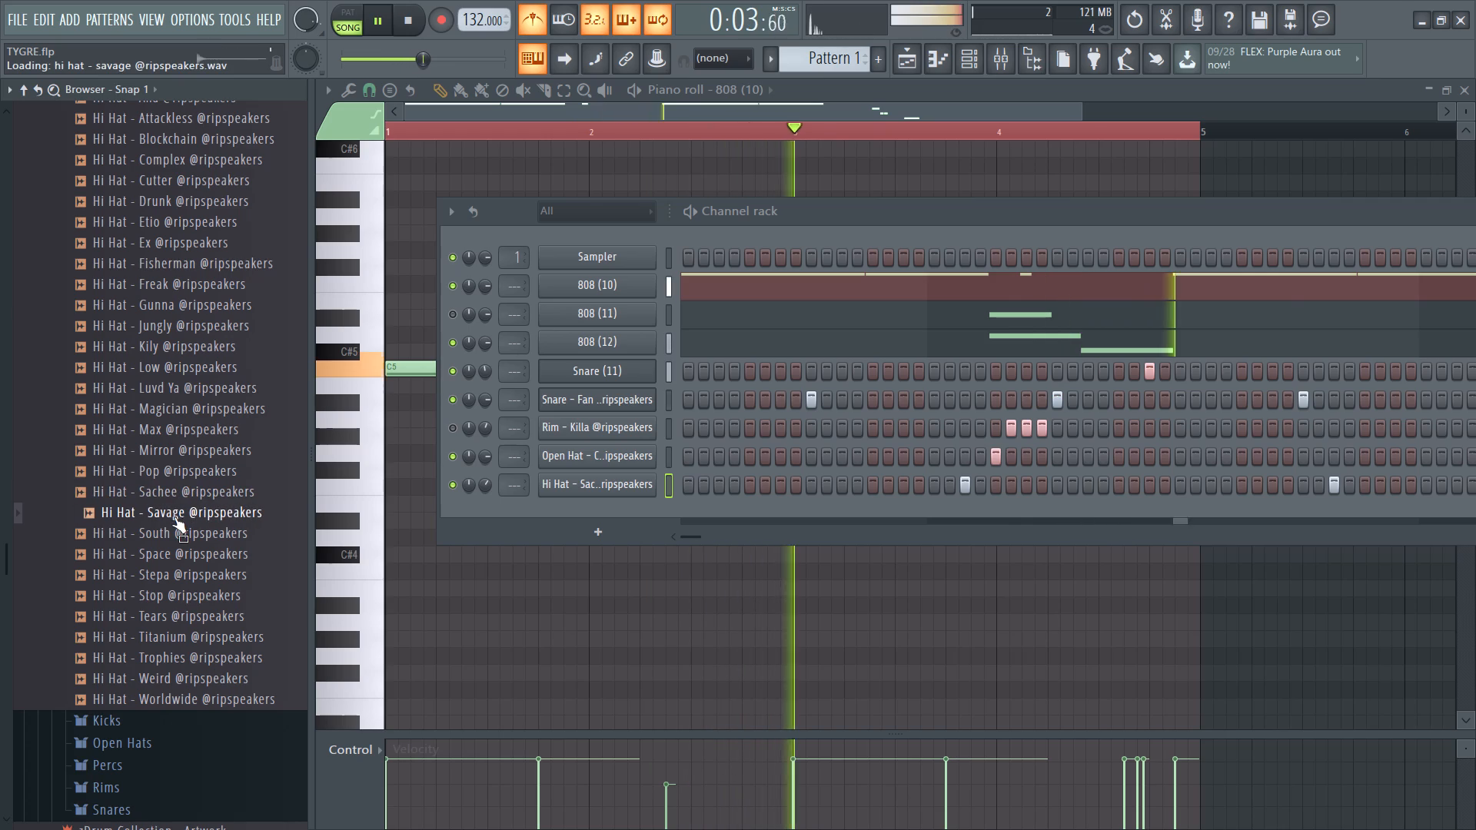
{"action": "left_click", "coordinate": [174, 515]}
{"action": "key", "text": "space"}
{"action": "key", "text": "space"}
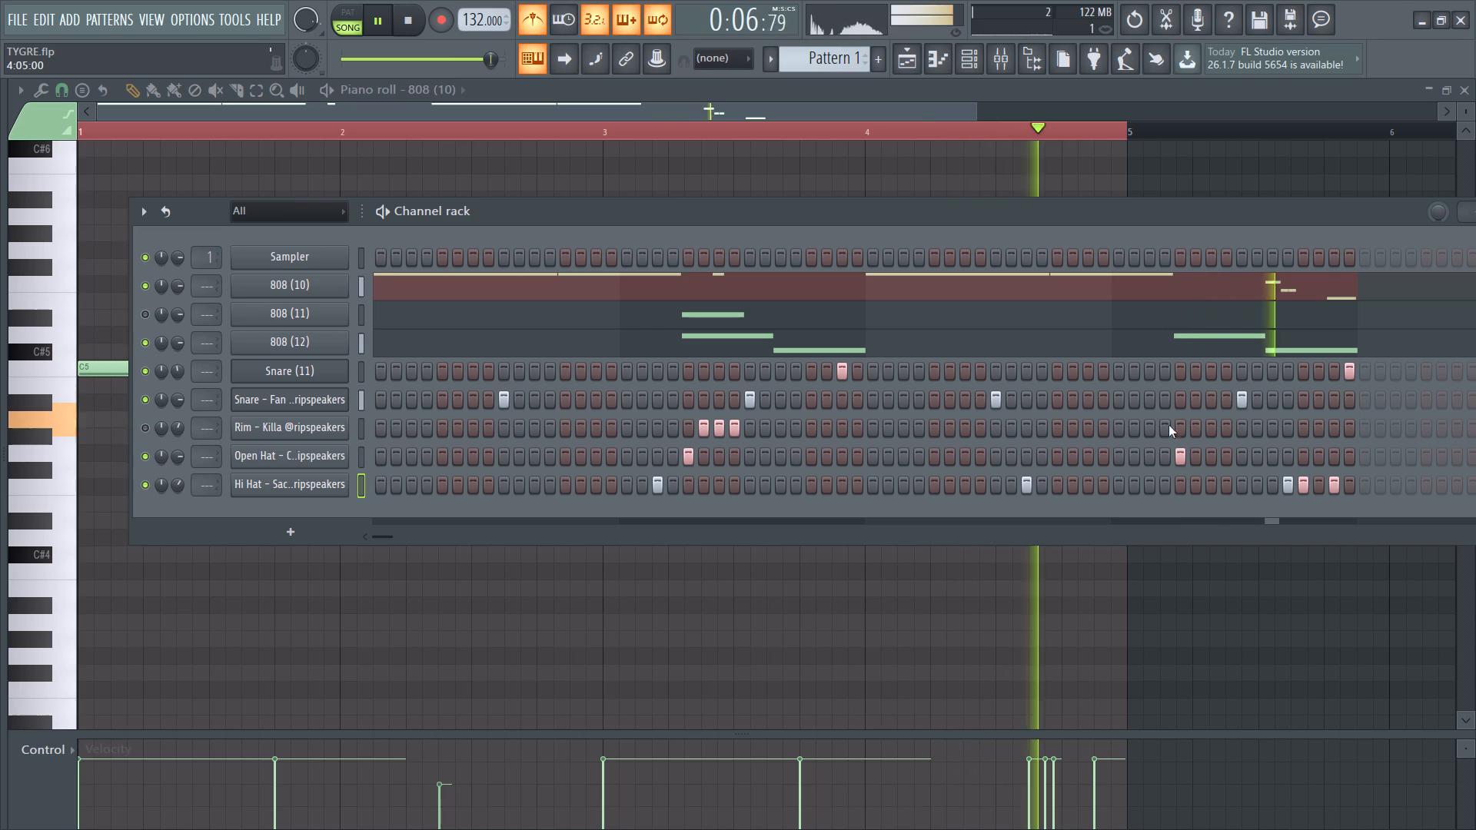
{"action": "left_click", "coordinate": [186, 545]}
{"action": "left_click", "coordinate": [179, 585]}
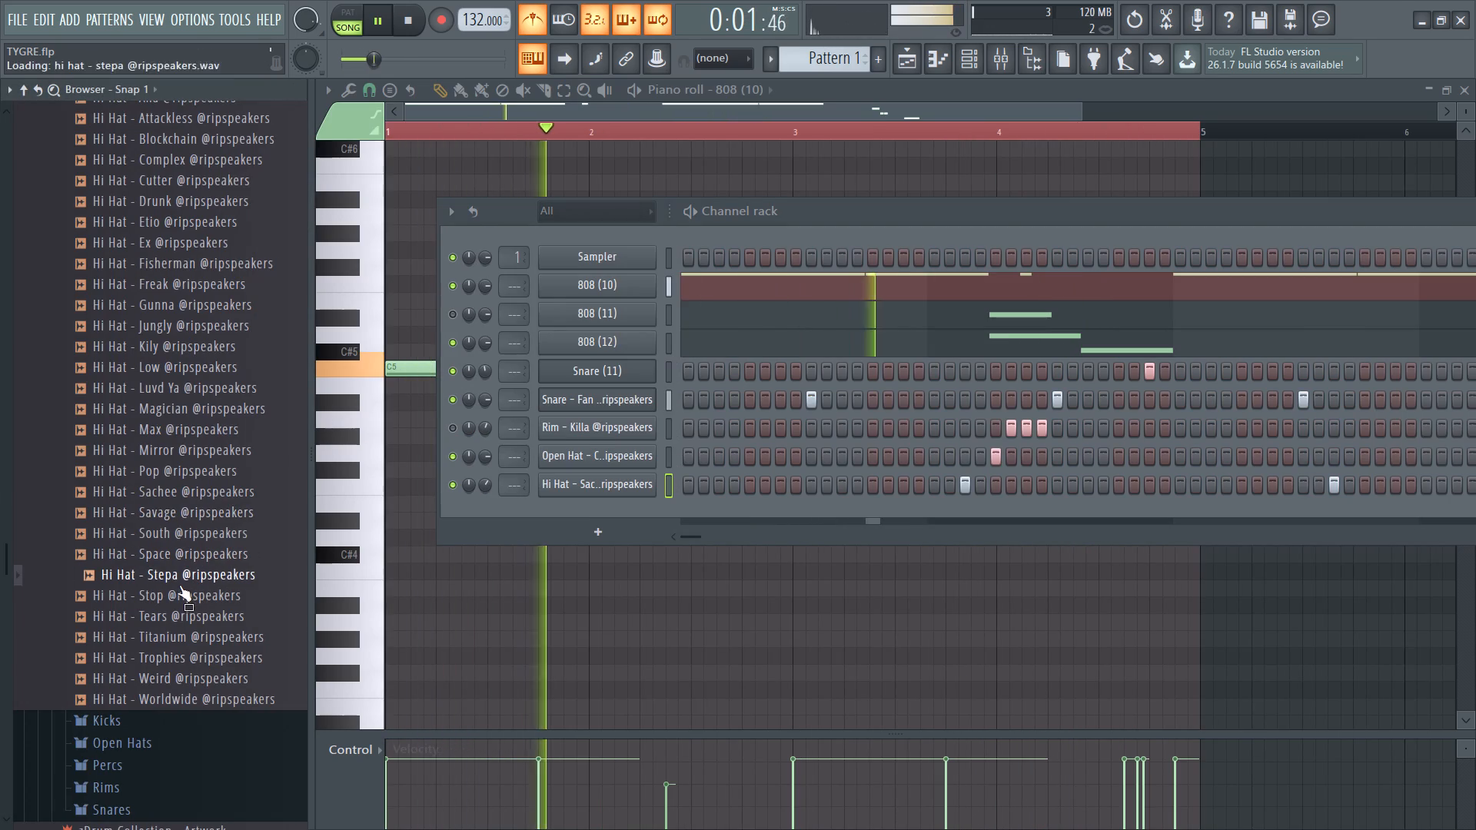
{"action": "left_click", "coordinate": [177, 609]}
{"action": "left_click", "coordinate": [177, 617]}
{"action": "triple_click", "coordinate": [178, 631]}
{"action": "triple_click", "coordinate": [178, 632]}
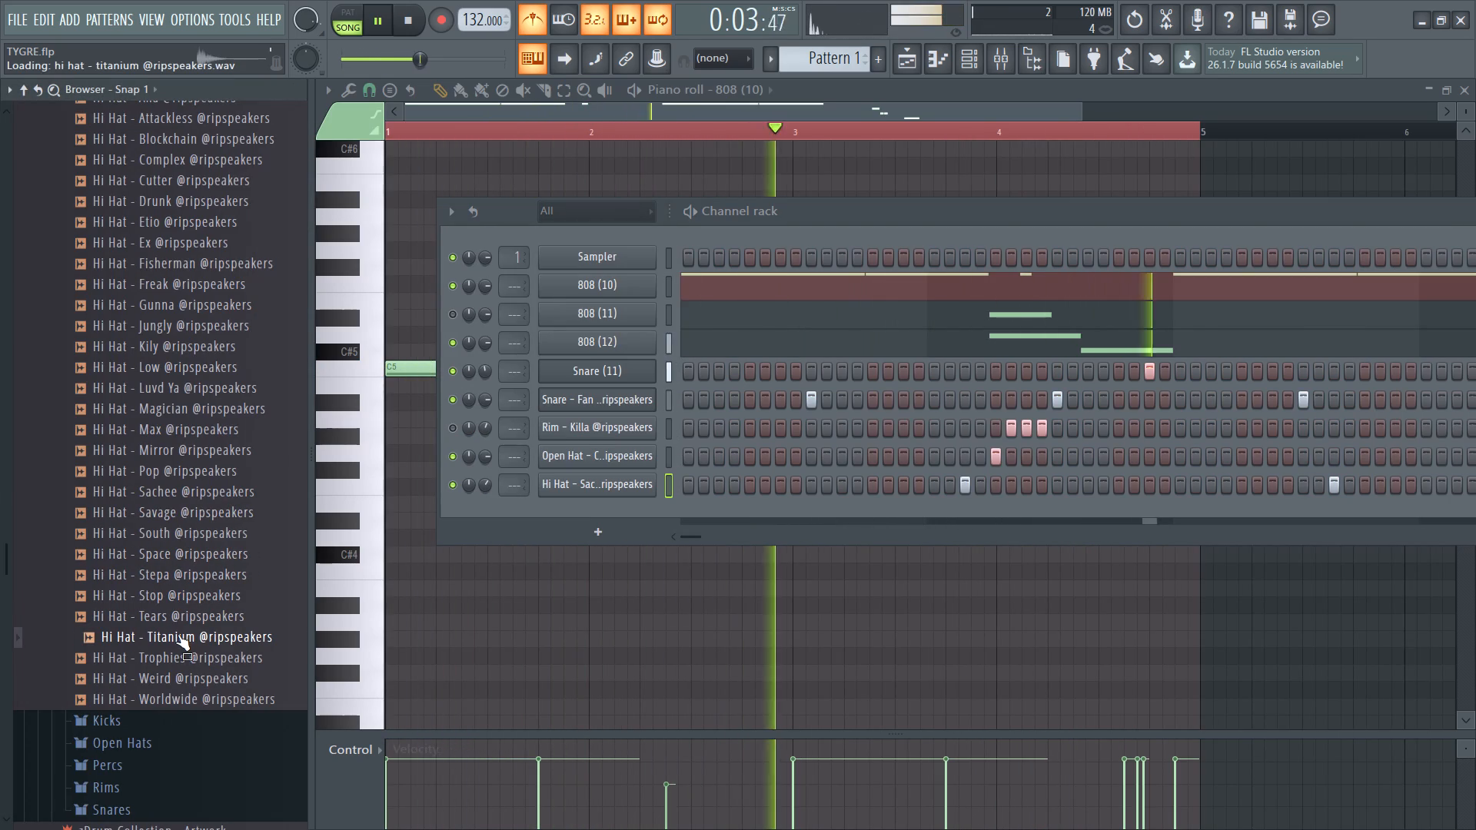
{"action": "triple_click", "coordinate": [177, 635]}
{"action": "left_click", "coordinate": [177, 636]}
Load Hi Hat - Titanium in a new sampler channel.
{"action": "right_click", "coordinate": [177, 636]}
{"action": "left_click", "coordinate": [301, 709]}
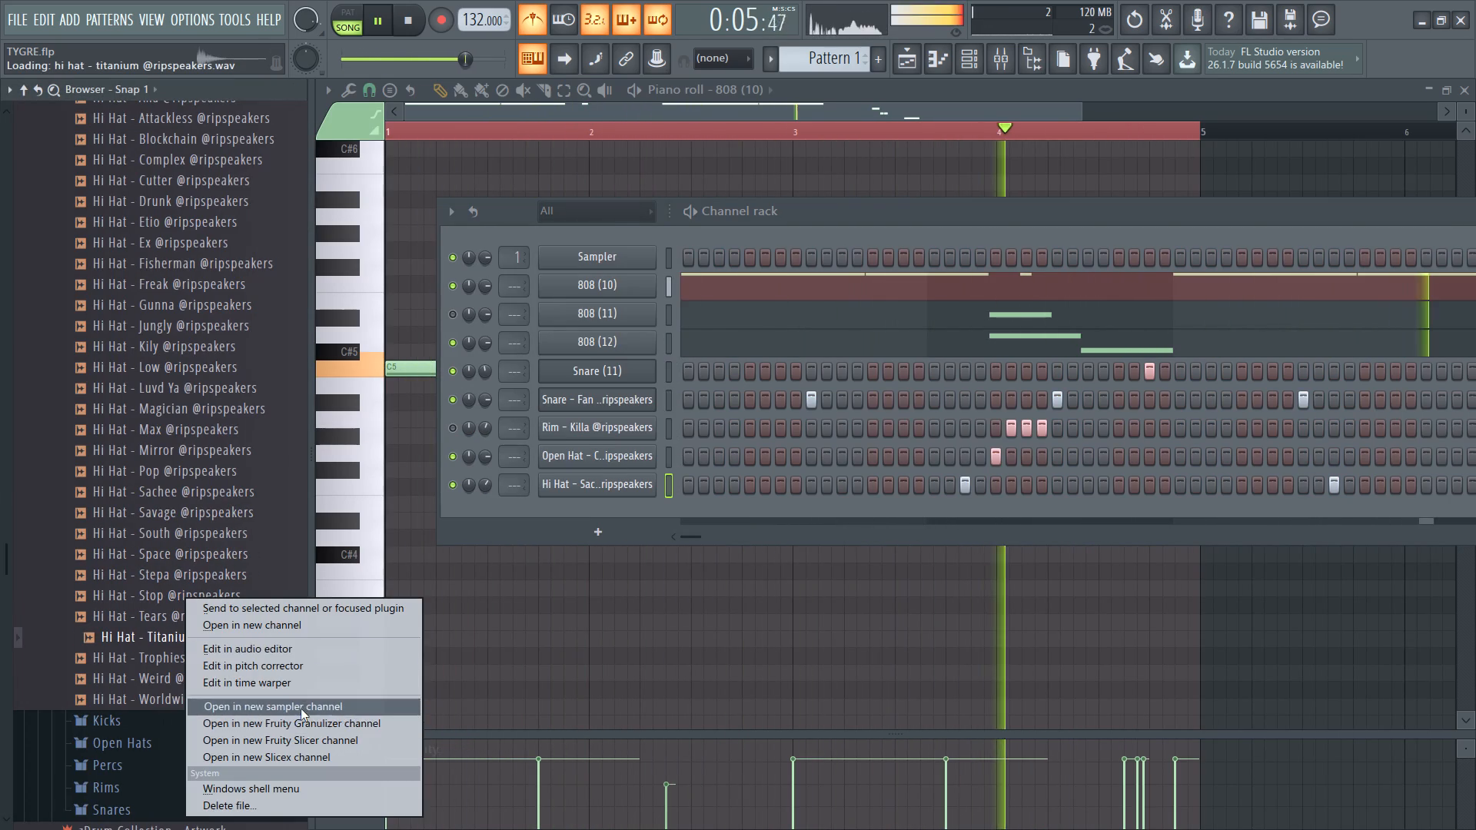
Preview the Trophies, Weird and Worldwide hi hat samples against the playing beat.
{"action": "left_click", "coordinate": [207, 659]}
{"action": "left_click", "coordinate": [199, 676]}
{"action": "triple_click", "coordinate": [200, 660]}
{"action": "left_click", "coordinate": [200, 659]}
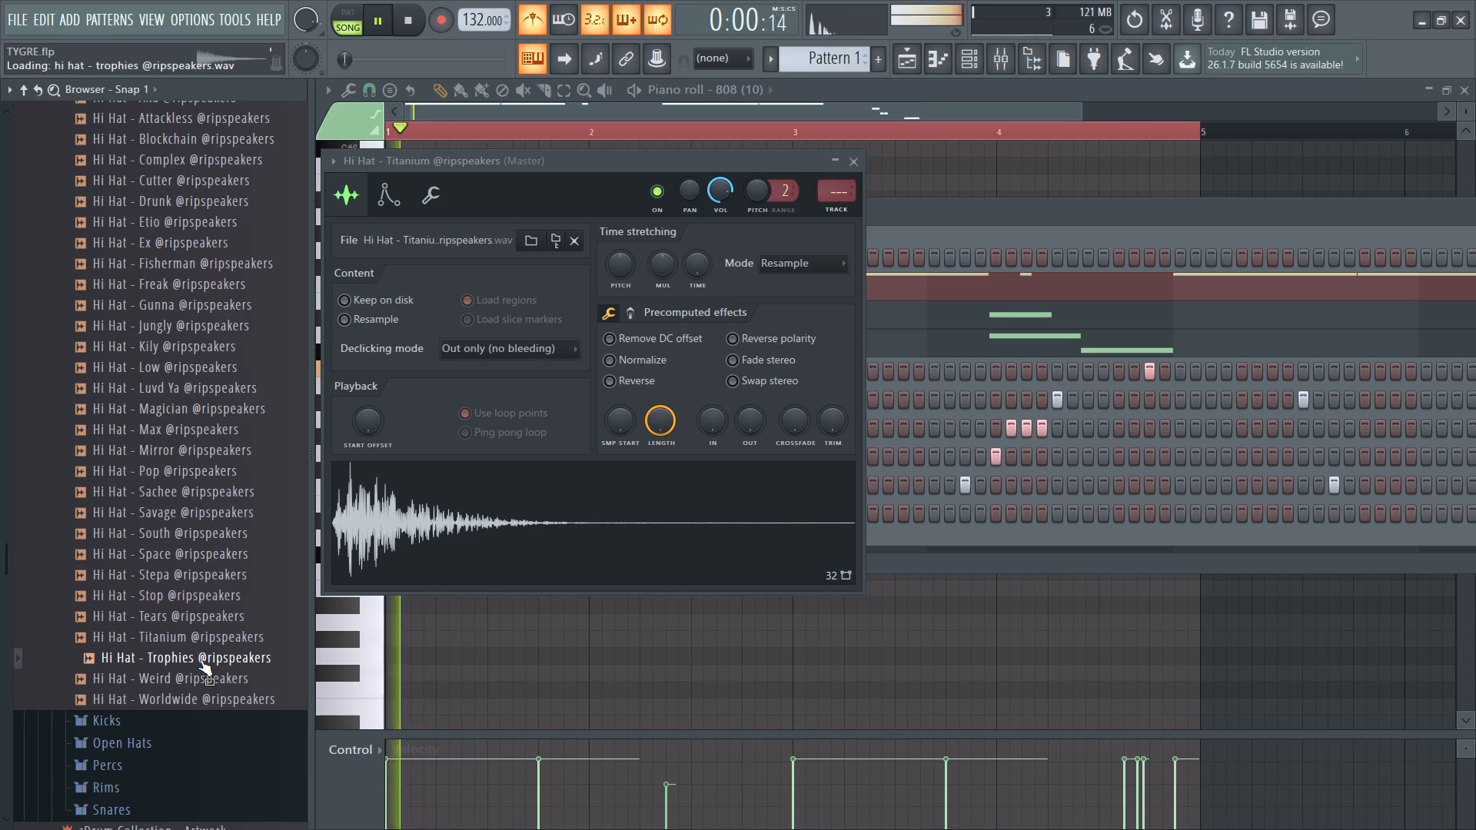
{"action": "left_click", "coordinate": [200, 653]}
{"action": "left_click", "coordinate": [198, 678]}
{"action": "left_click", "coordinate": [198, 695]}
{"action": "triple_click", "coordinate": [198, 680]}
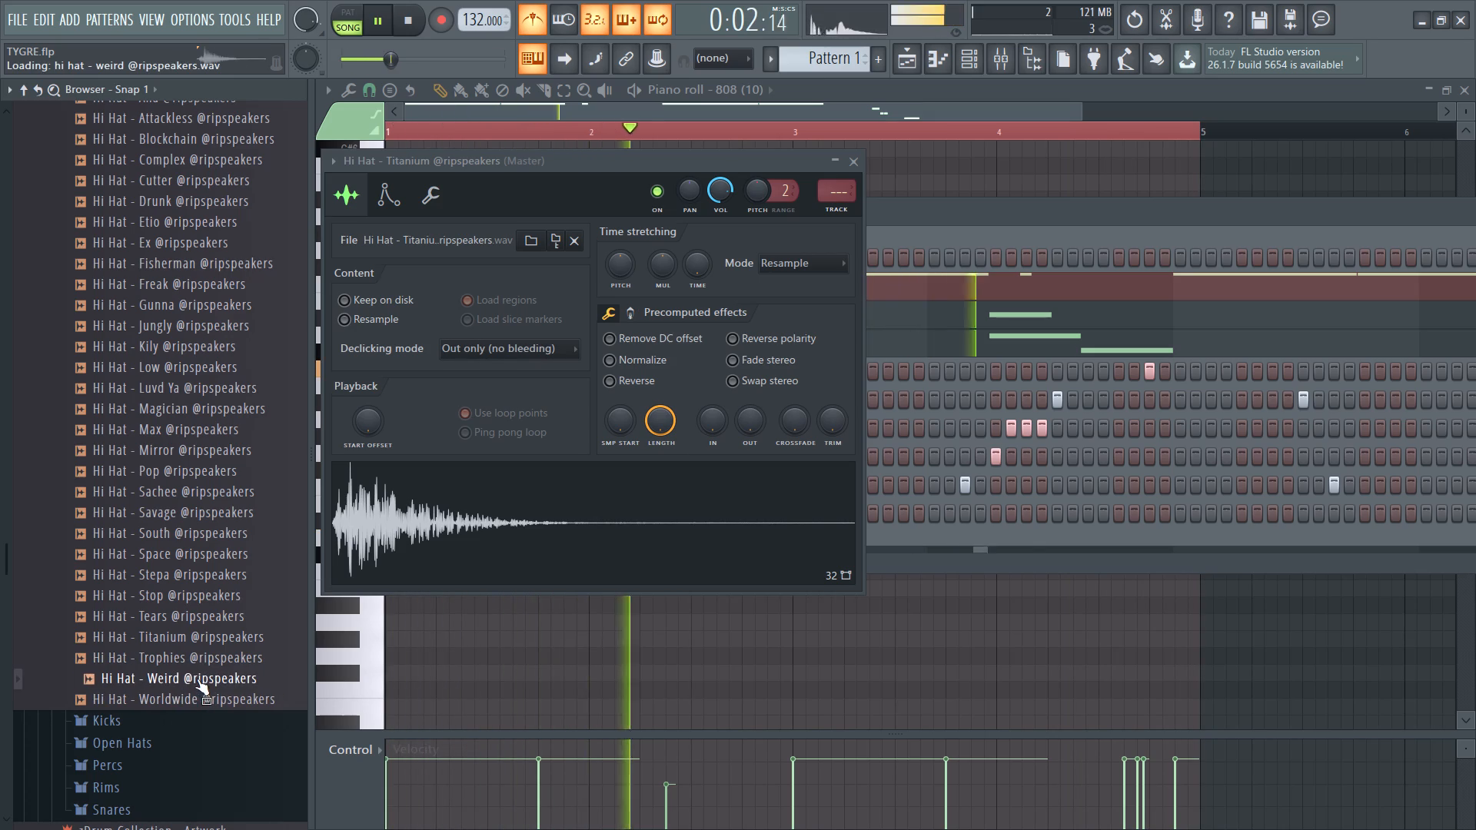
{"action": "left_click", "coordinate": [197, 677]}
{"action": "triple_click", "coordinate": [192, 676]}
{"action": "triple_click", "coordinate": [192, 676]}
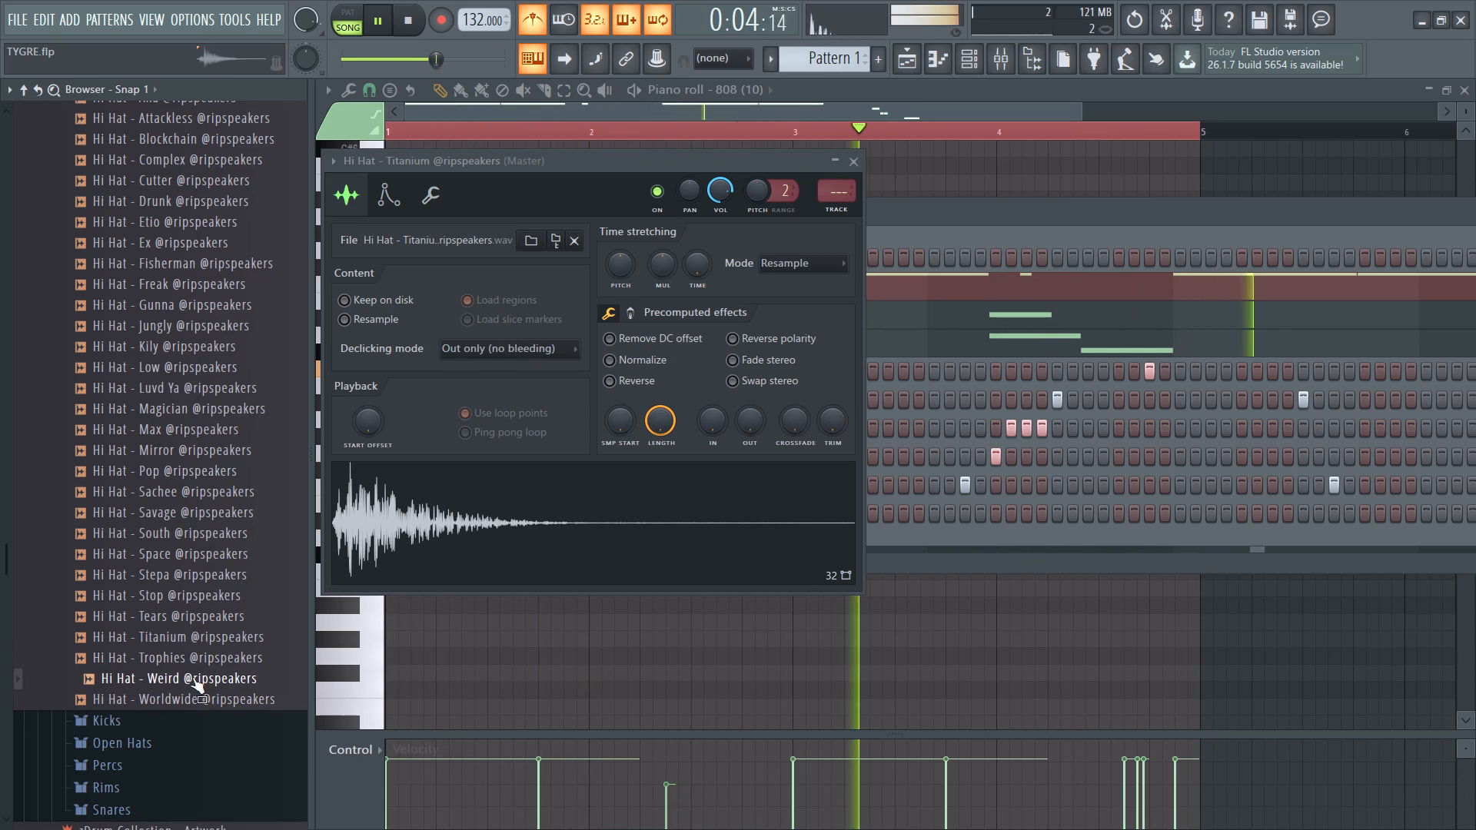
Load Hi Hat - Weird in a new sampler channel and close the open Weird and Titanium sampler windows.
{"action": "triple_click", "coordinate": [192, 677]}
{"action": "triple_click", "coordinate": [192, 677]}
{"action": "left_click", "coordinate": [192, 677]}
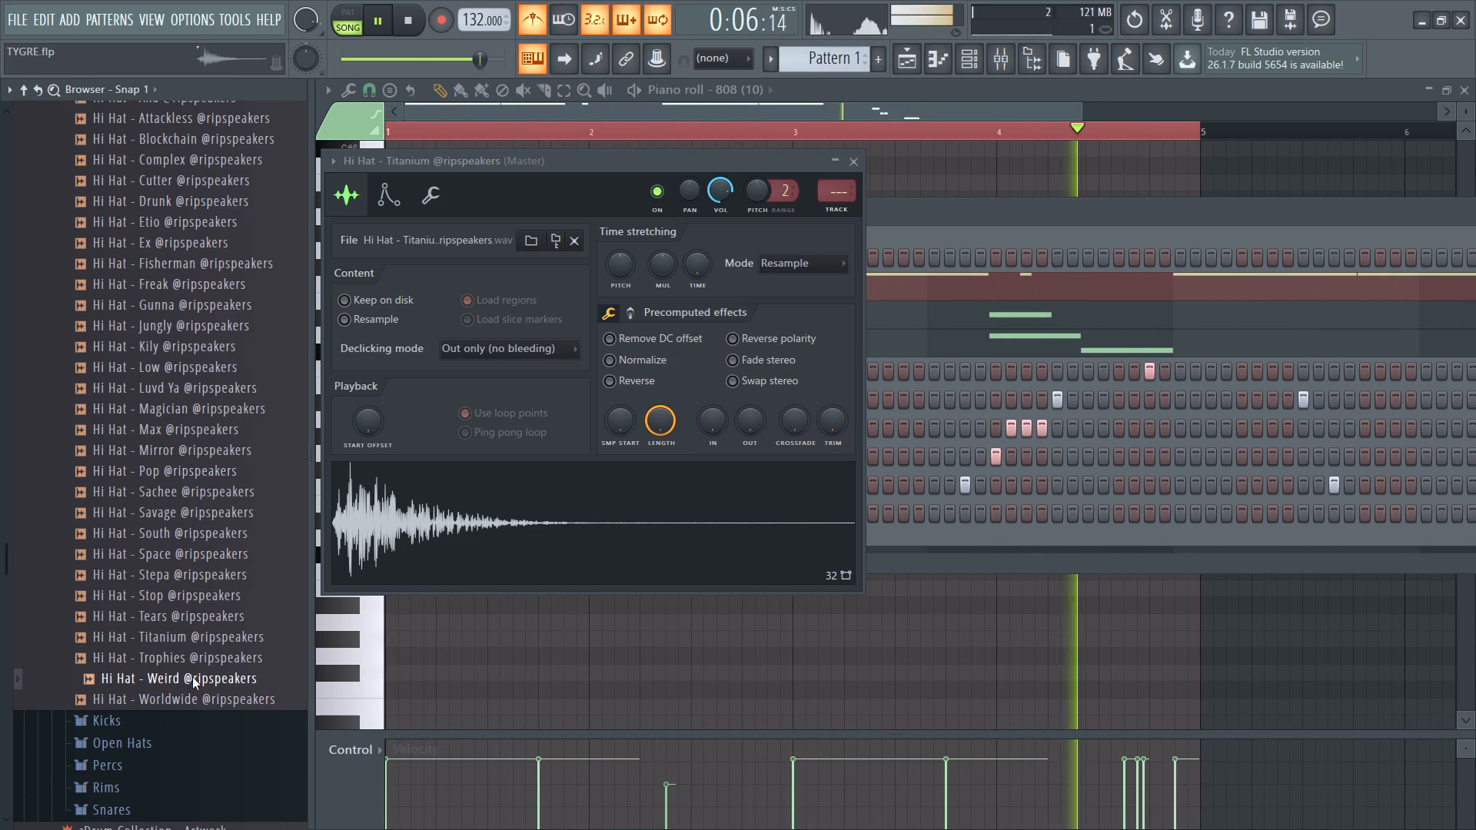
{"action": "right_click", "coordinate": [192, 677]}
{"action": "left_click", "coordinate": [264, 704]}
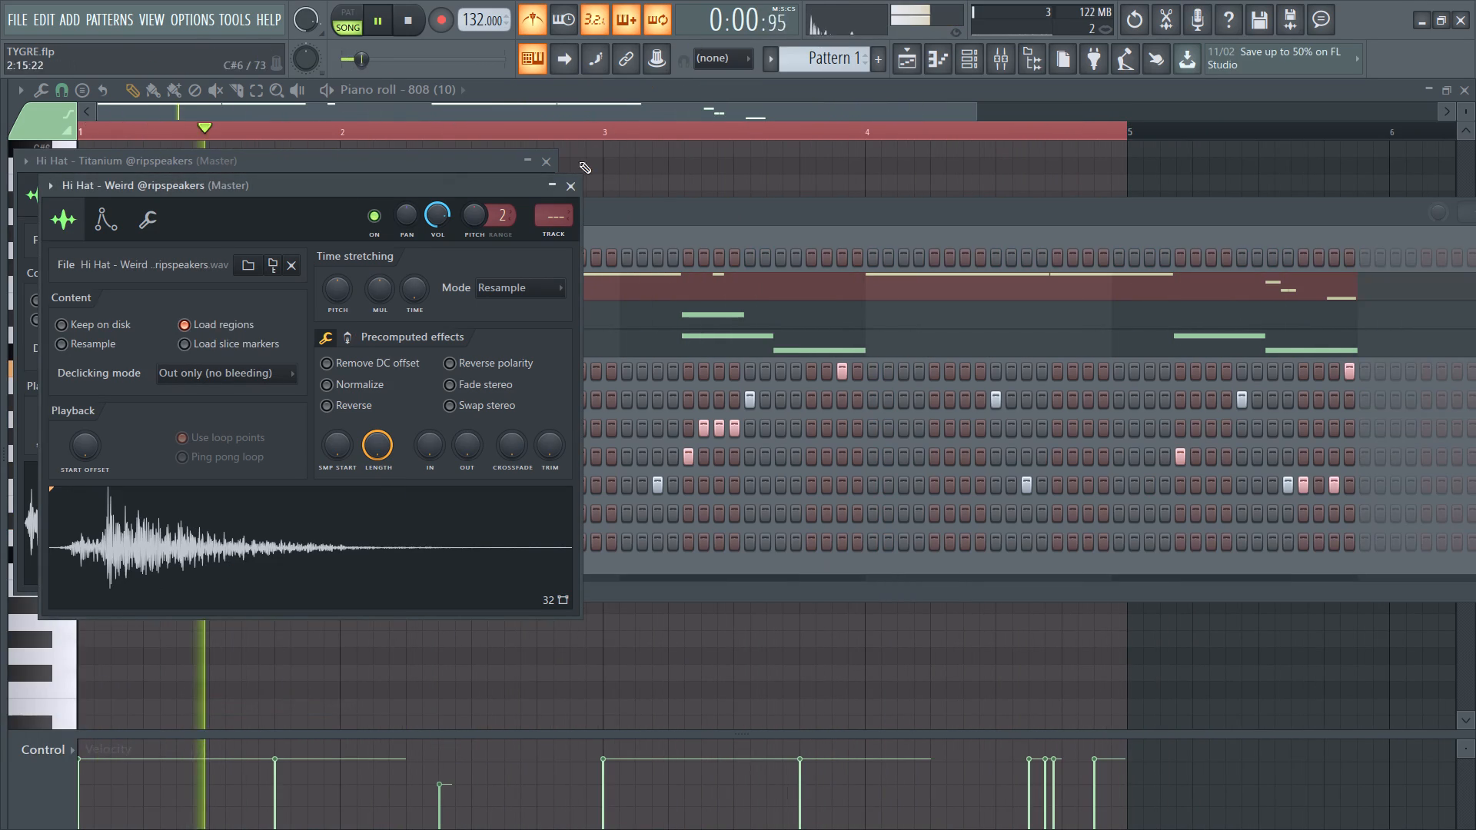
{"action": "left_click", "coordinate": [577, 182]}
{"action": "left_click", "coordinate": [550, 163]}
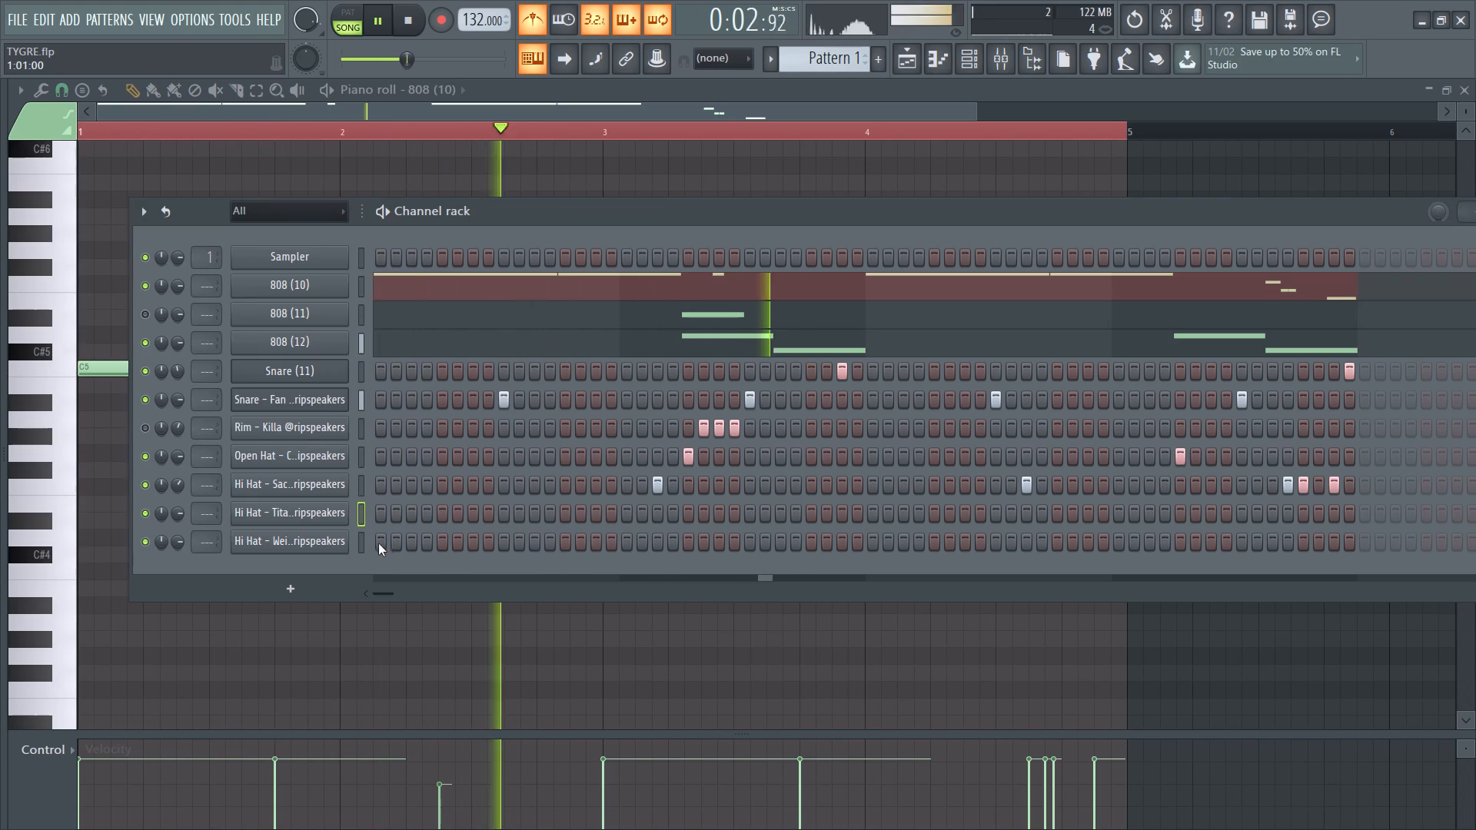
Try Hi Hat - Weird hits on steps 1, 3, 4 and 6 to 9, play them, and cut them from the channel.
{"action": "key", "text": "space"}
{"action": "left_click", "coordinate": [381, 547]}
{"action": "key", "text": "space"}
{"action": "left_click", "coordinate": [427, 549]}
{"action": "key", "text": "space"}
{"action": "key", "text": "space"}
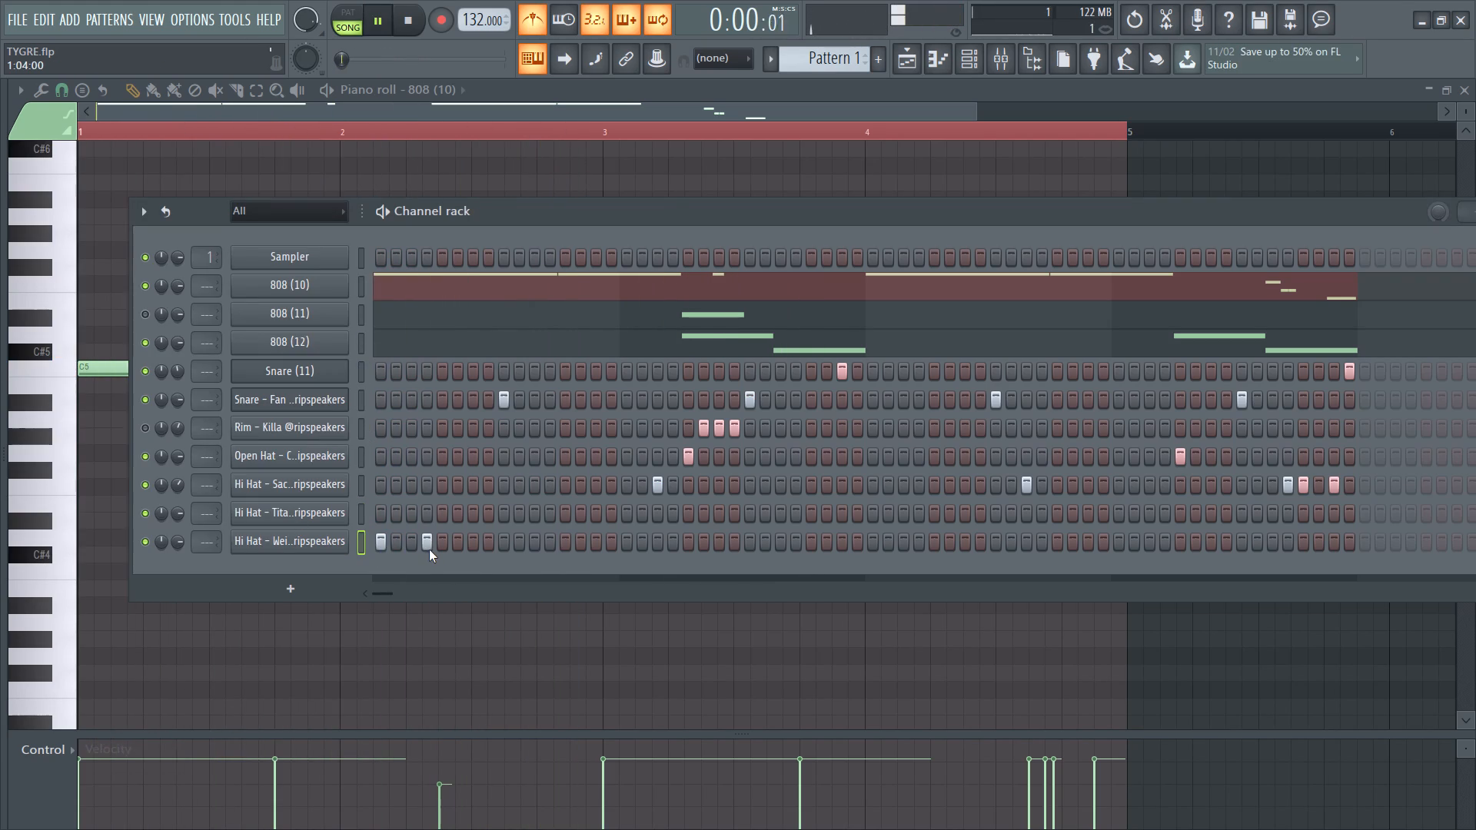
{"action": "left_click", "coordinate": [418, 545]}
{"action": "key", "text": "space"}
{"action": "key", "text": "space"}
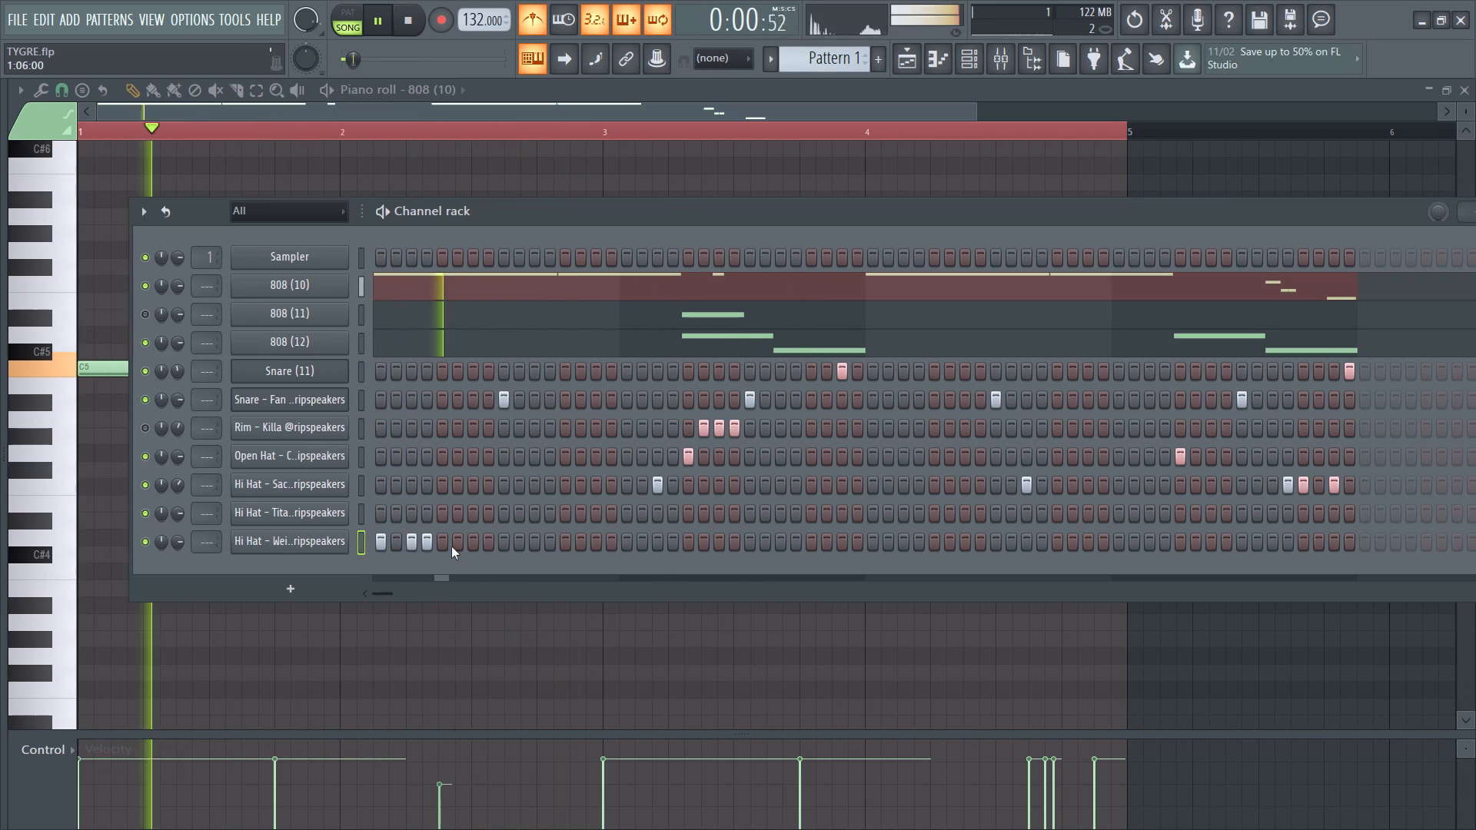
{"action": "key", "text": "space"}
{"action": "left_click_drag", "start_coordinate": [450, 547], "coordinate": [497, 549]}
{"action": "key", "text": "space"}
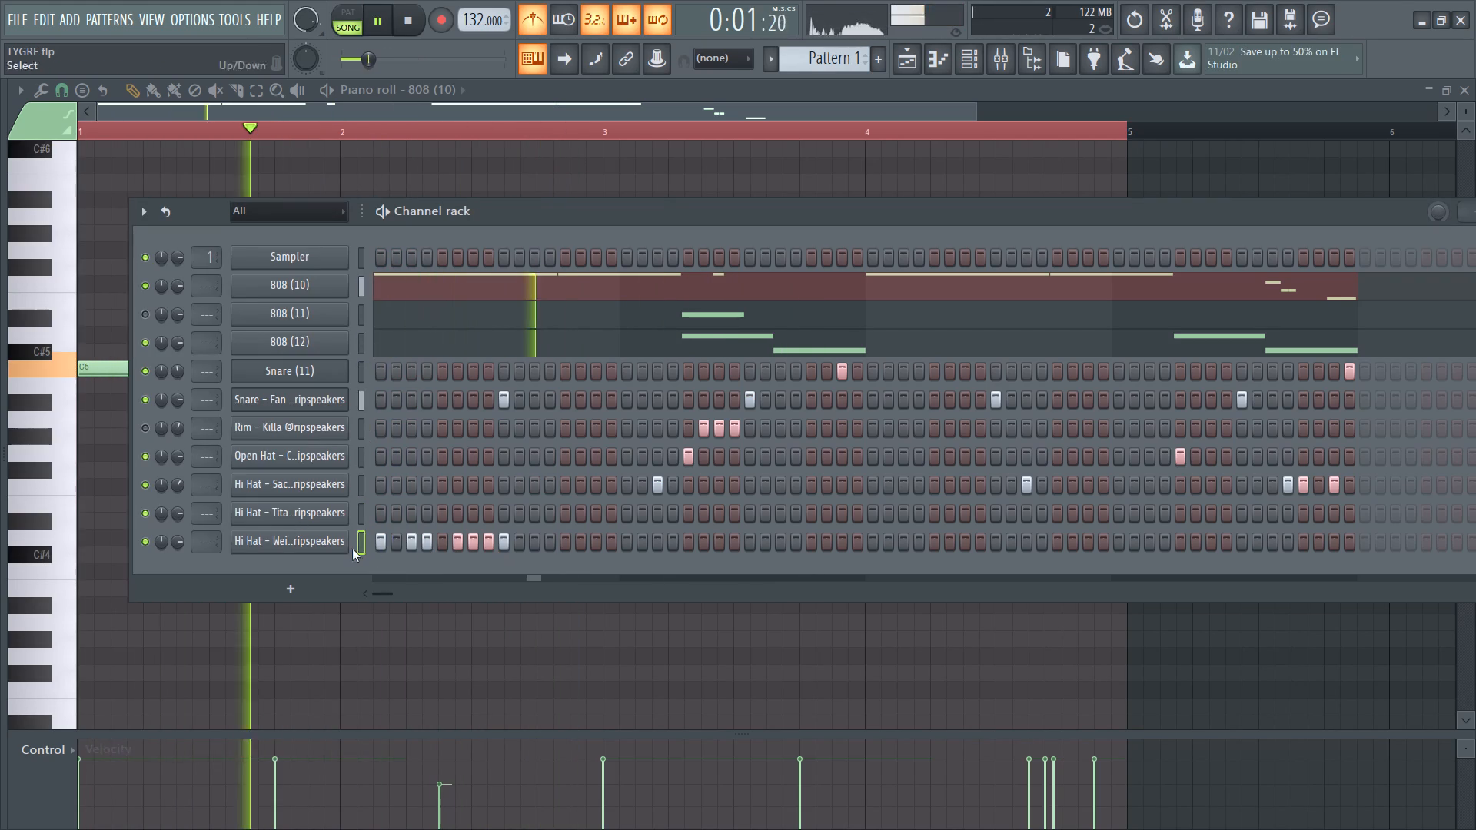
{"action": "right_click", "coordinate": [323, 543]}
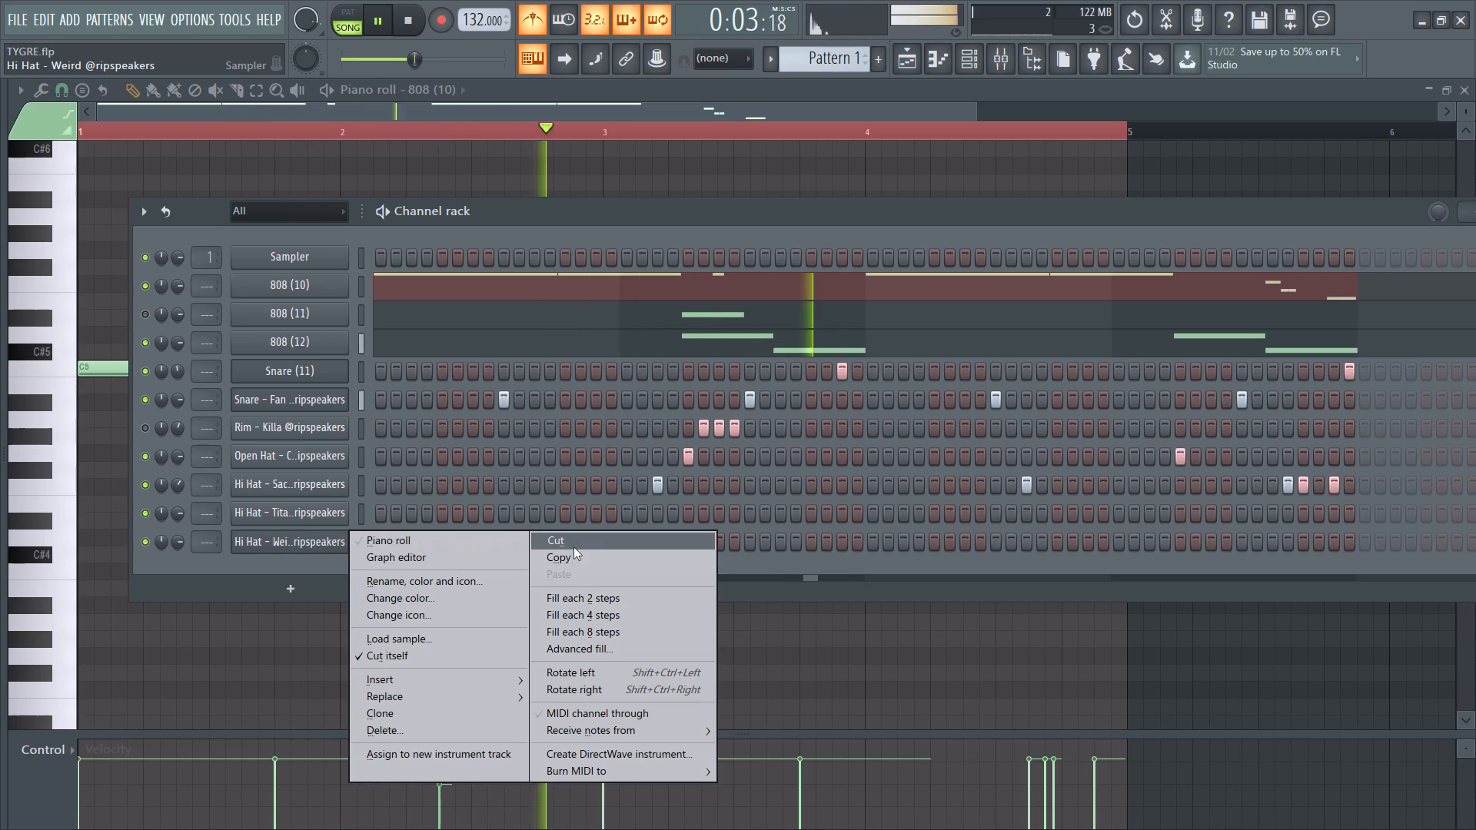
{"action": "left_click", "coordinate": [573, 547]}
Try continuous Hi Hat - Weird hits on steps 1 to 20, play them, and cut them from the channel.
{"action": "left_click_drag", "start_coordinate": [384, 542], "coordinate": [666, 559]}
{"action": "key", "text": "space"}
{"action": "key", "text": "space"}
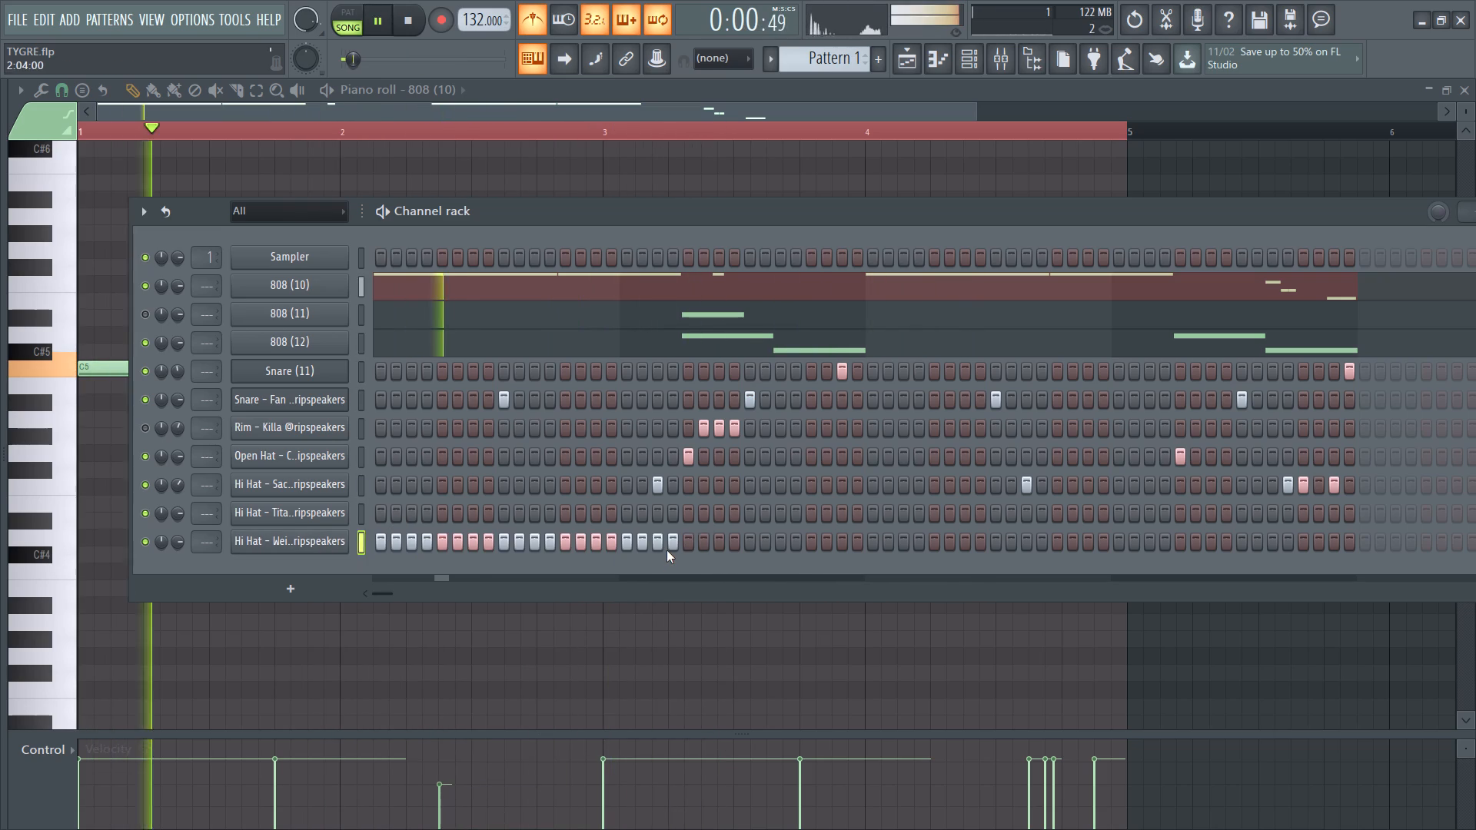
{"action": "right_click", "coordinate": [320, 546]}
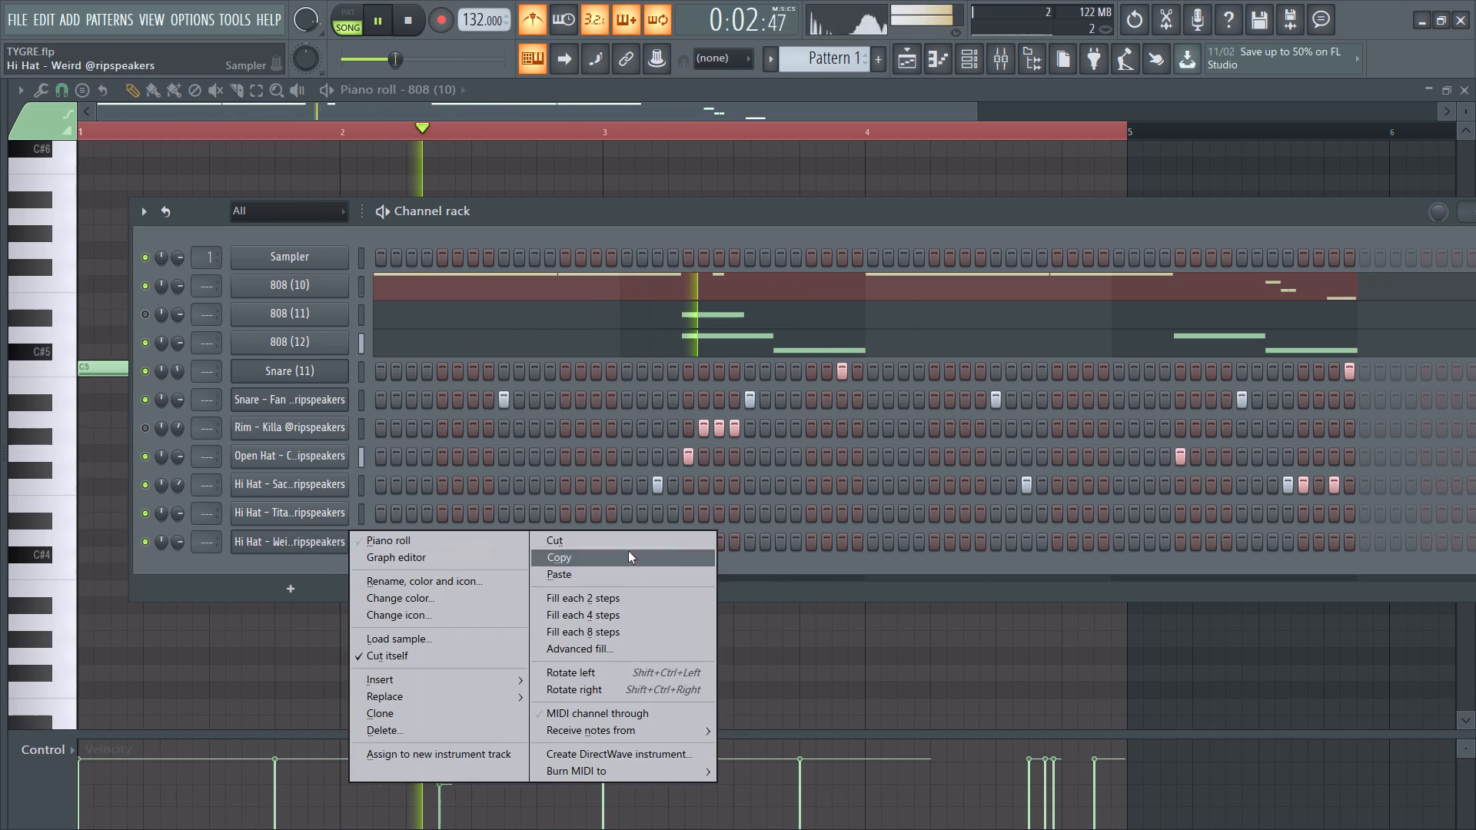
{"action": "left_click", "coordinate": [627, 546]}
Show the Hi Hat - Weird piano roll, collapse the RIP Speakers folder and expand the Mello Dee Beats - Midi Gang Drum Essentials Kit.
{"action": "left_click", "coordinate": [948, 61]}
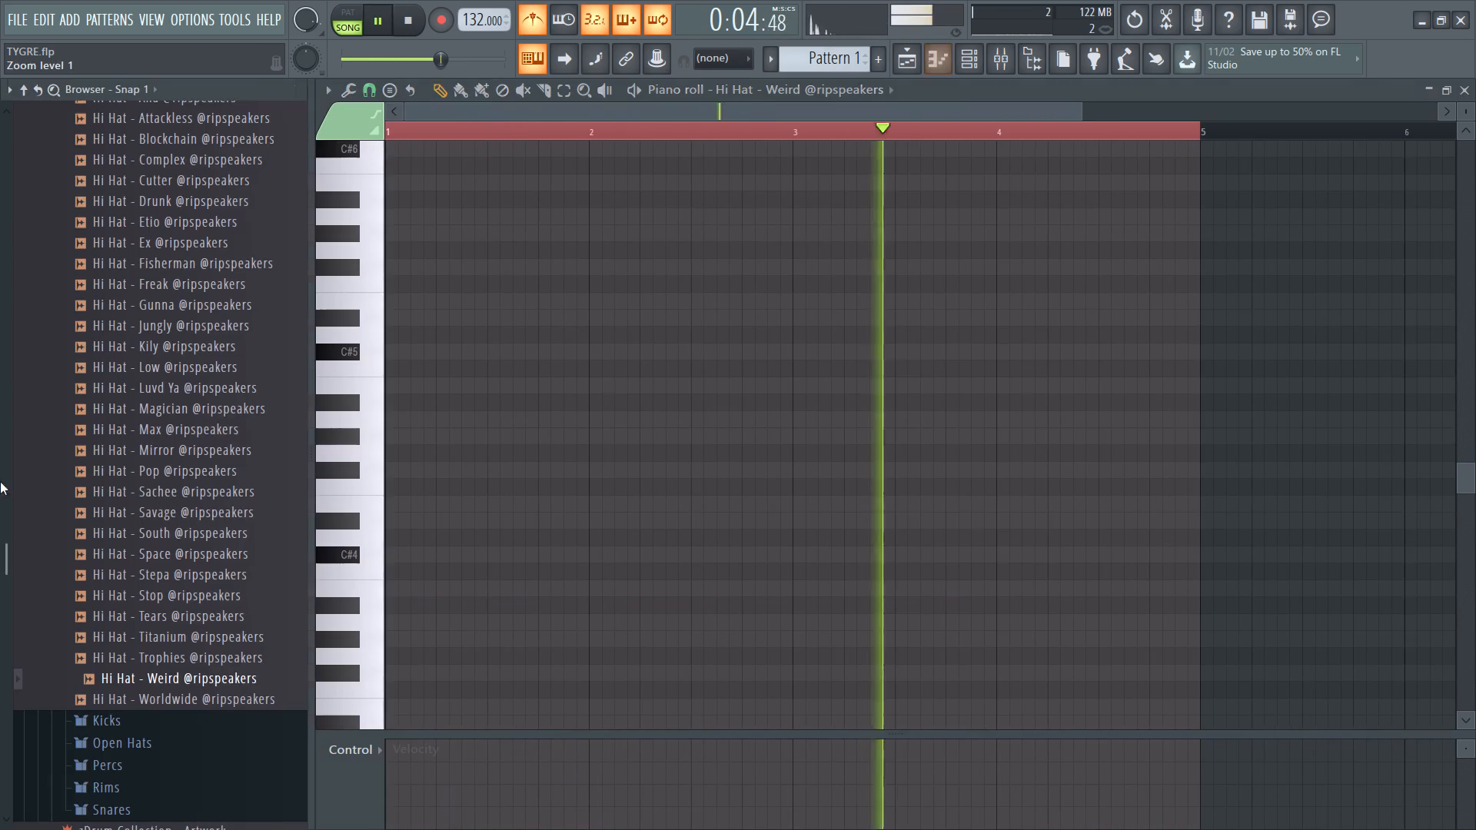
{"action": "scroll", "coordinate": [163, 490], "scroll_direction": "up", "scroll_amount": 4}
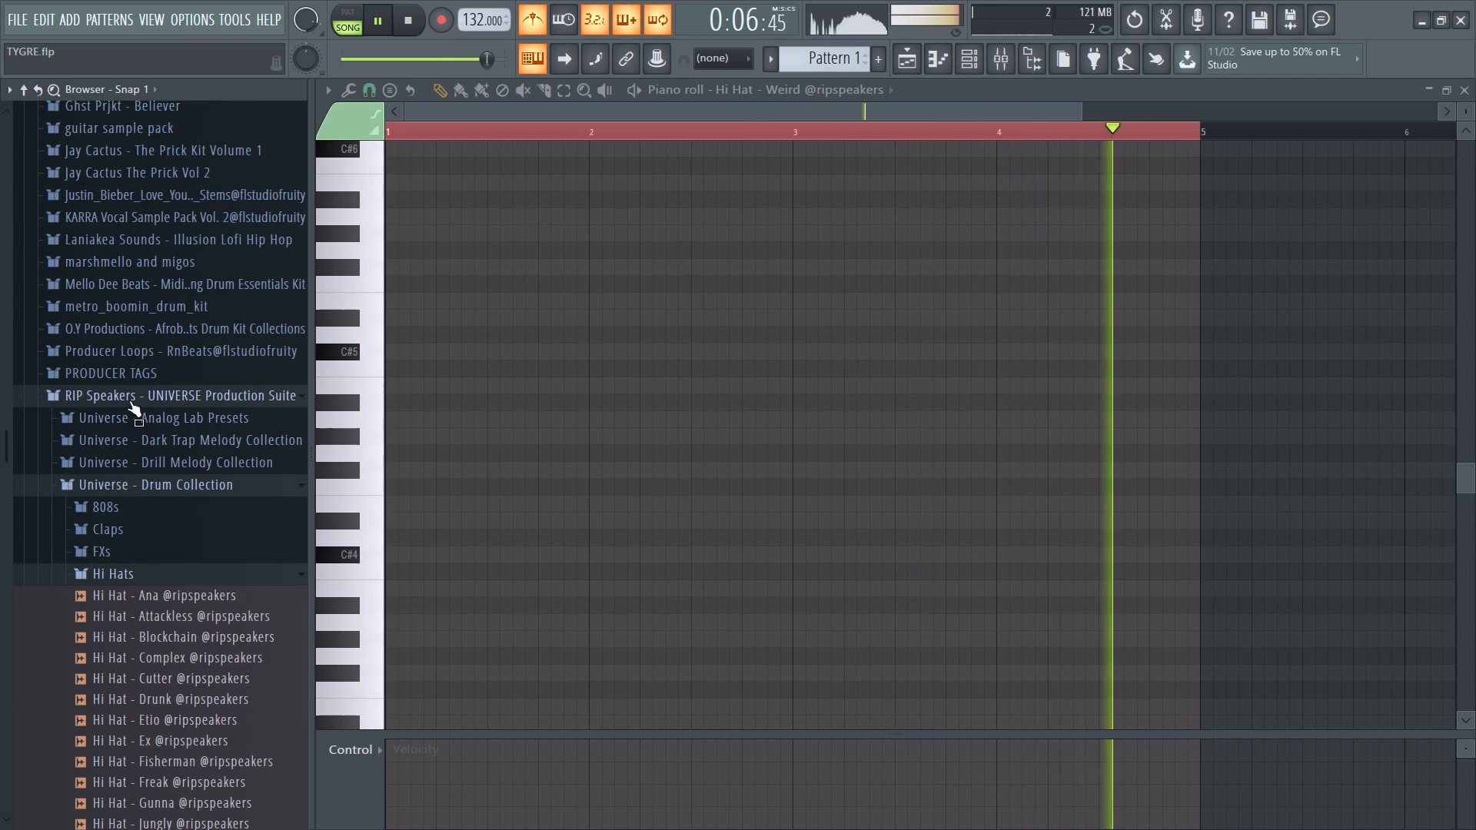
{"action": "left_click", "coordinate": [129, 400]}
{"action": "scroll", "coordinate": [129, 416], "scroll_direction": "up", "scroll_amount": 1}
{"action": "left_click", "coordinate": [112, 413]}
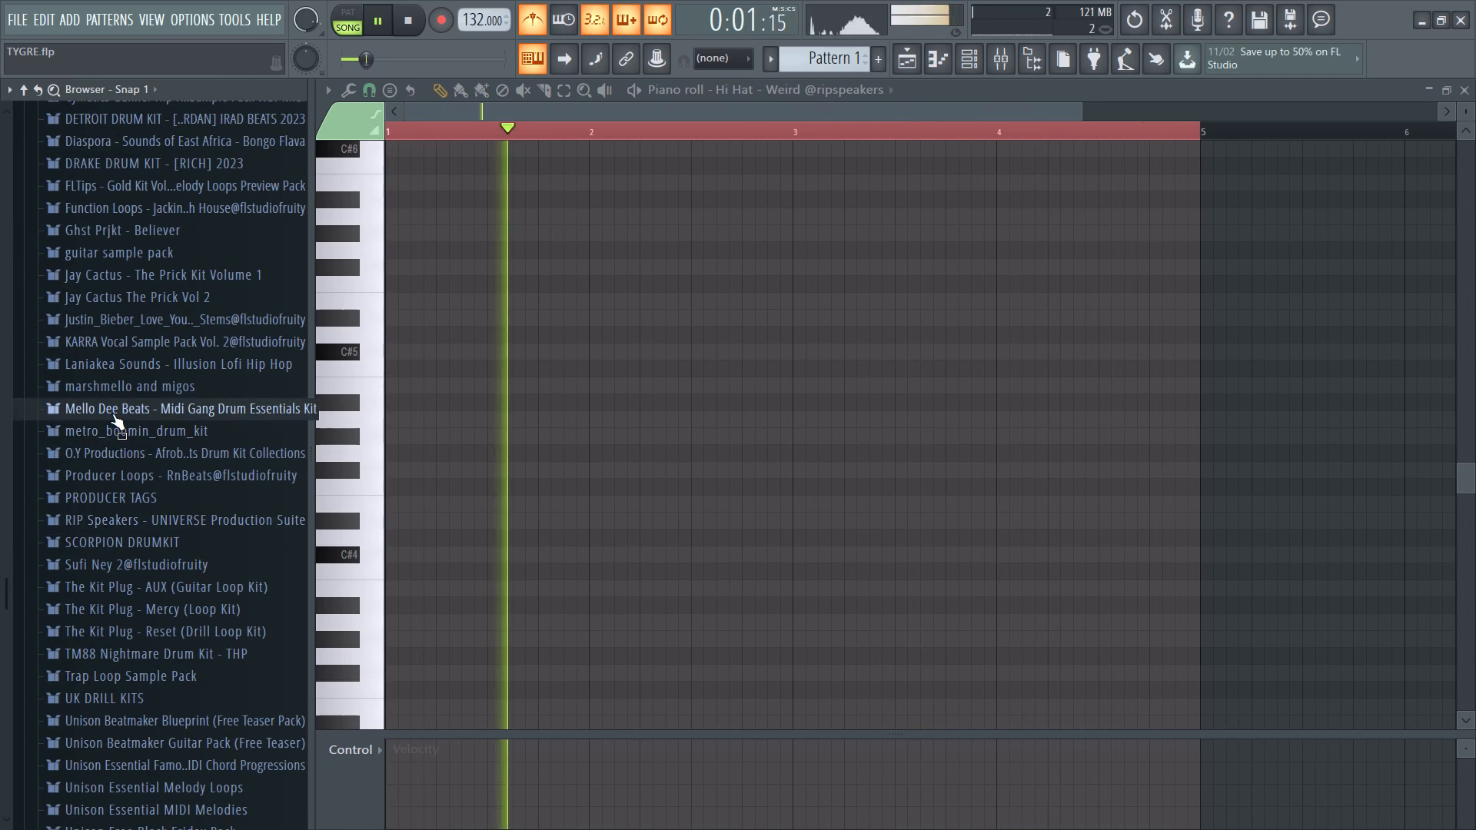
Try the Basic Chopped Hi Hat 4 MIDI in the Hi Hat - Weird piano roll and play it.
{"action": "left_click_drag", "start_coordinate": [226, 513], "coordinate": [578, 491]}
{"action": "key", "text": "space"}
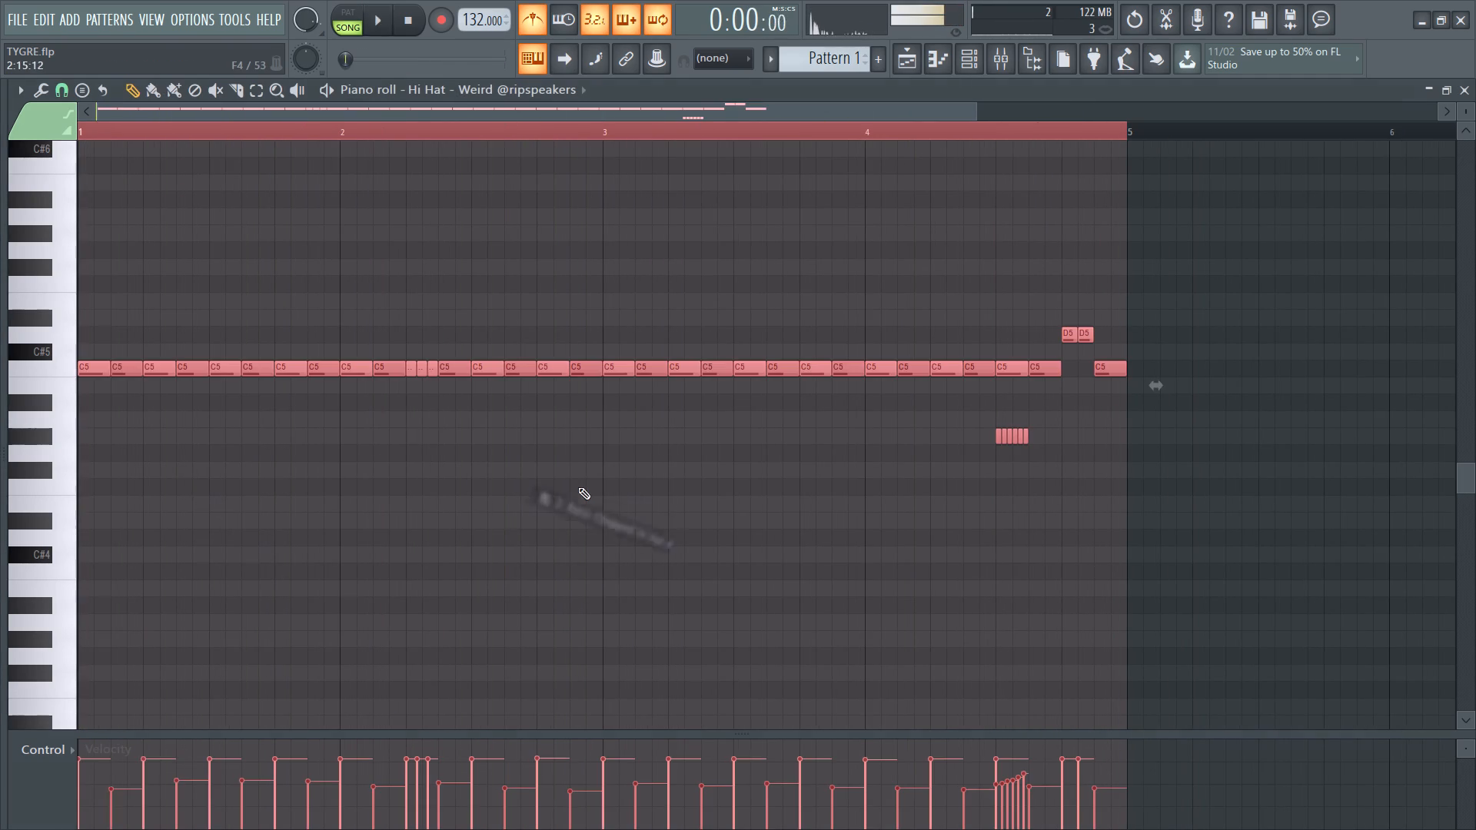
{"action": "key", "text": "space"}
Show the channel rack and turn off the metronome.
{"action": "left_click", "coordinate": [979, 49]}
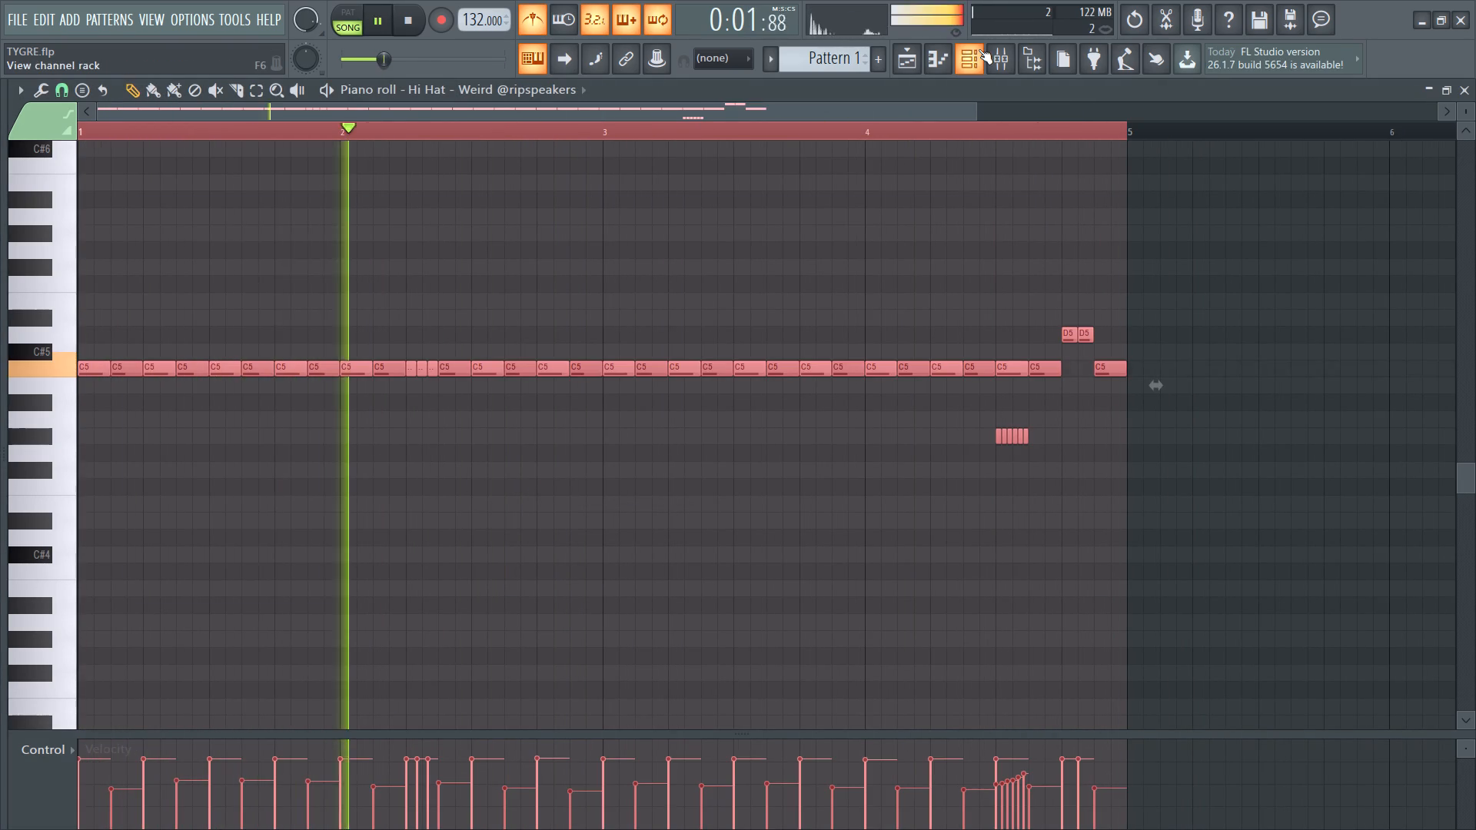
{"action": "left_click", "coordinate": [540, 19]}
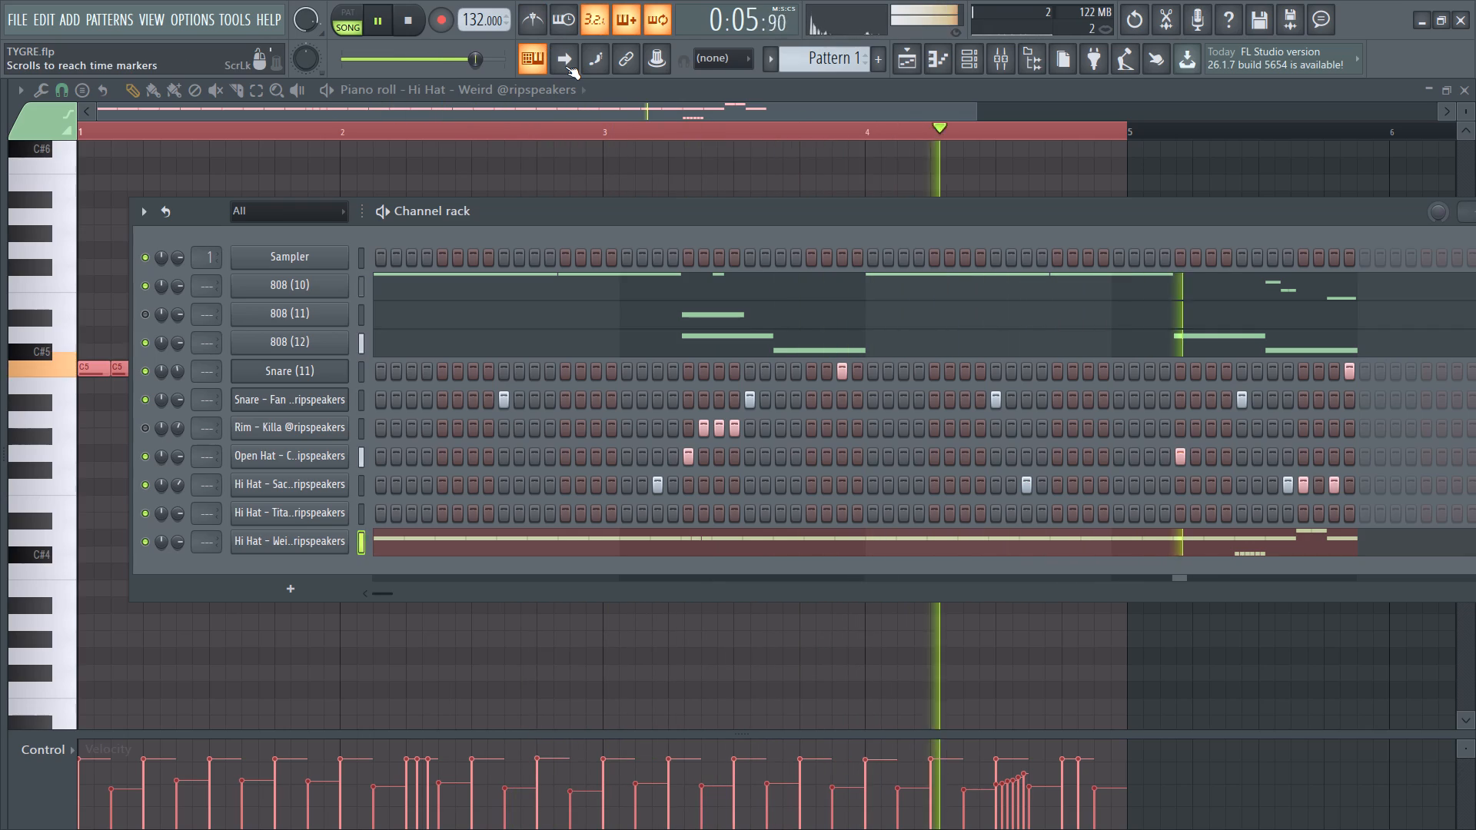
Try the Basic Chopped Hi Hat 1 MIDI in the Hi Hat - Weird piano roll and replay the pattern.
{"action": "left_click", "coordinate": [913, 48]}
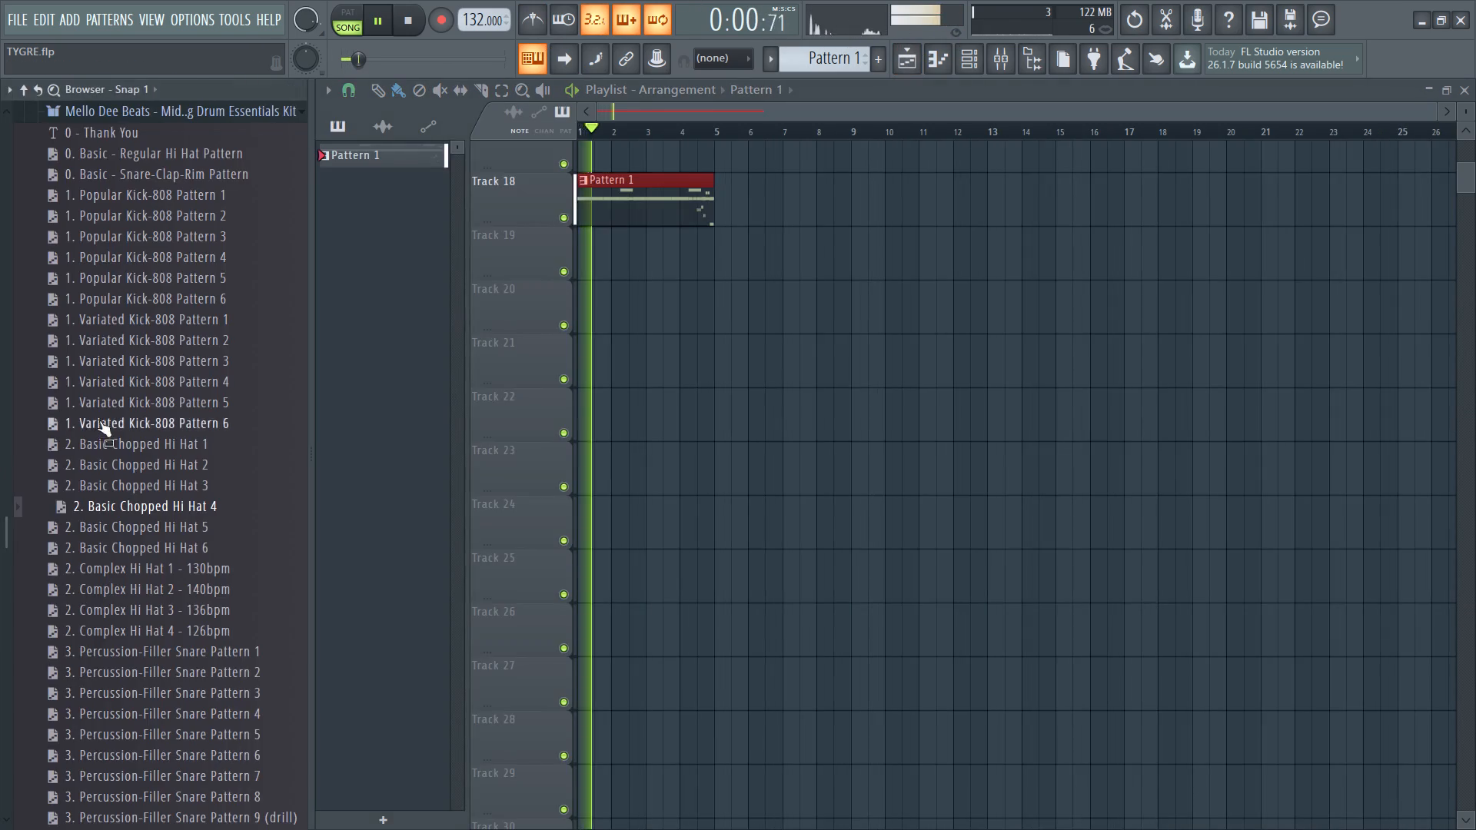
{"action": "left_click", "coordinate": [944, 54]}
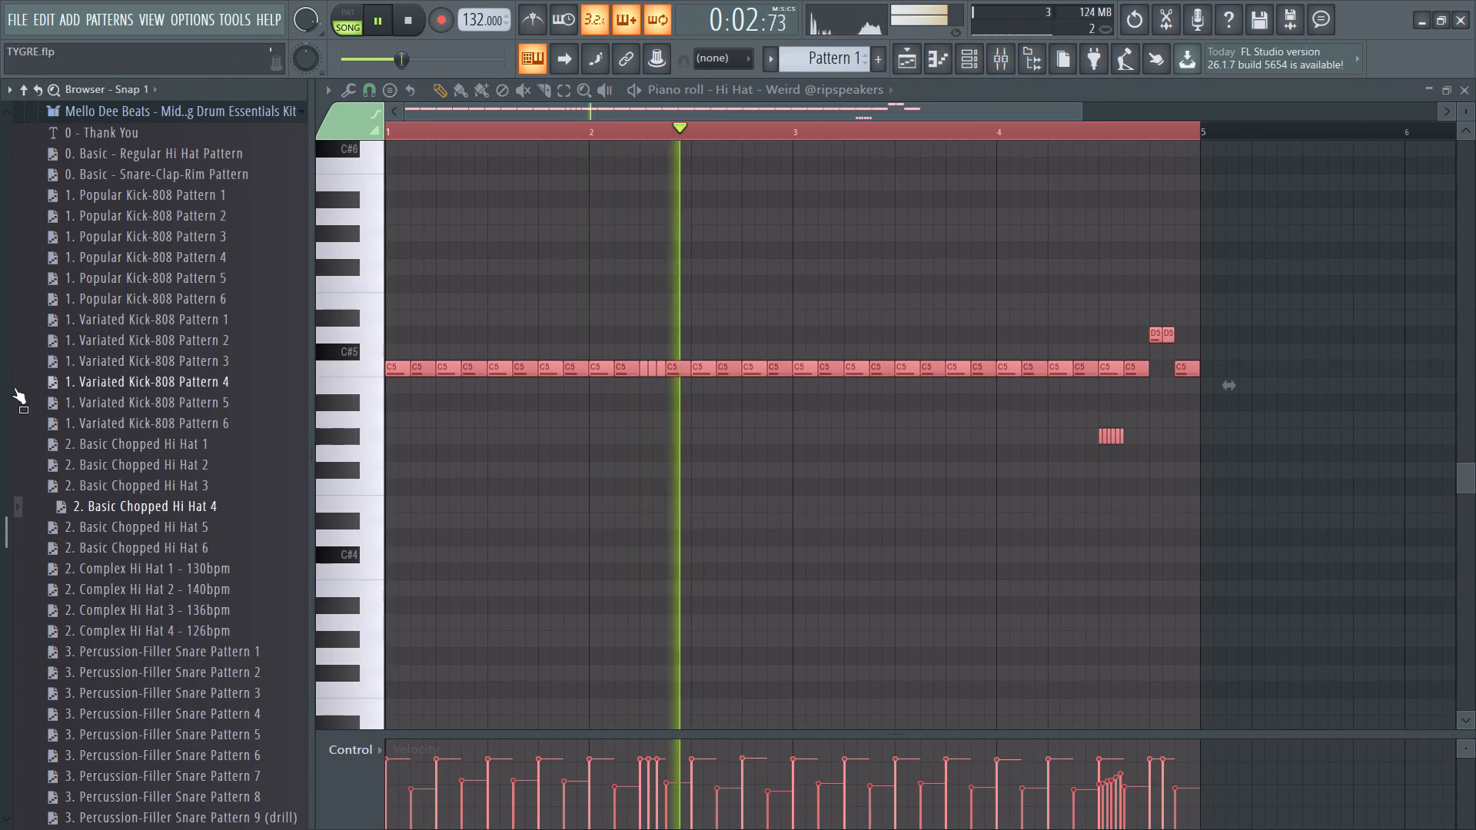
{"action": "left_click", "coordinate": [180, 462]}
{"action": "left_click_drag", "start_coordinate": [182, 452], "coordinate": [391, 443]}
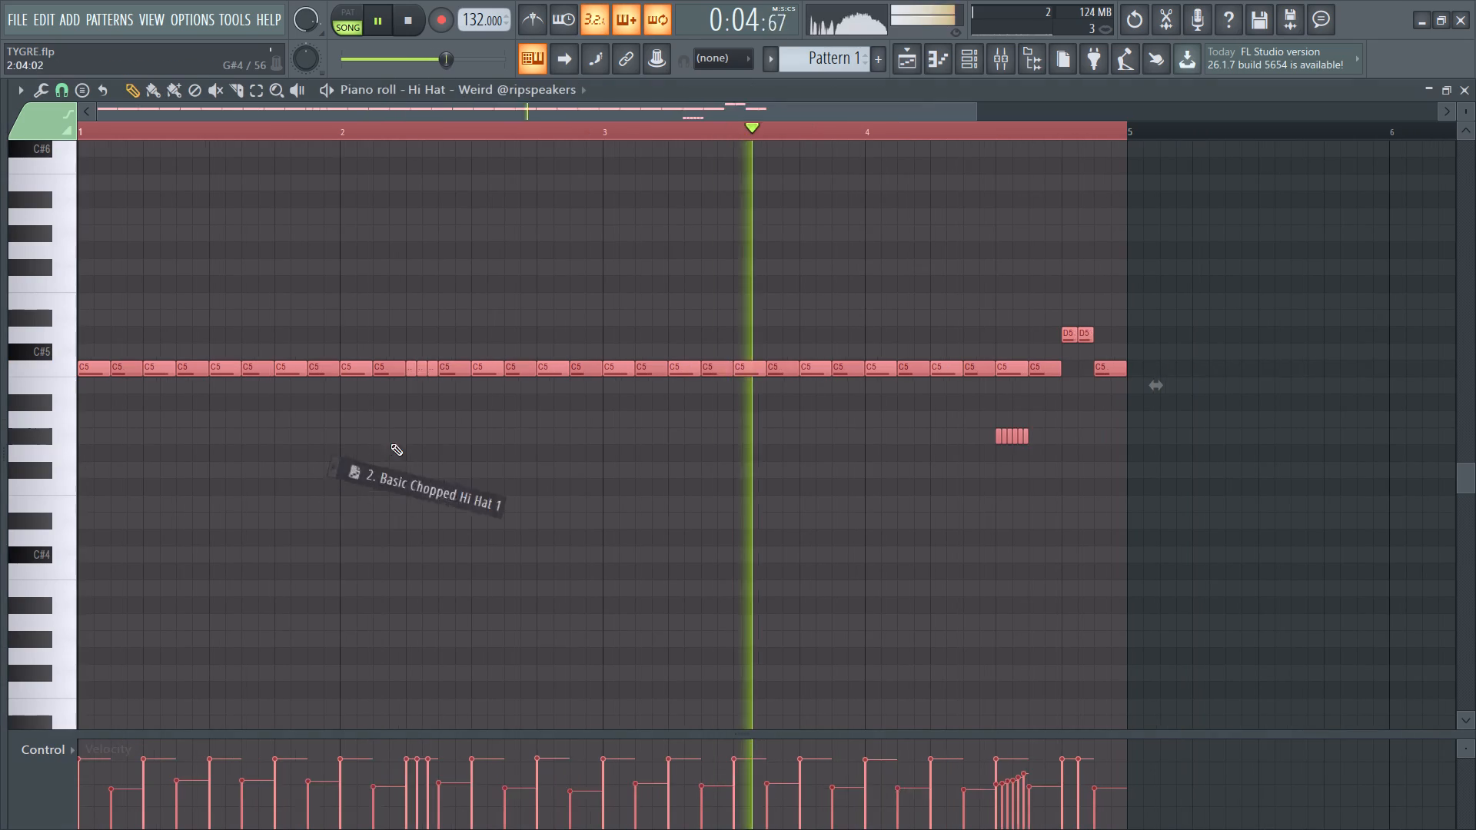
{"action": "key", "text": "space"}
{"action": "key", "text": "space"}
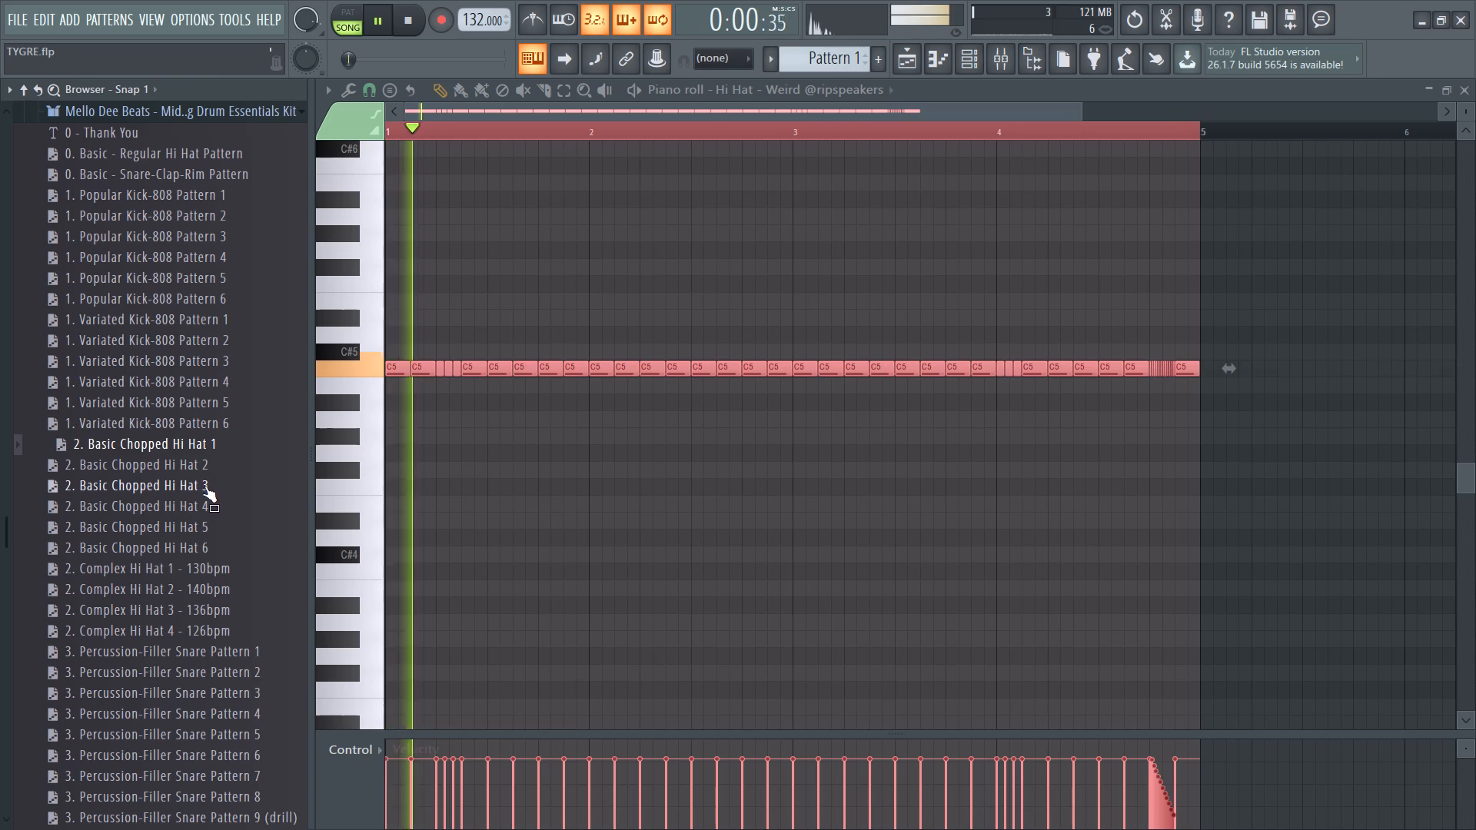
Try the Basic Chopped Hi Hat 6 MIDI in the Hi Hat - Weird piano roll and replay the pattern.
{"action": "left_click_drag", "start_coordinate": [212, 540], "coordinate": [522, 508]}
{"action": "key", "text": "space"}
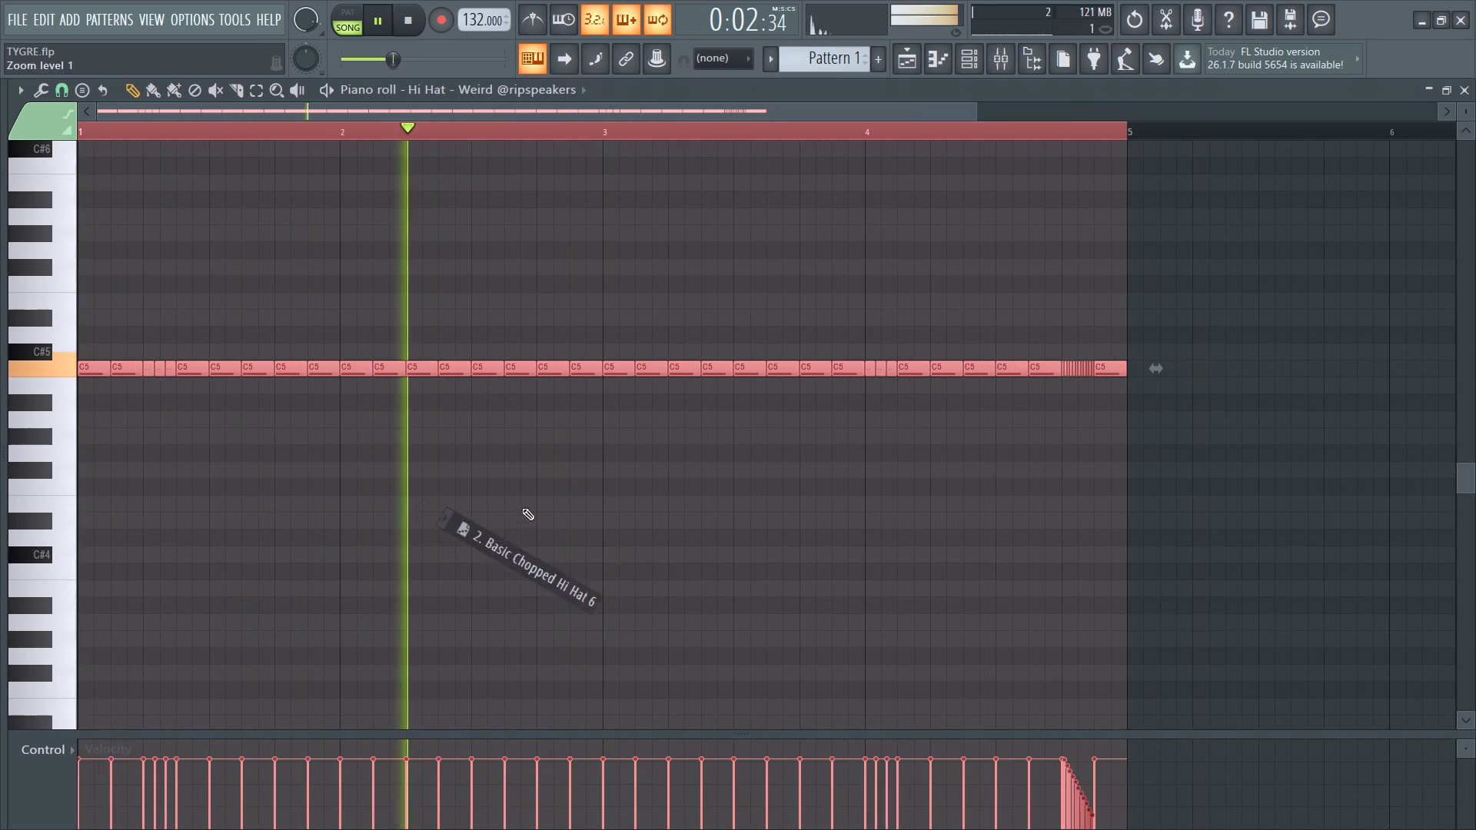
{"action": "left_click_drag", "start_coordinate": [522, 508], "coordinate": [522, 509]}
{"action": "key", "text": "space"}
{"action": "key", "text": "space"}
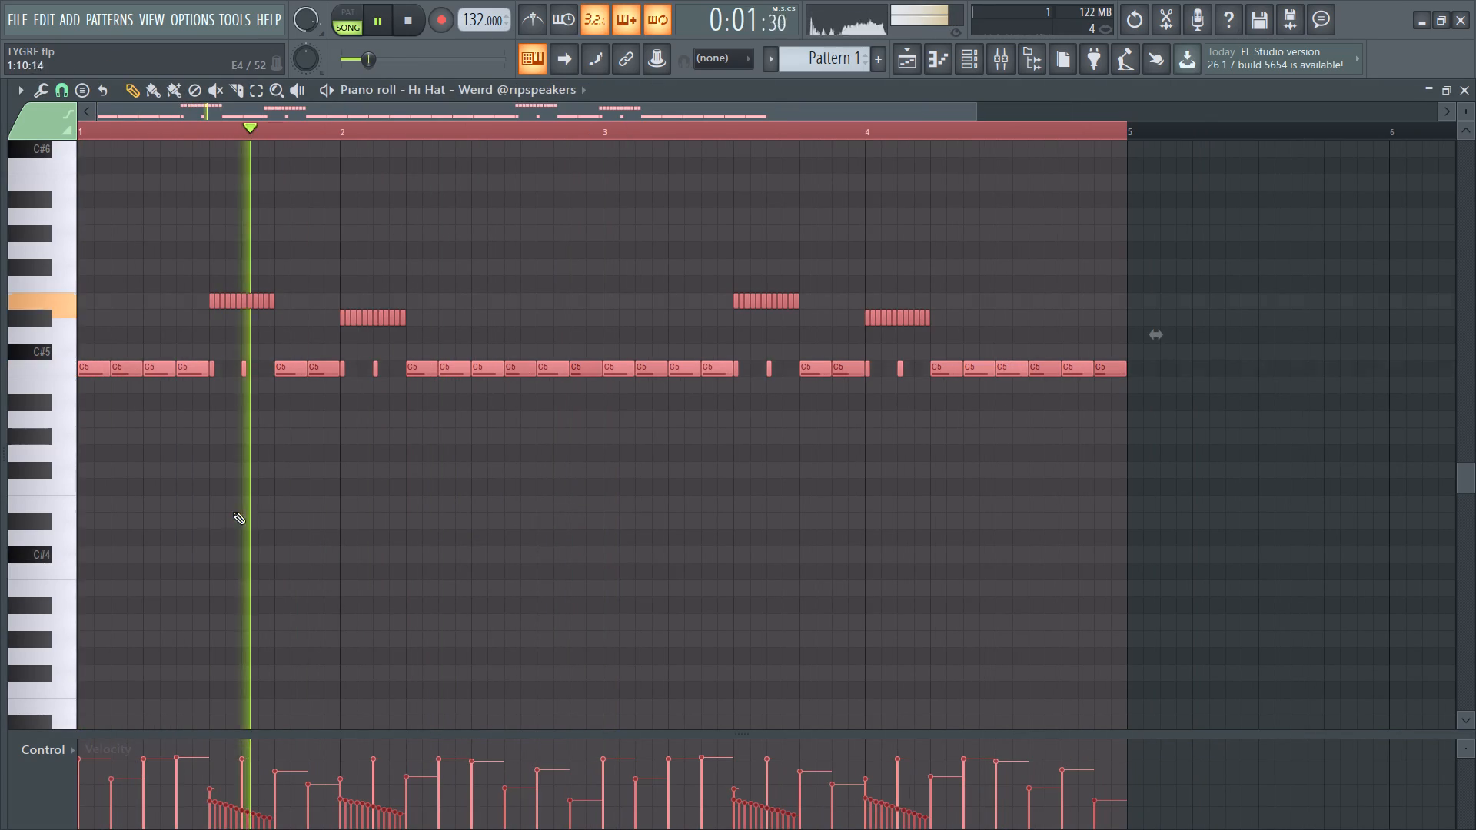
Replace the Hi Hat - Weird notes with the Basic Chopped Hi Hat 5 MIDI and replay the pattern.
{"action": "left_click_drag", "start_coordinate": [171, 523], "coordinate": [251, 527]}
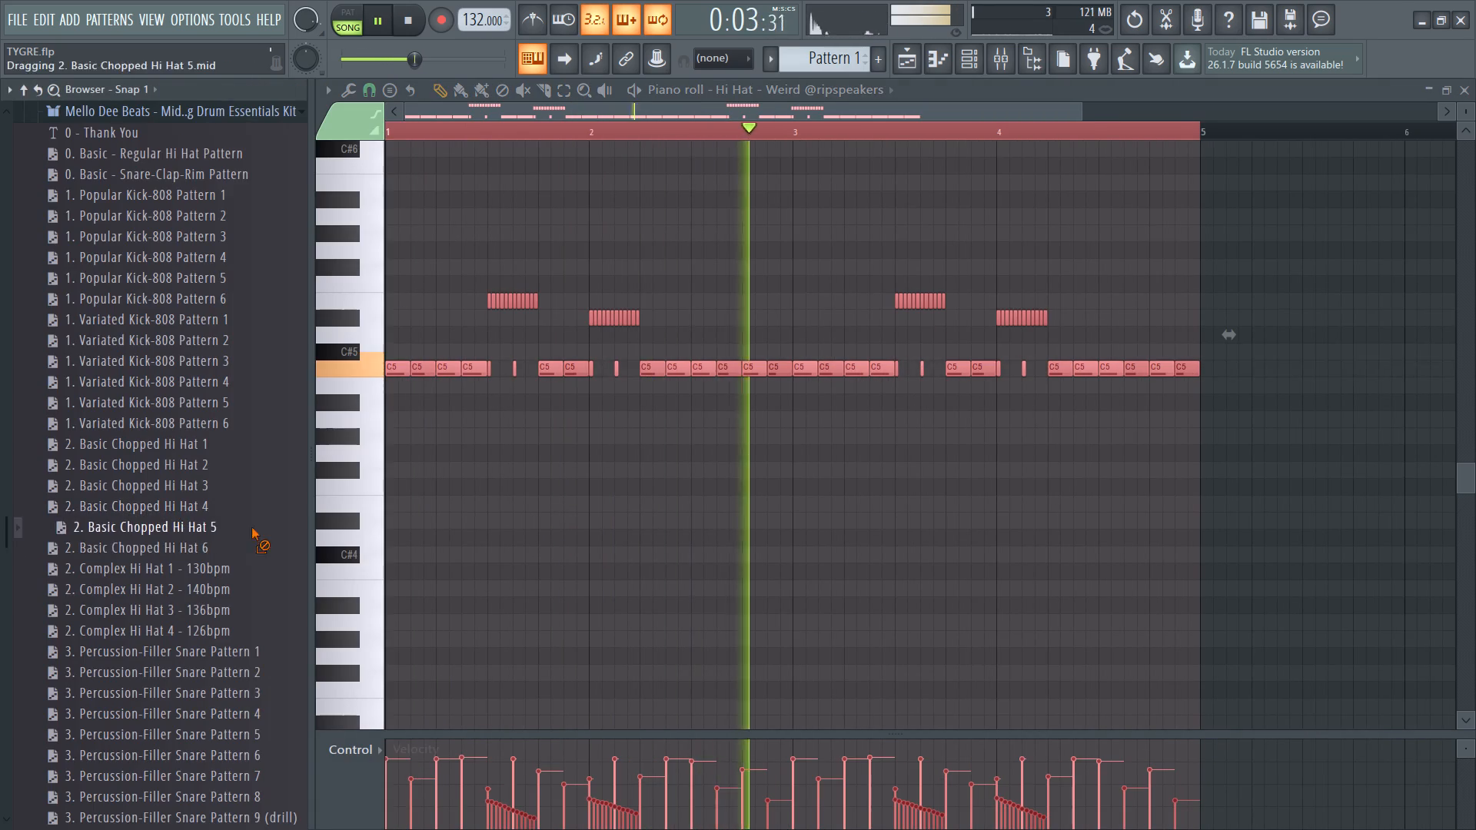
{"action": "left_click_drag", "start_coordinate": [251, 527], "coordinate": [544, 520]}
{"action": "key", "text": "space"}
{"action": "key", "text": "space"}
{"action": "key", "text": "space"}
{"action": "key", "text": "space"}
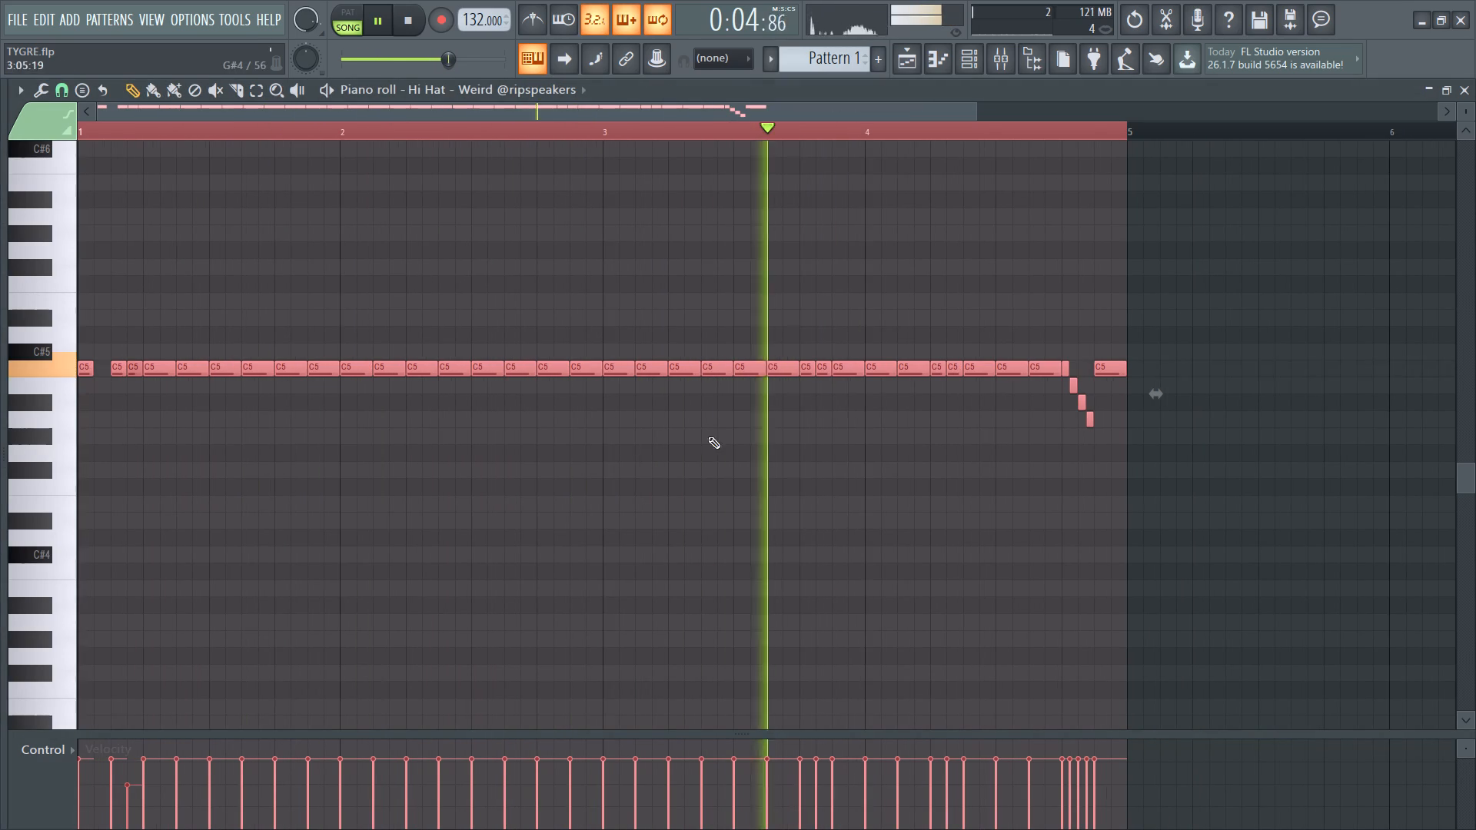
Delete the C5 hi hat note at step 14 of bar 3 and lengthen the preceding note to fill the gap.
{"action": "right_click", "coordinate": [819, 327]}
{"action": "right_click", "coordinate": [826, 375]}
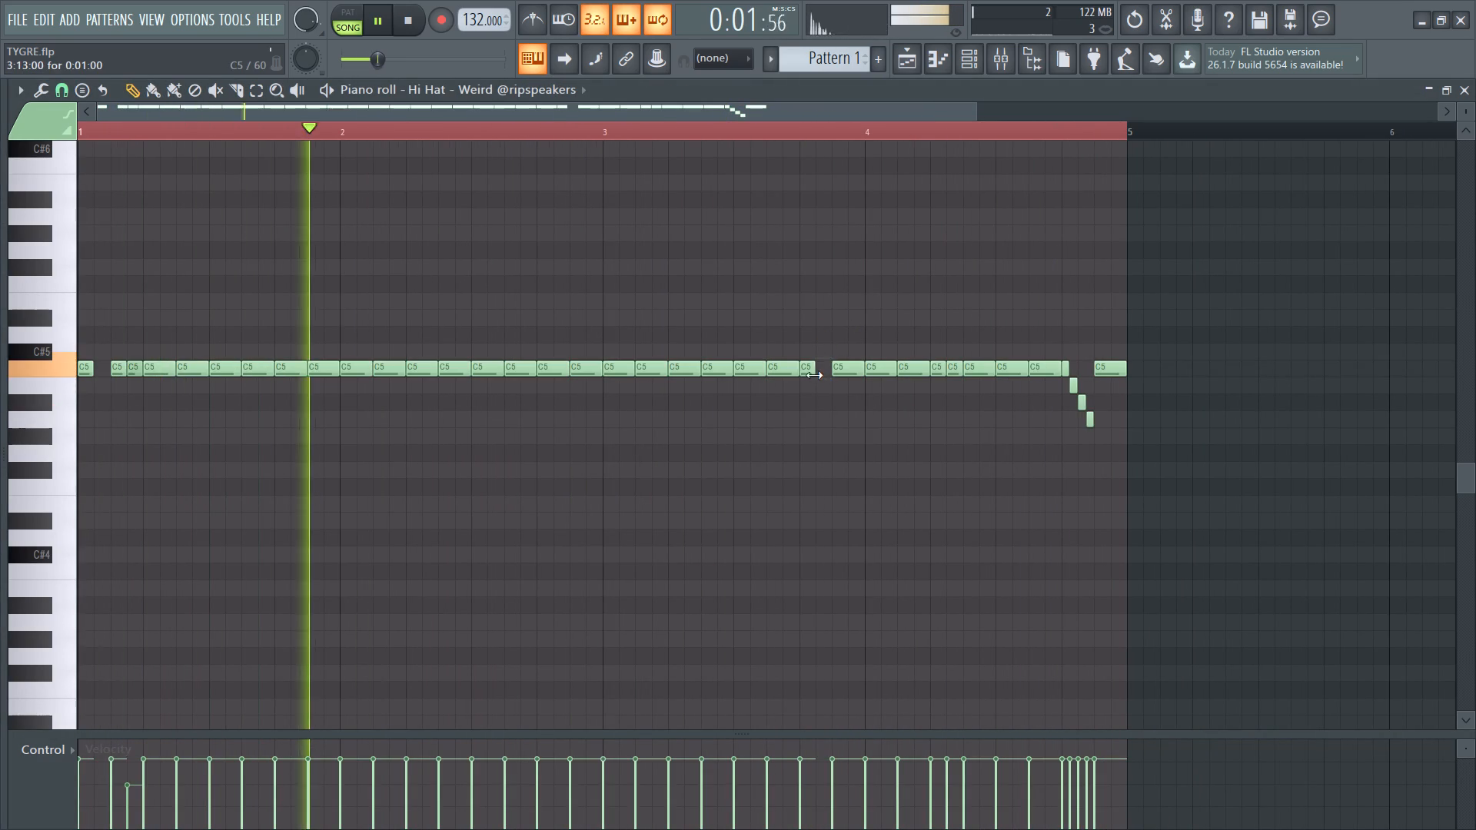
{"action": "left_click_drag", "start_coordinate": [810, 373], "coordinate": [825, 400]}
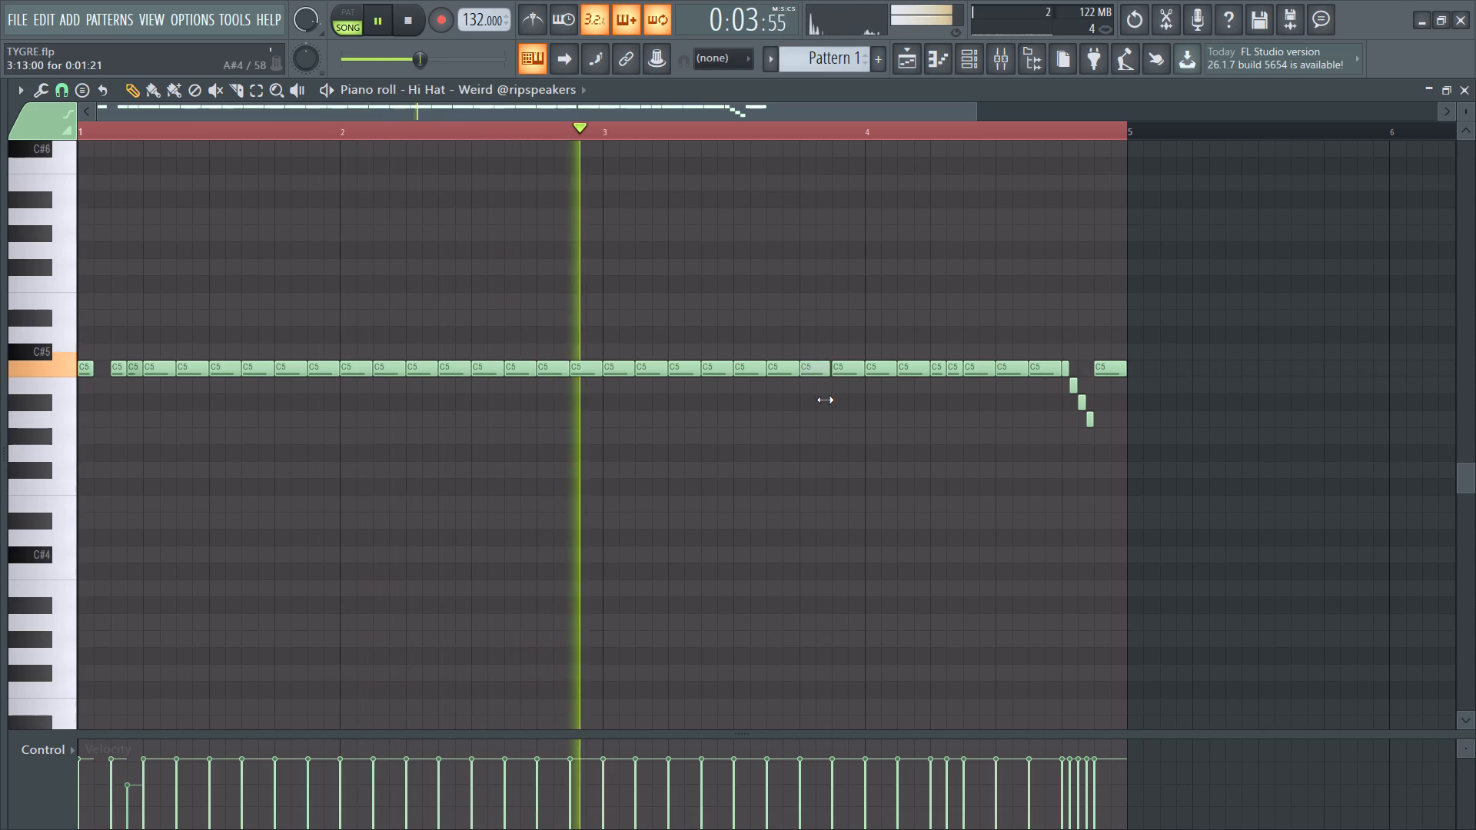
{"action": "left_click_drag", "start_coordinate": [825, 400], "coordinate": [826, 403]}
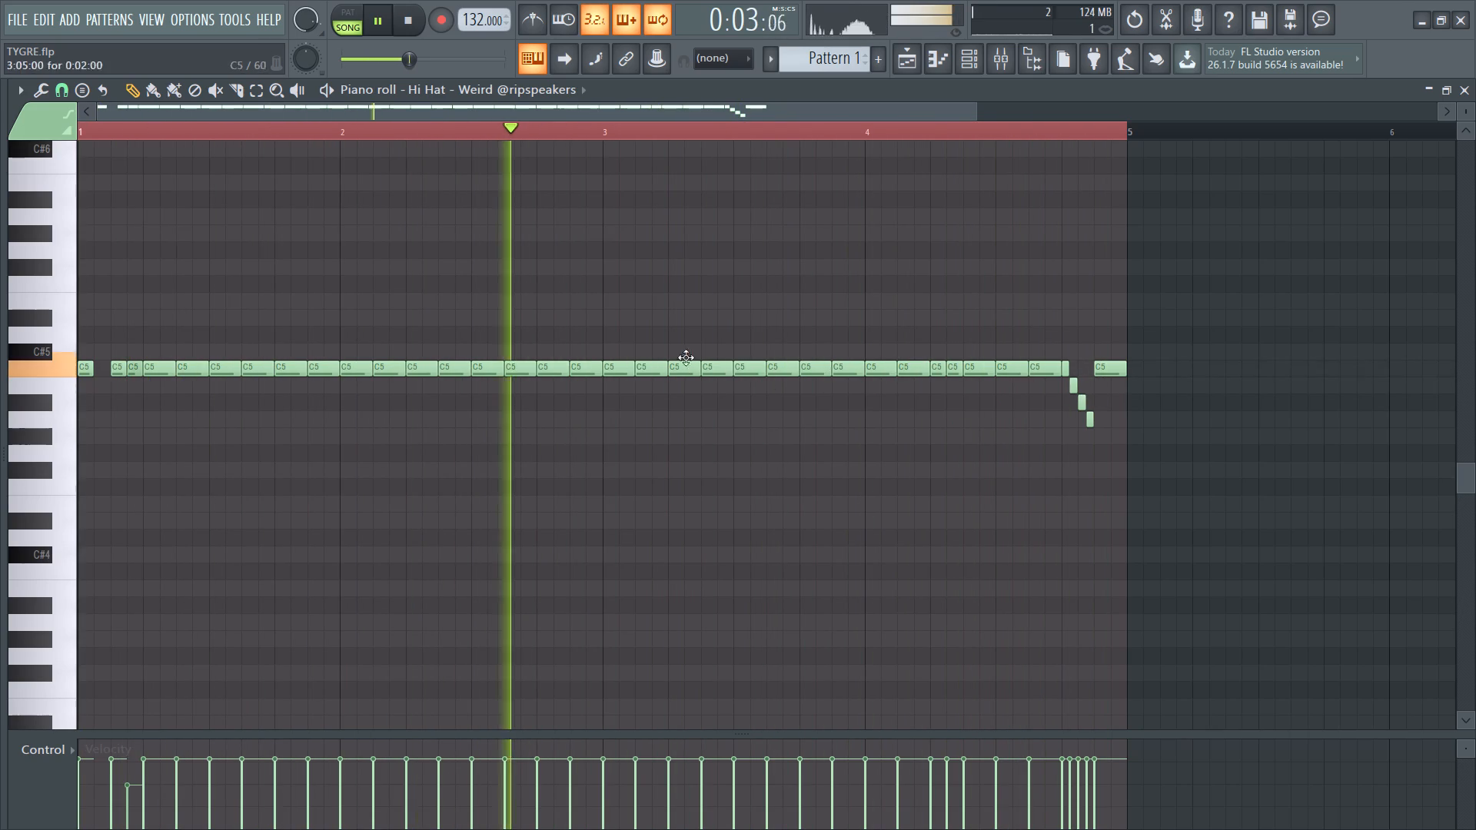
Delete the three short descending hi hat notes below C5 near the end of bar 4.
{"action": "right_click", "coordinate": [1081, 407]}
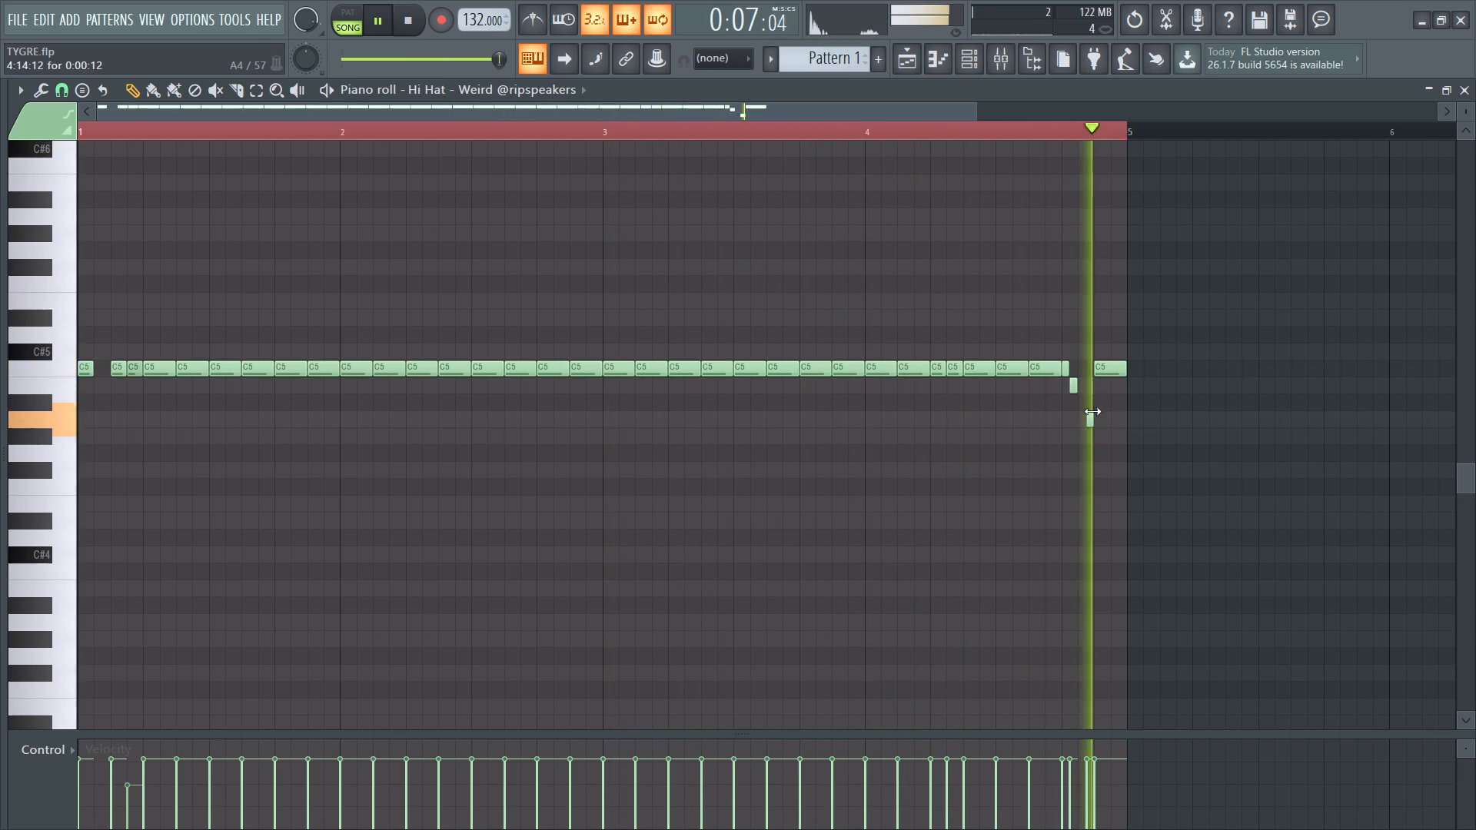
{"action": "right_click", "coordinate": [1075, 393]}
{"action": "right_click", "coordinate": [1089, 427]}
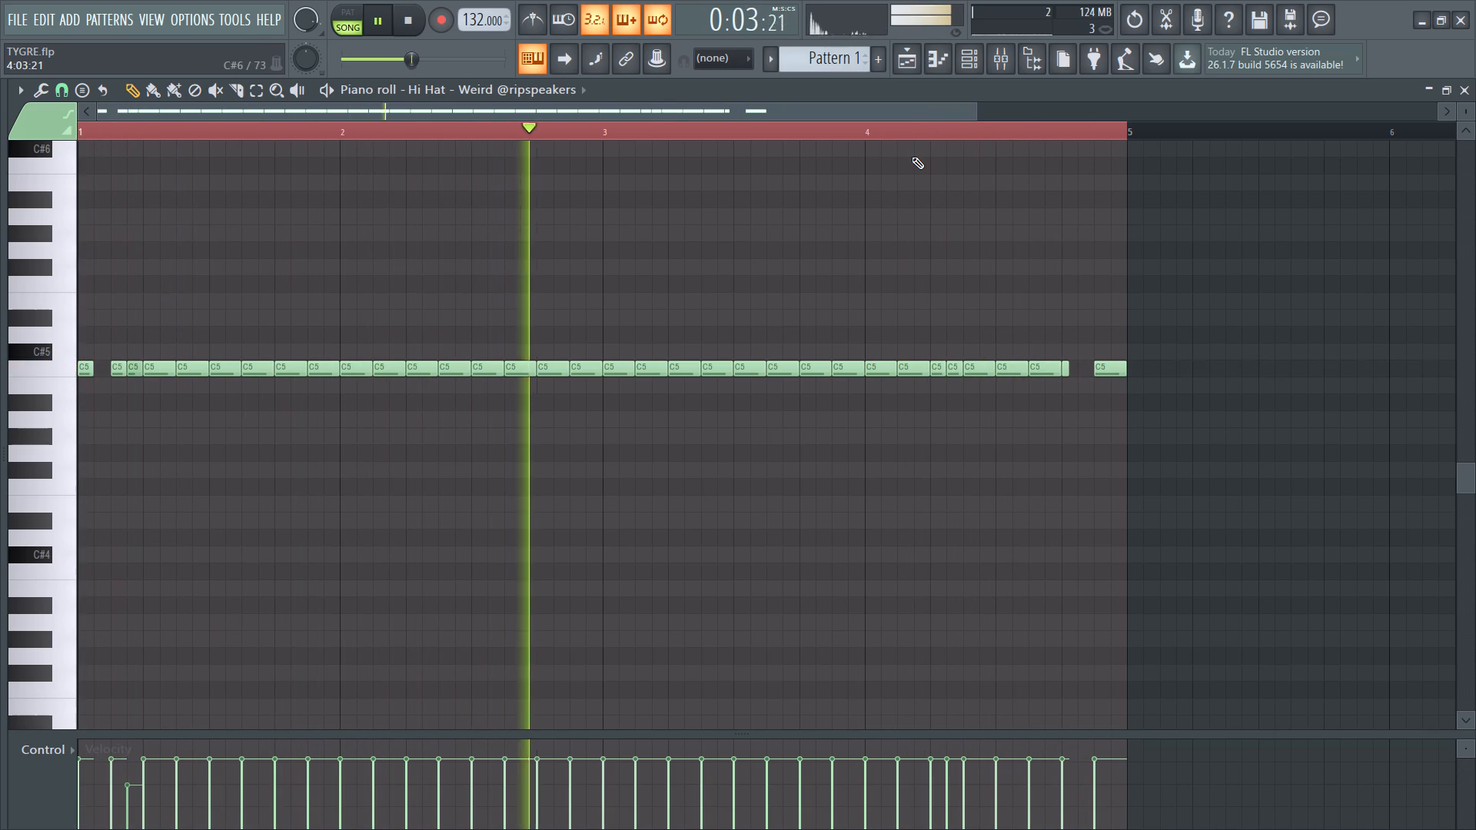
In the channel rack, select the Hi Hat - Titanium channel and mute the Hi Hat - Weird channel.
{"action": "left_click", "coordinate": [971, 48]}
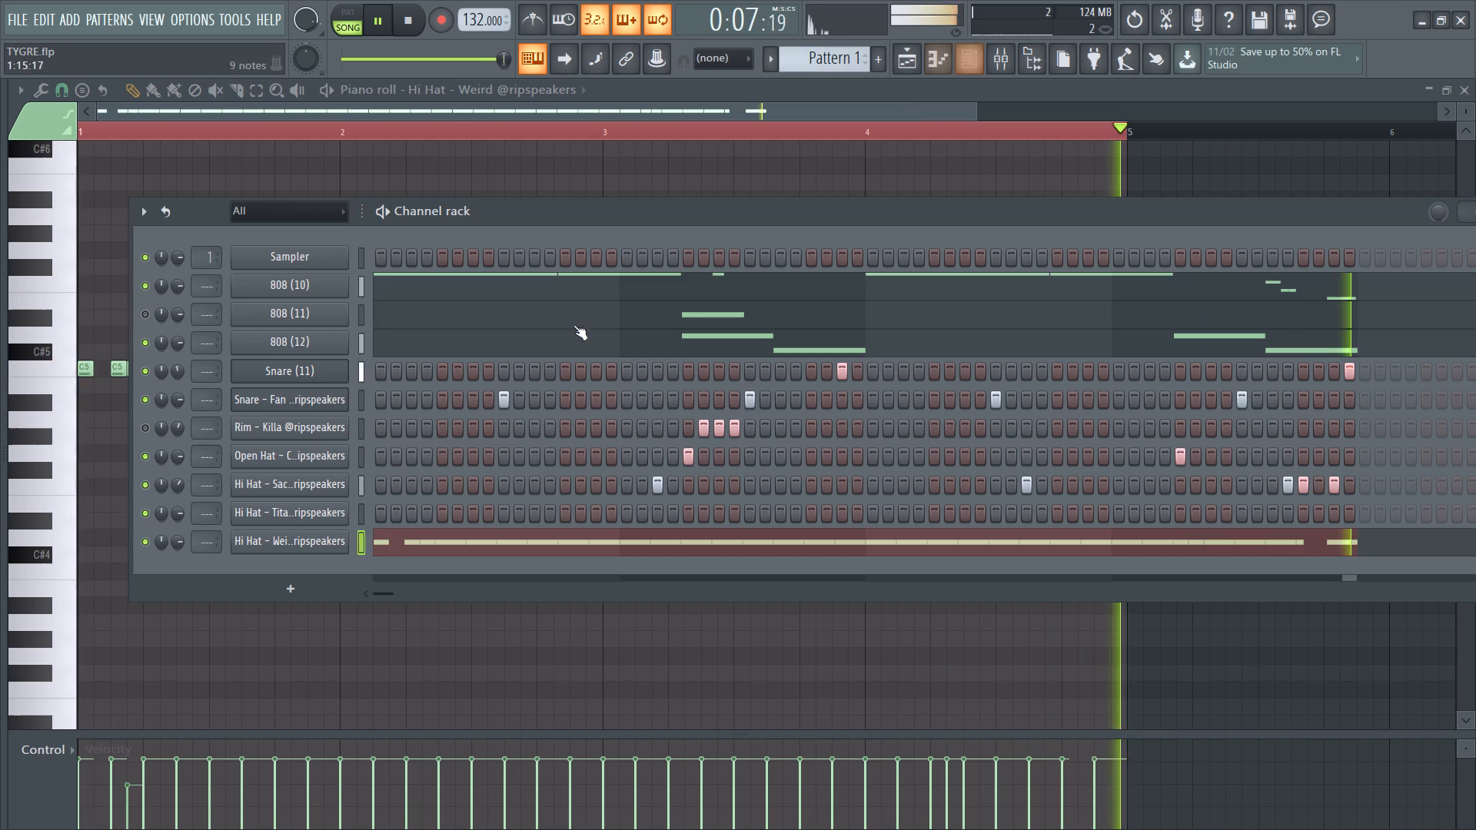
{"action": "left_click", "coordinate": [294, 589]}
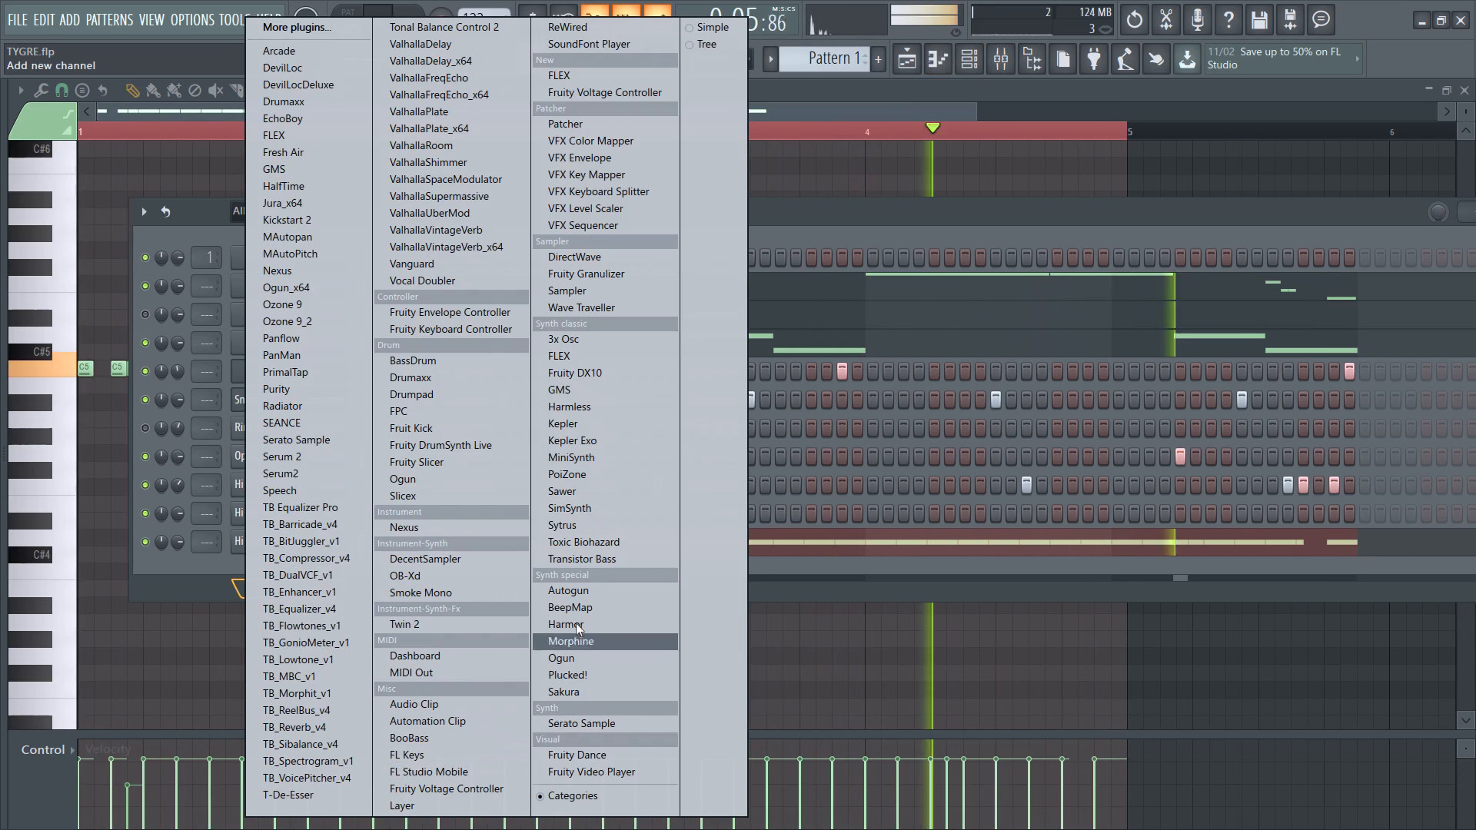
{"action": "left_click", "coordinate": [838, 570]}
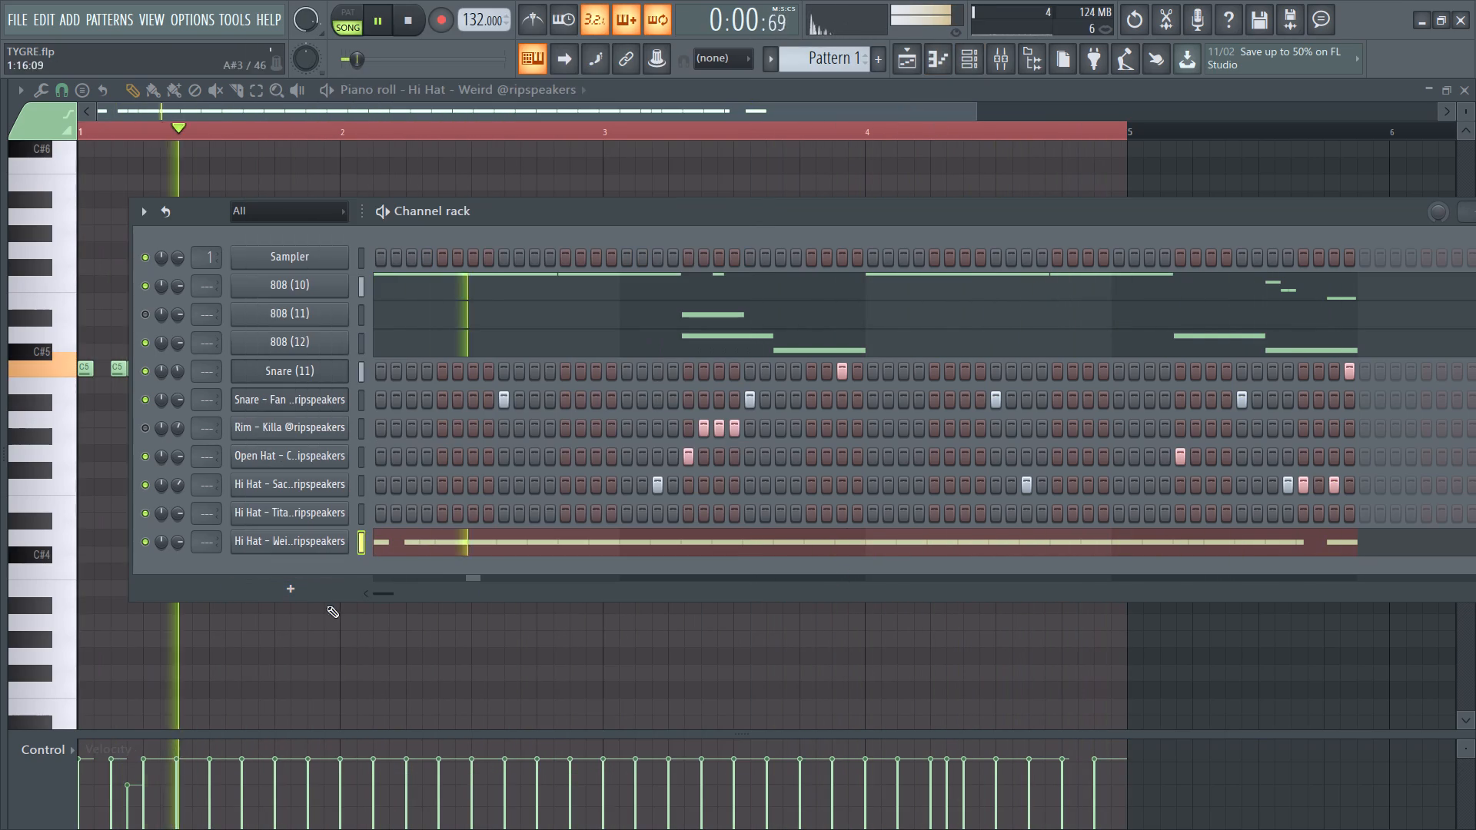
{"action": "left_click", "coordinate": [361, 505]}
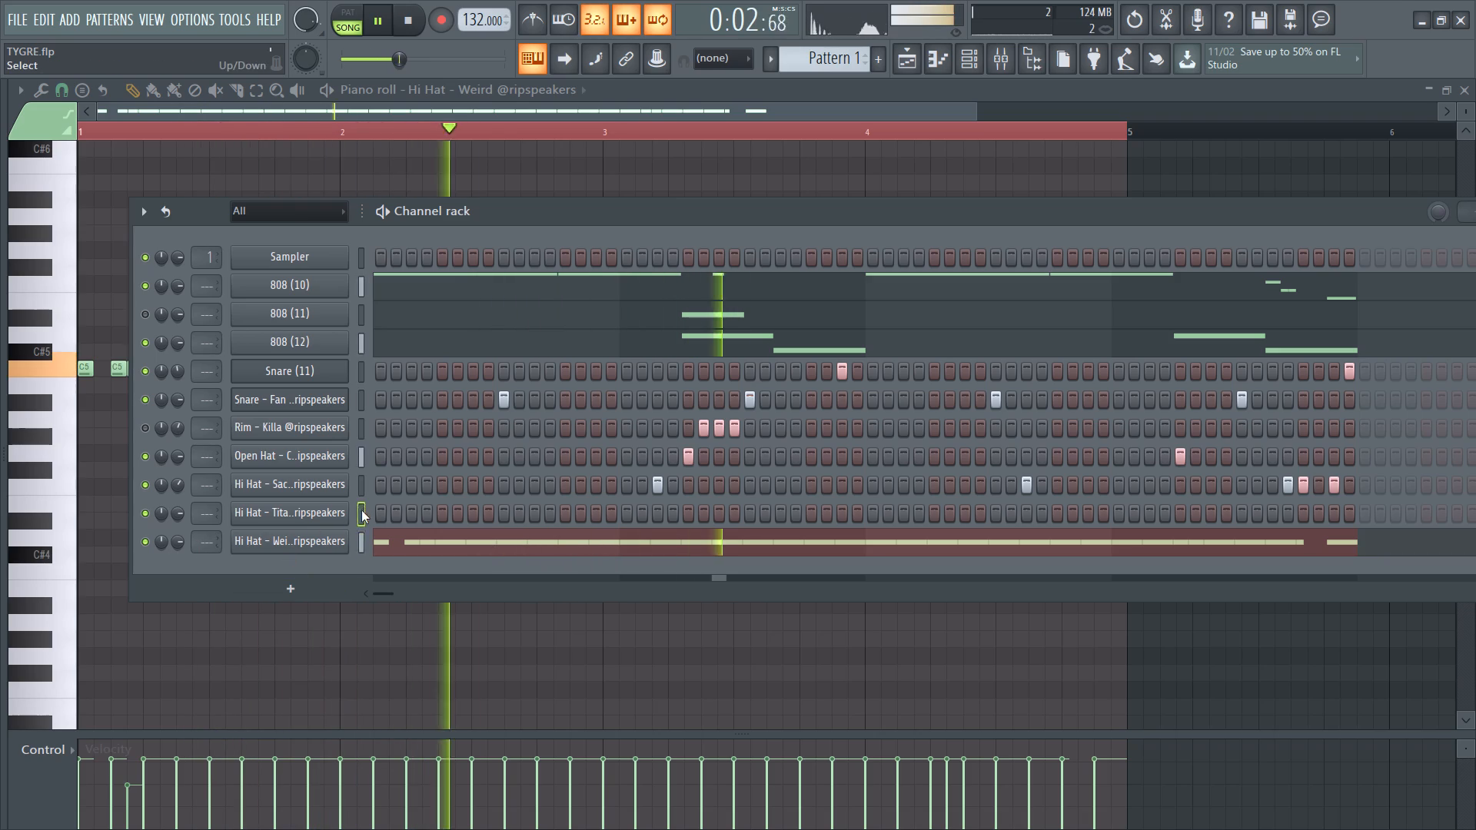
{"action": "left_click", "coordinate": [146, 544]}
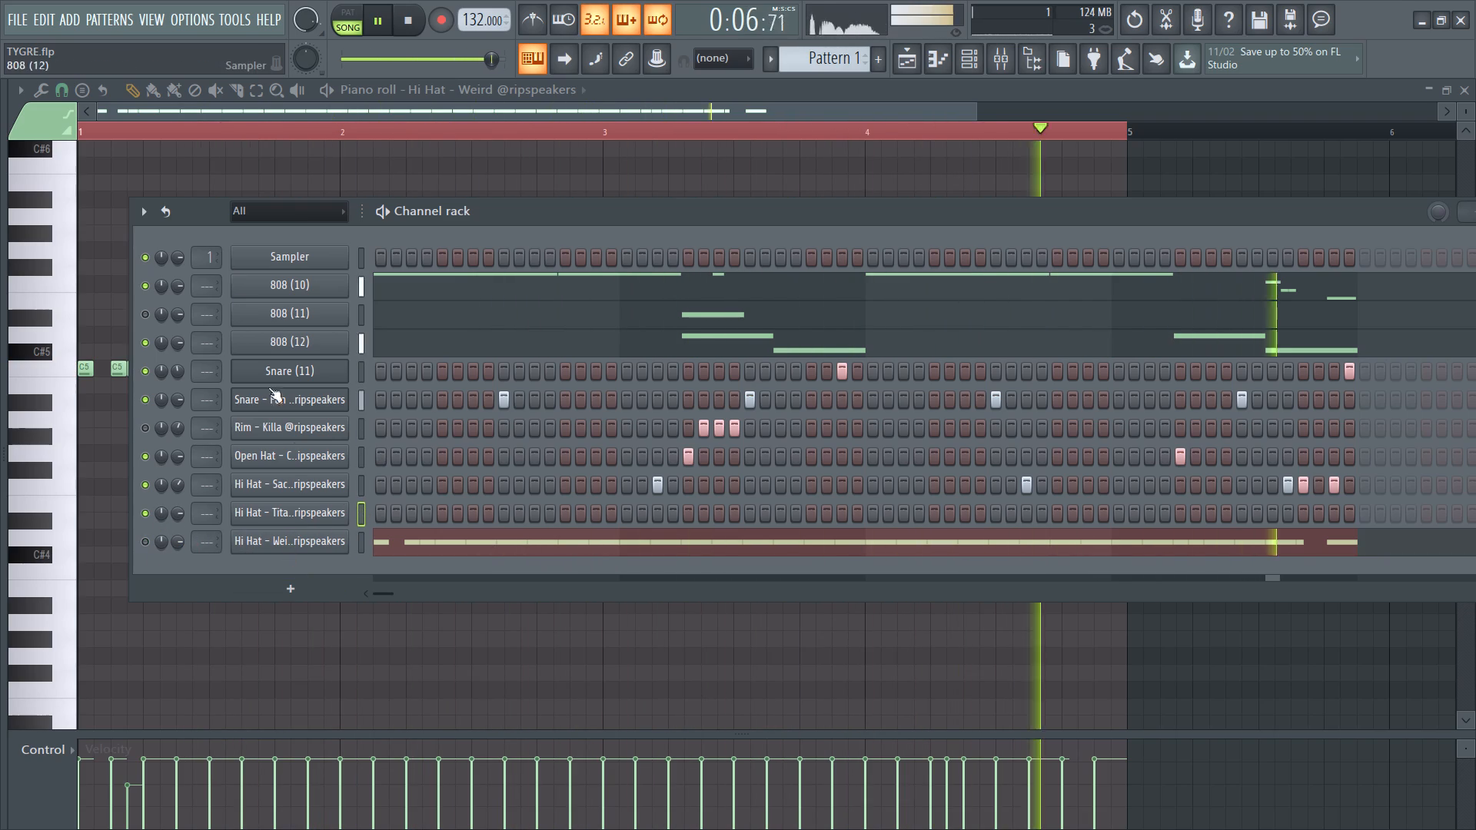
Collapse the Mello Dee Beats folder and add a new Serum 2 channel.
{"action": "scroll", "coordinate": [117, 503], "scroll_direction": "up", "scroll_amount": 3}
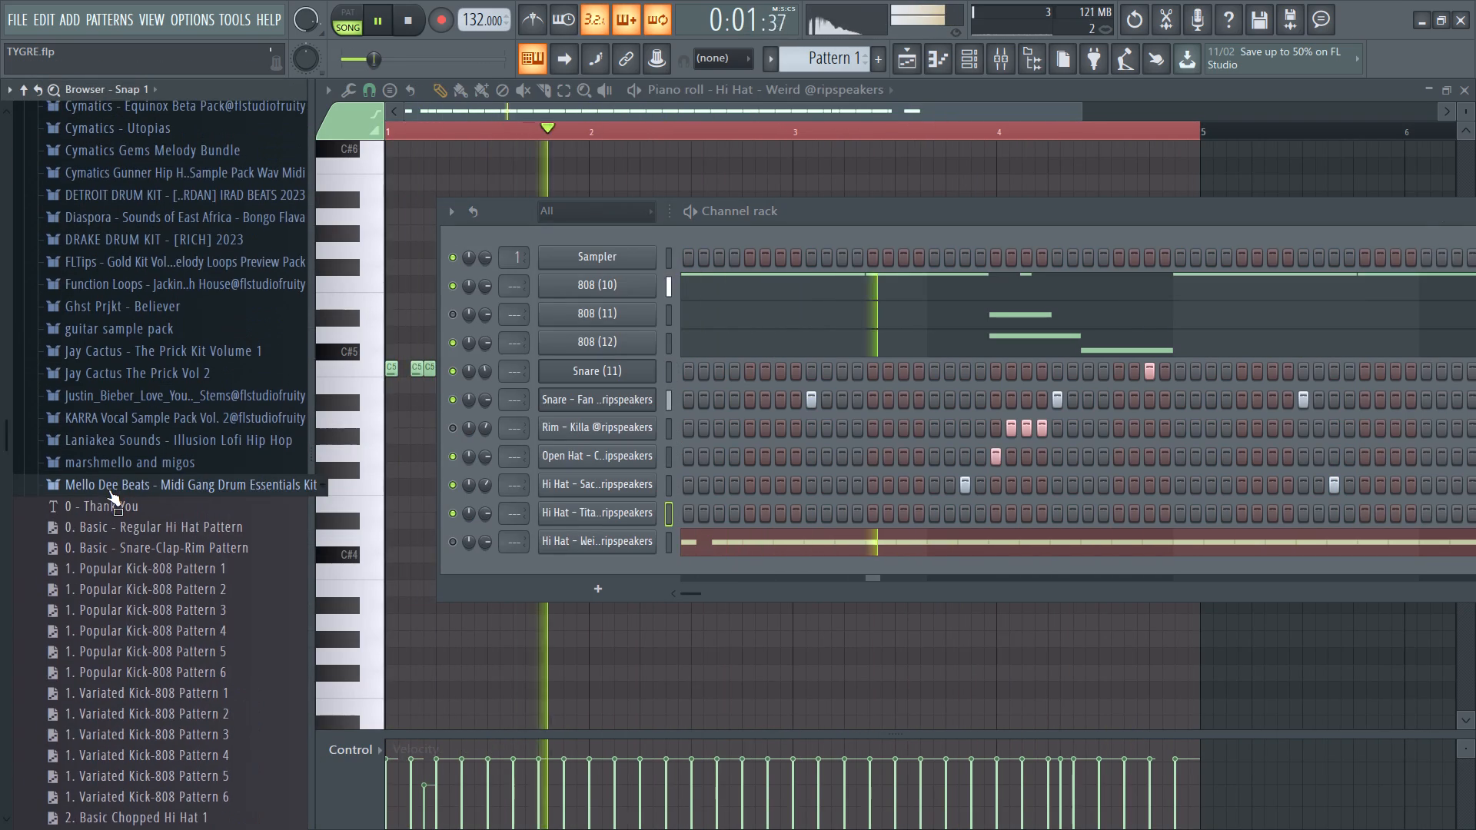
{"action": "left_click", "coordinate": [108, 490]}
{"action": "left_click", "coordinate": [285, 598]}
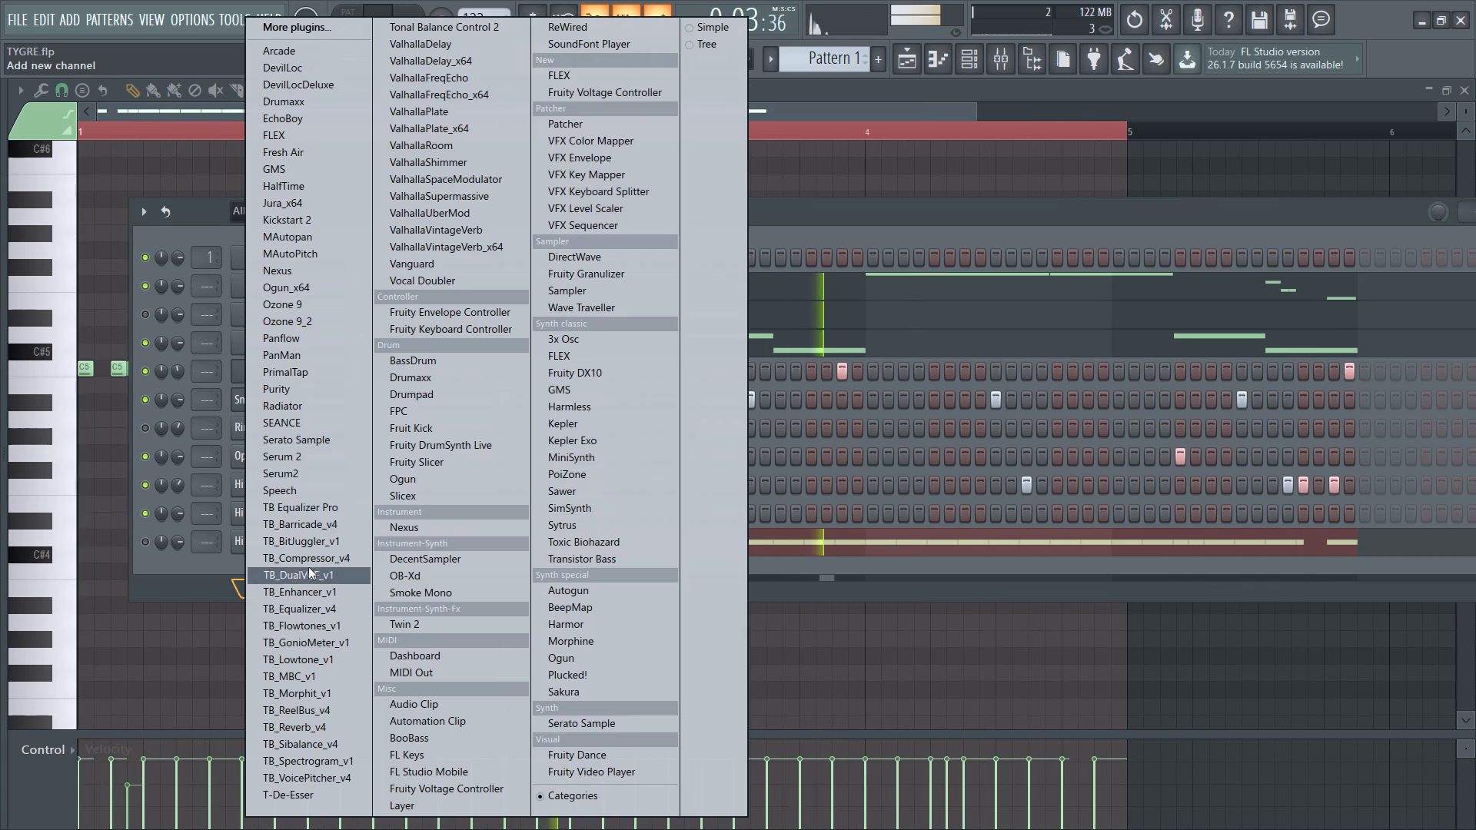
{"action": "left_click", "coordinate": [304, 460]}
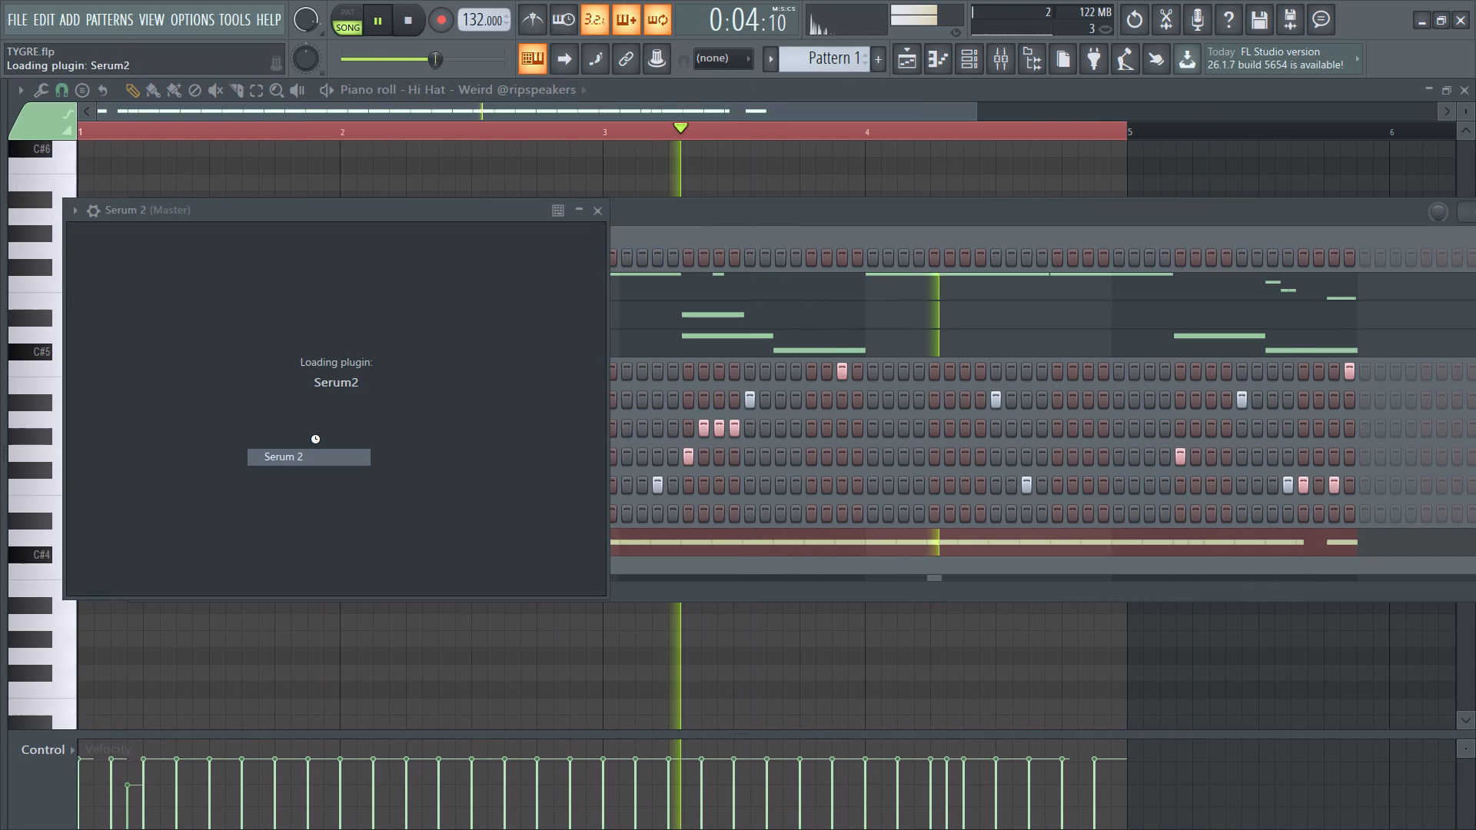
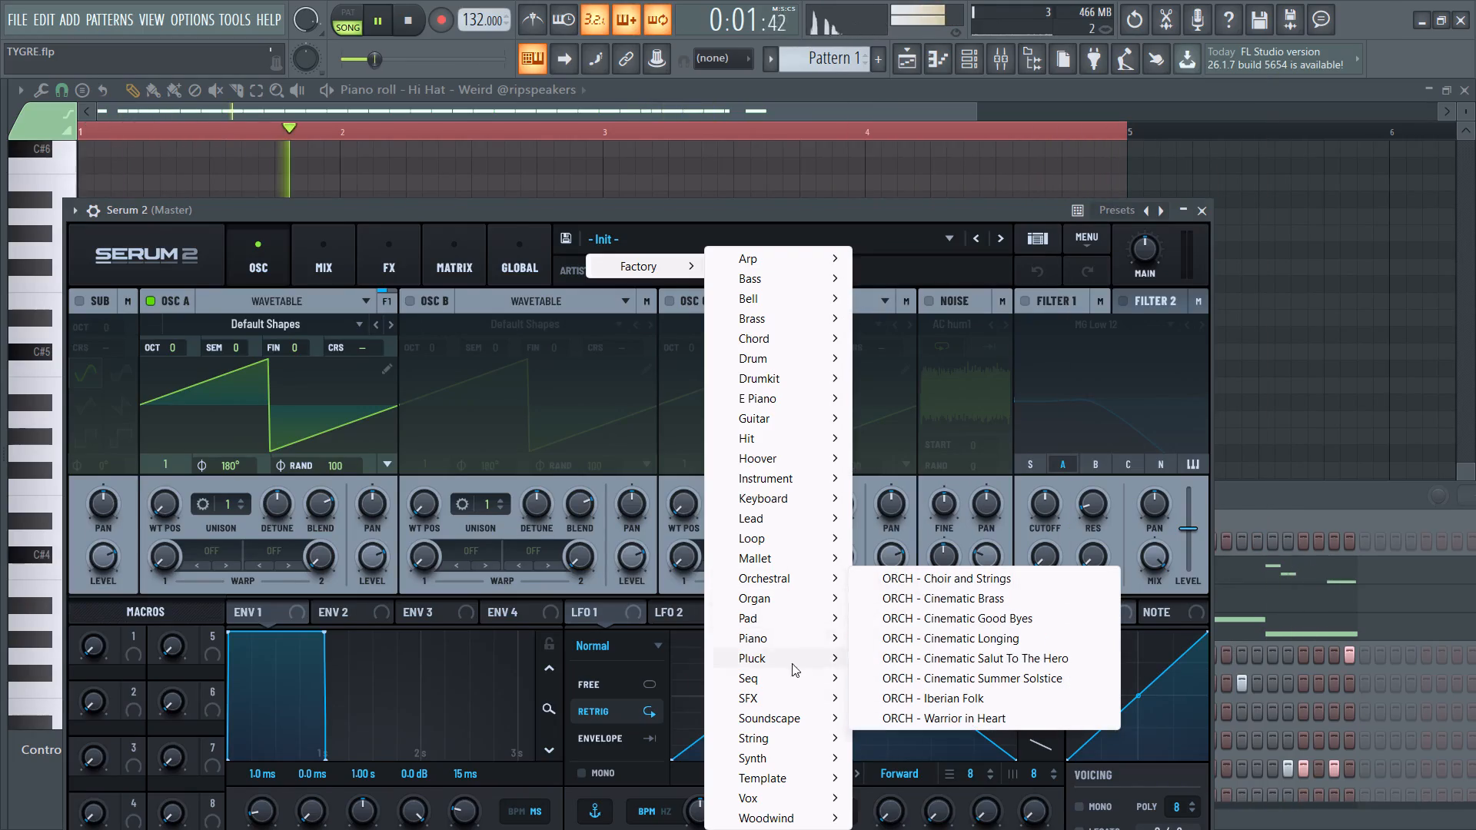
Load the ORCH - Cinematic Longing factory preset into Serum 2.
{"action": "left_click", "coordinate": [972, 632]}
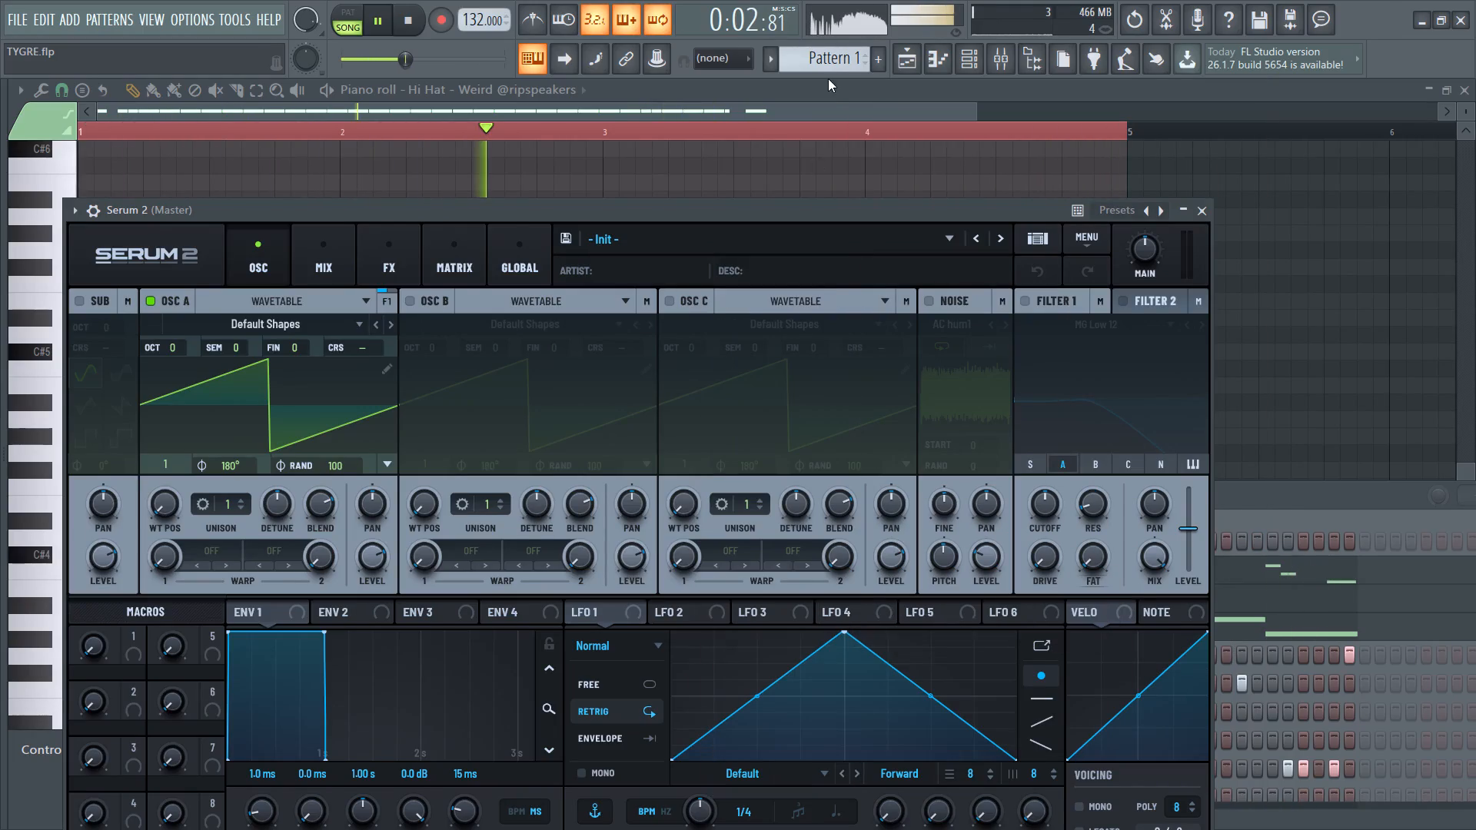
Open the Serum 2 piano roll and audition melody and chord ideas live over the looping beat, without recording notes.
{"action": "left_click", "coordinate": [946, 60]}
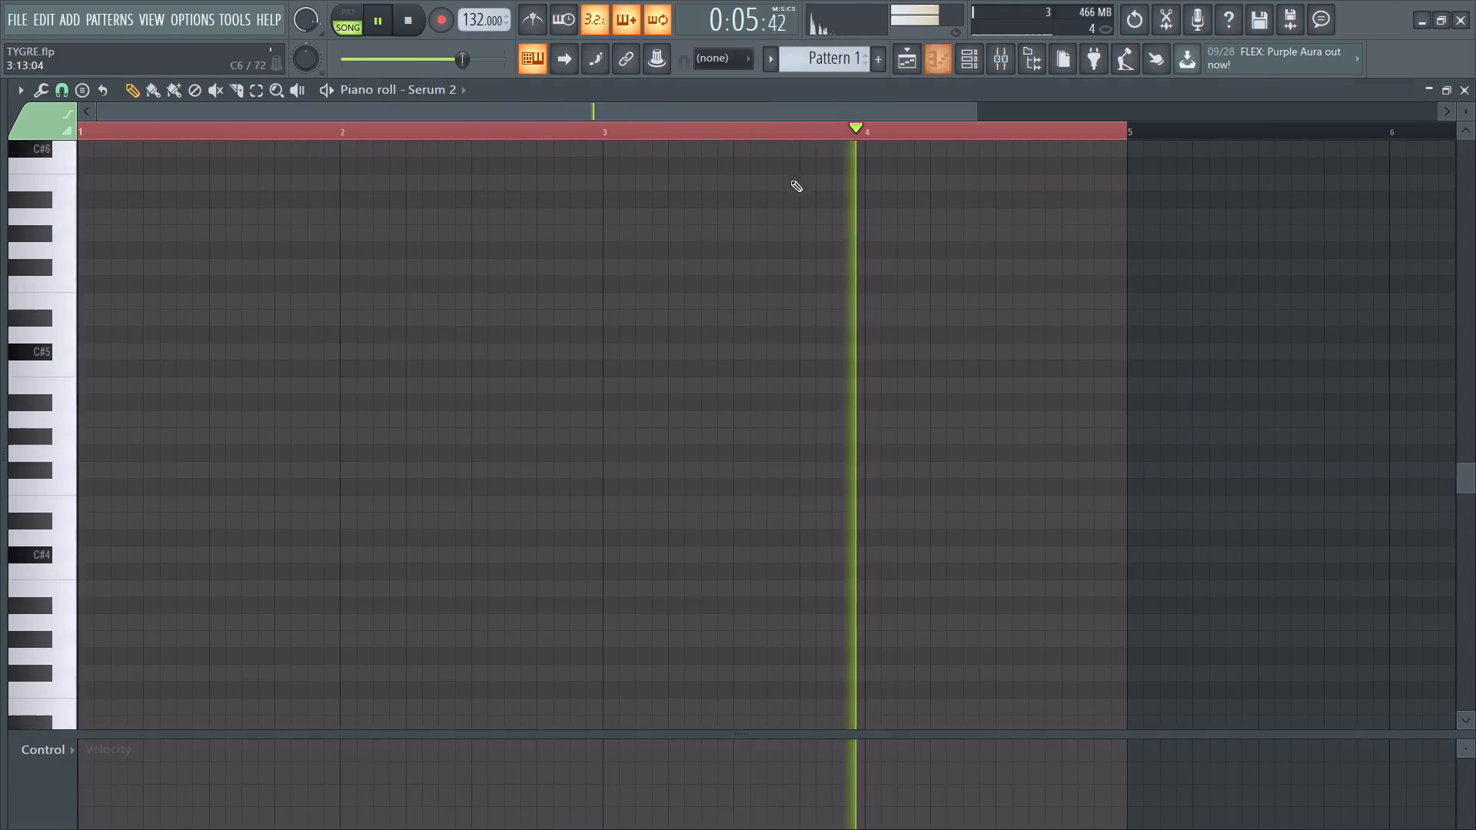
{"action": "key", "text": "s"}
{"action": "key", "text": "e"}
{"action": "key", "text": "e"}
{"action": "key", "text": "e"}
{"action": "type", "text": "ds"}
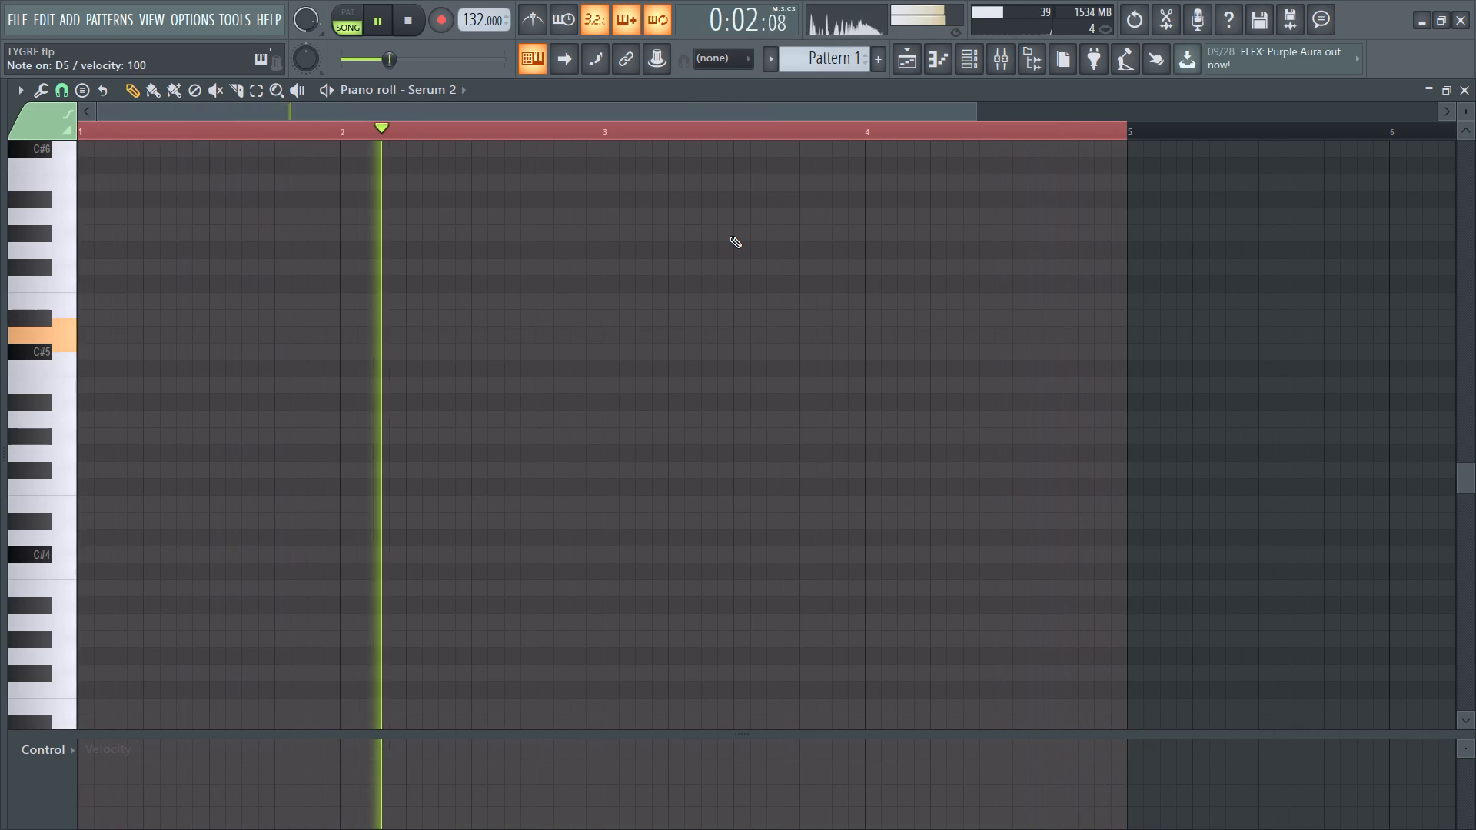
{"action": "key", "text": "d"}
{"action": "key", "text": "d"}
{"action": "key", "text": "d"}
{"action": "key", "text": "d"}
{"action": "key", "text": "d"}
{"action": "key", "text": "d"}
{"action": "key", "text": "d"}
{"action": "key", "text": "d"}
{"action": "key", "text": "d"}
{"action": "key", "text": "d"}
{"action": "key", "text": "d"}
{"action": "key", "text": "d"}
{"action": "key", "text": "d"}
{"action": "key", "text": "d"}
{"action": "key", "text": "d"}
{"action": "key", "text": "d"}
{"action": "key", "text": "s"}
{"action": "key", "text": "s"}
{"action": "key", "text": "s"}
{"action": "key", "text": "s"}
{"action": "key", "text": "s"}
{"action": "key", "text": "s"}
{"action": "key", "text": "s"}
{"action": "key", "text": "s"}
{"action": "key", "text": "s"}
{"action": "key", "text": "s"}
{"action": "key", "text": "s"}
{"action": "key", "text": "s"}
{"action": "key", "text": "s"}
{"action": "key", "text": "s"}
{"action": "key", "text": "s"}
{"action": "key", "text": "s"}
{"action": "key", "text": "s"}
{"action": "key", "text": "s"}
{"action": "key", "text": "s"}
{"action": "key", "text": "s"}
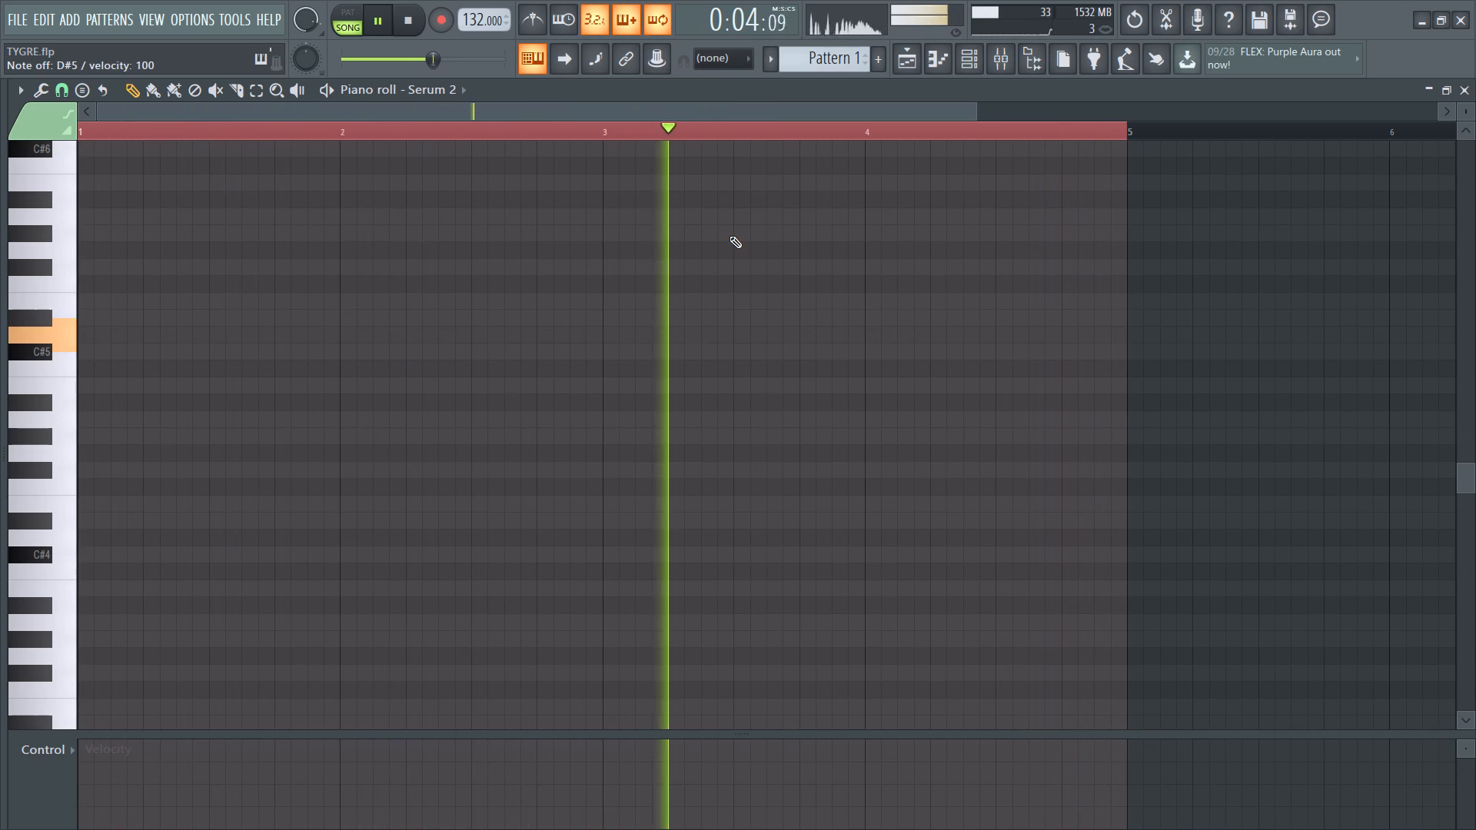
{"action": "type", "text": "gjsgj"}
{"action": "type", "text": "sf"}
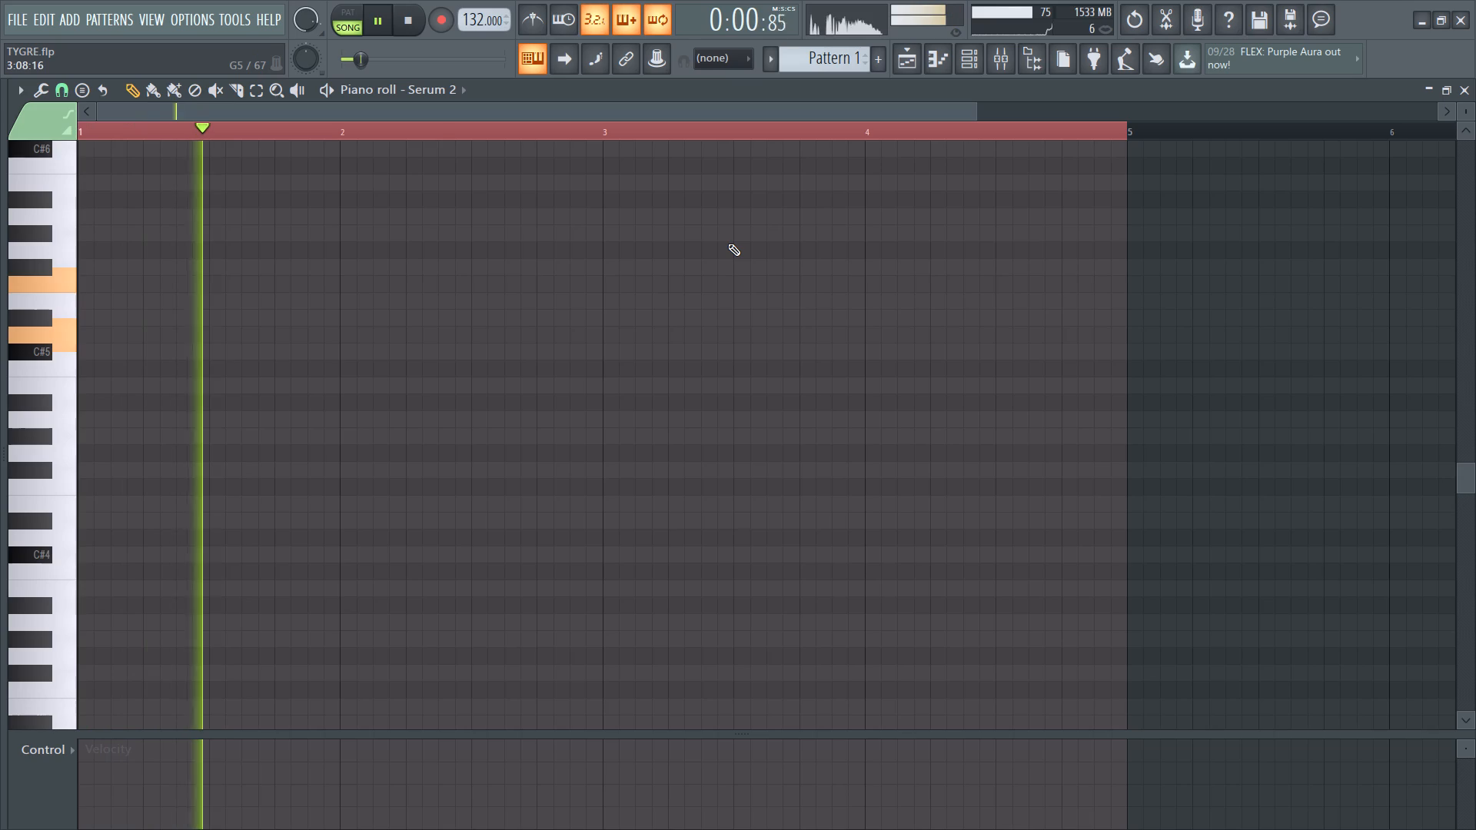
{"action": "type", "text": "gsd"}
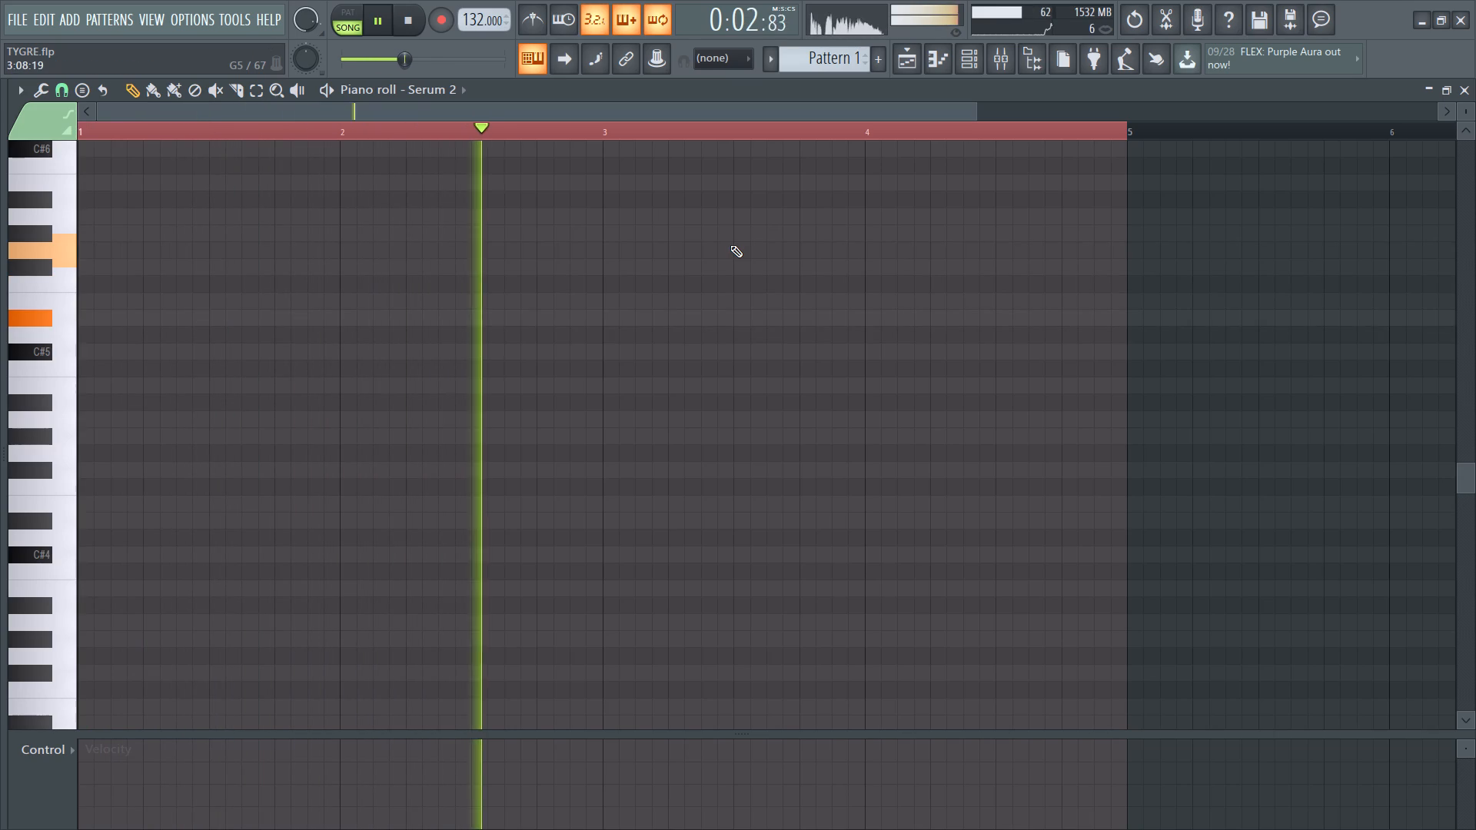
{"action": "type", "text": "dh"}
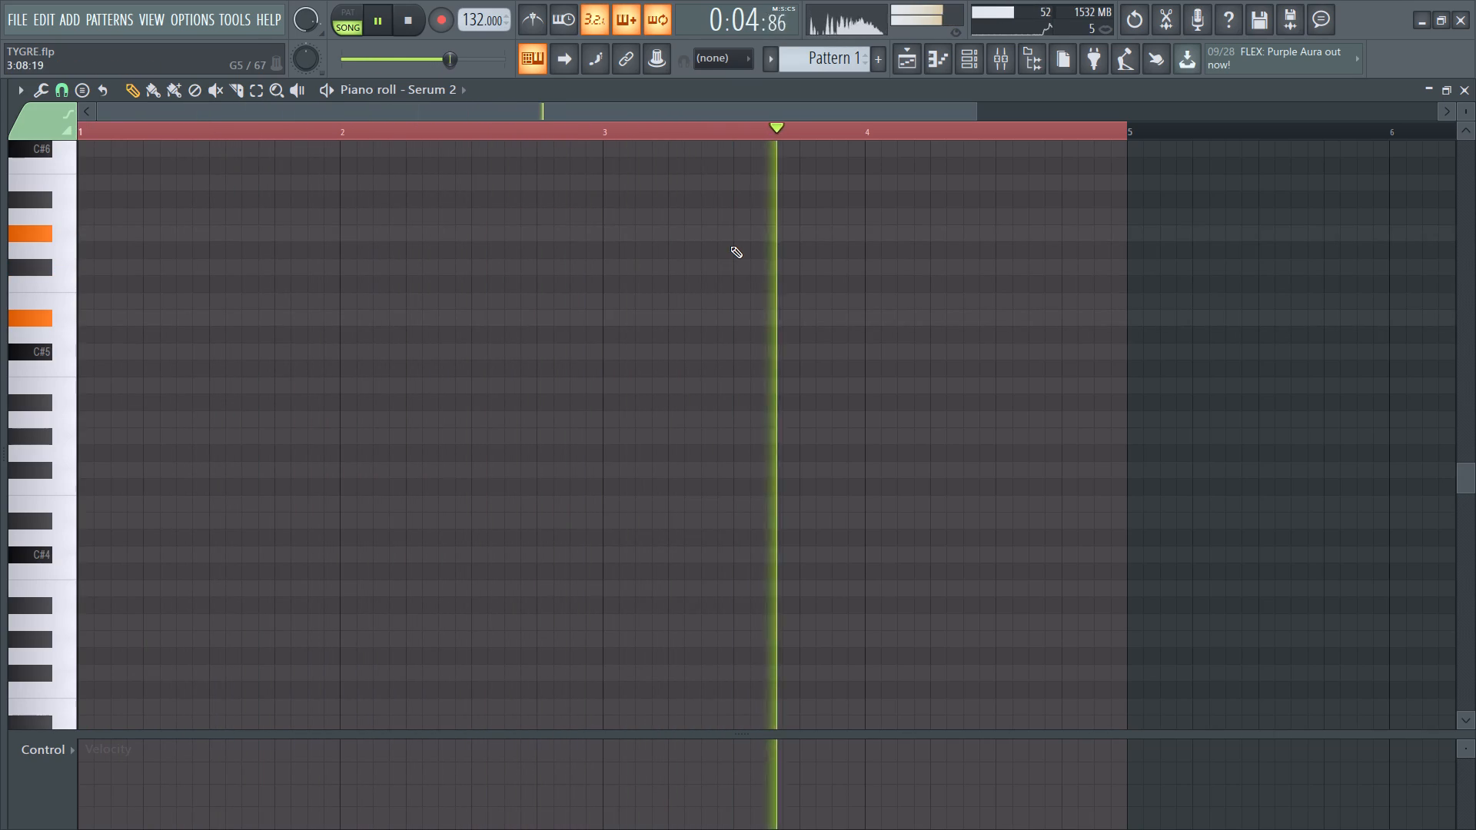
{"action": "key", "text": "j"}
{"action": "key", "text": "g"}
{"action": "key", "text": "g"}
{"action": "key", "text": "g"}
{"action": "key", "text": "g"}
{"action": "key", "text": "g"}
{"action": "key", "text": "g"}
{"action": "key", "text": "g"}
{"action": "key", "text": "g"}
{"action": "key", "text": "g"}
{"action": "key", "text": "g"}
{"action": "key", "text": "g"}
{"action": "key", "text": "g"}
{"action": "key", "text": "g"}
{"action": "key", "text": "g"}
{"action": "key", "text": "g"}
{"action": "key", "text": "g"}
{"action": "key", "text": "g"}
{"action": "key", "text": "g"}
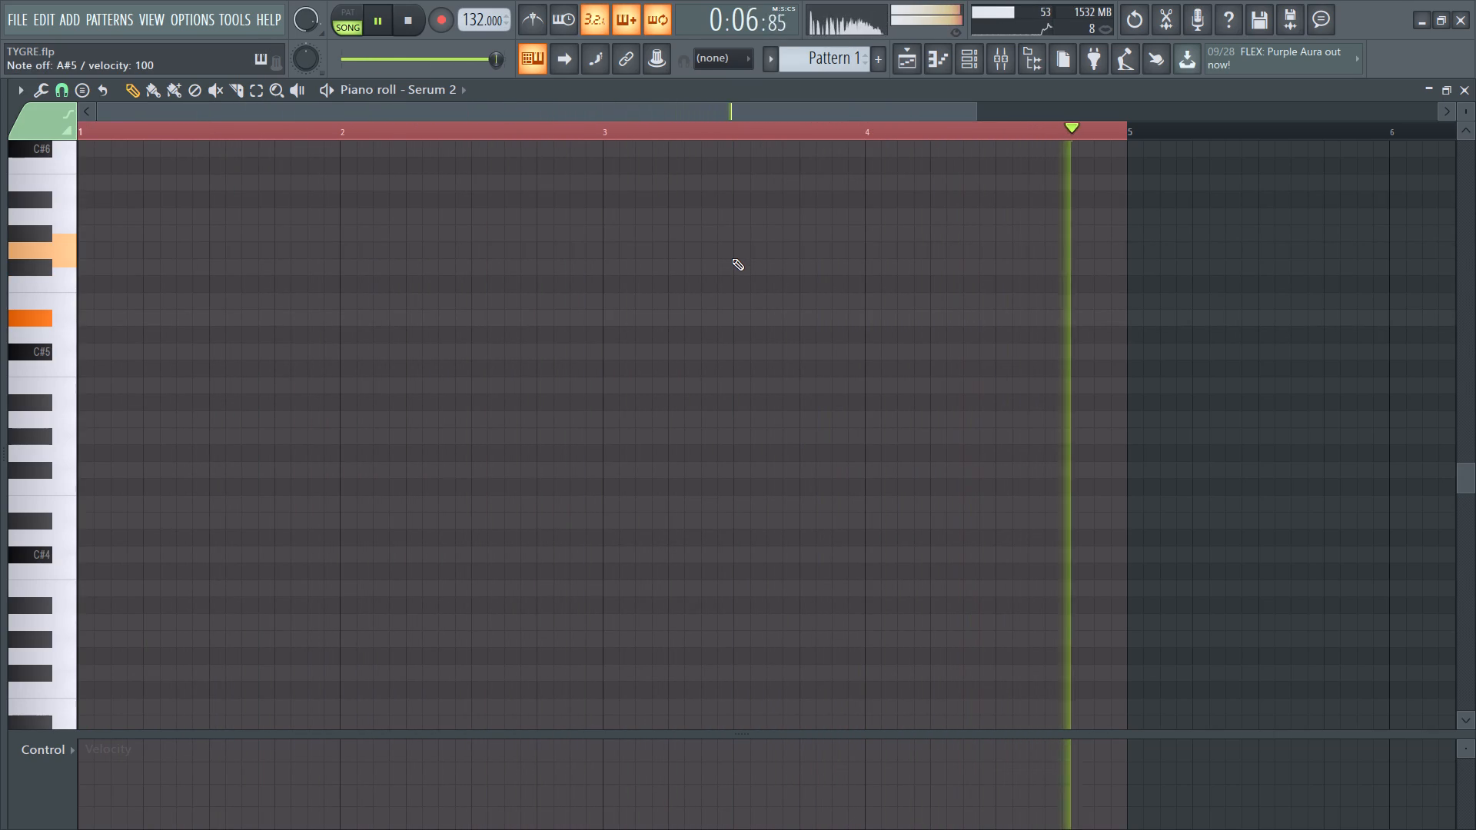
{"action": "key", "text": "h"}
{"action": "key", "text": "h"}
{"action": "key", "text": "h"}
{"action": "key", "text": "h"}
{"action": "key", "text": "h"}
{"action": "key", "text": "h"}
{"action": "key", "text": "h"}
{"action": "key", "text": "h"}
{"action": "key", "text": "h"}
{"action": "key", "text": "h"}
{"action": "key", "text": "h"}
{"action": "key", "text": "h"}
{"action": "key", "text": "h"}
{"action": "key", "text": "h"}
{"action": "key", "text": "h"}
{"action": "key", "text": "h"}
{"action": "key", "text": "h"}
{"action": "key", "text": "g"}
{"action": "key", "text": "g"}
{"action": "key", "text": "g"}
{"action": "key", "text": "g"}
{"action": "key", "text": "g"}
{"action": "key", "text": "g"}
{"action": "key", "text": "g"}
{"action": "key", "text": "g"}
{"action": "key", "text": "g"}
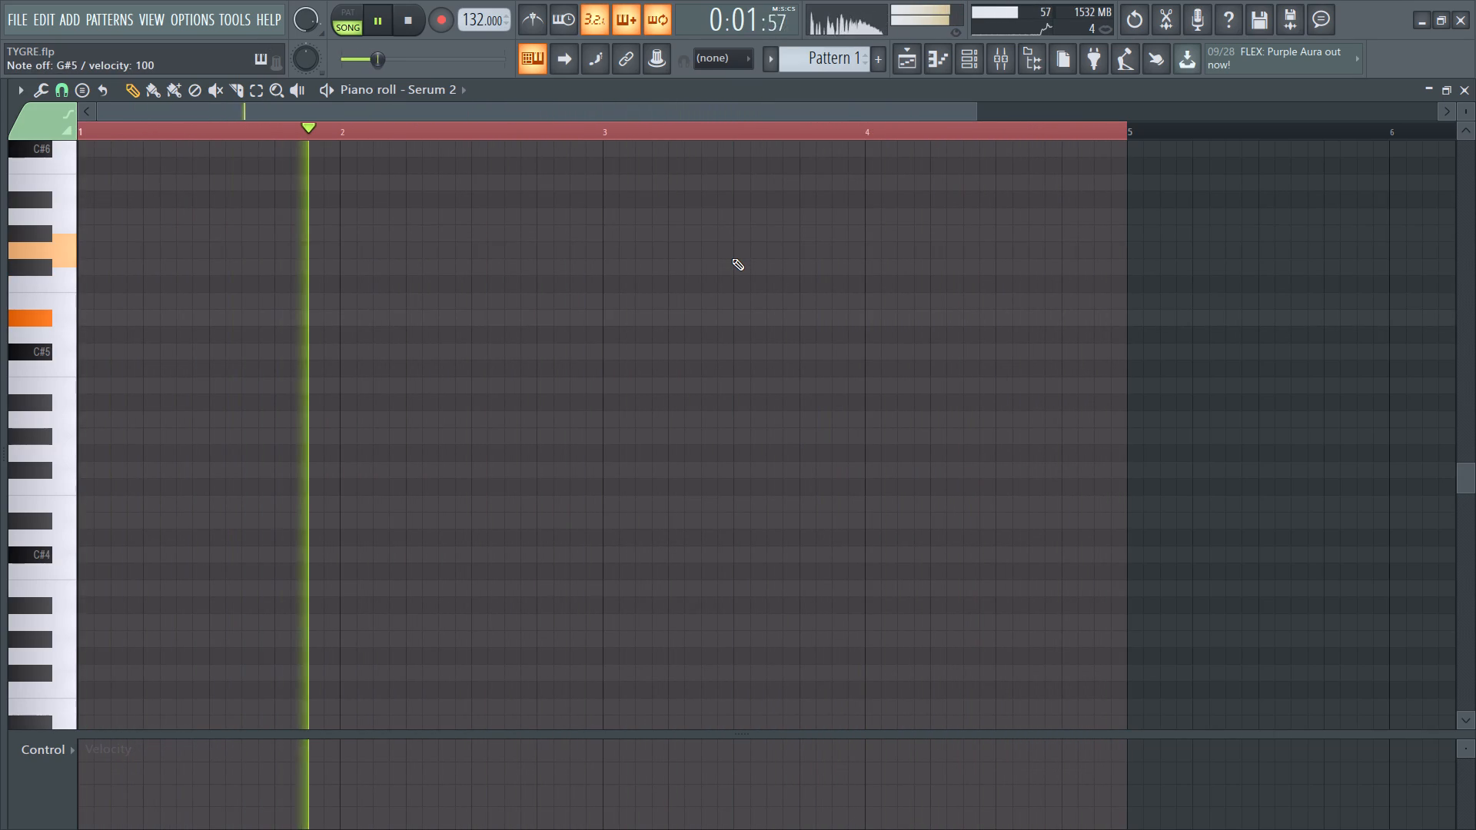
{"action": "key", "text": "j"}
{"action": "key", "text": "j"}
{"action": "key", "text": "j"}
{"action": "key", "text": "j"}
{"action": "key", "text": "j"}
{"action": "key", "text": "j"}
{"action": "key", "text": "j"}
{"action": "key", "text": "j"}
{"action": "key", "text": "j"}
{"action": "key", "text": "j"}
{"action": "key", "text": "j"}
{"action": "key", "text": "j"}
{"action": "type", "text": "gscb"}
{"action": "key", "text": "m"}
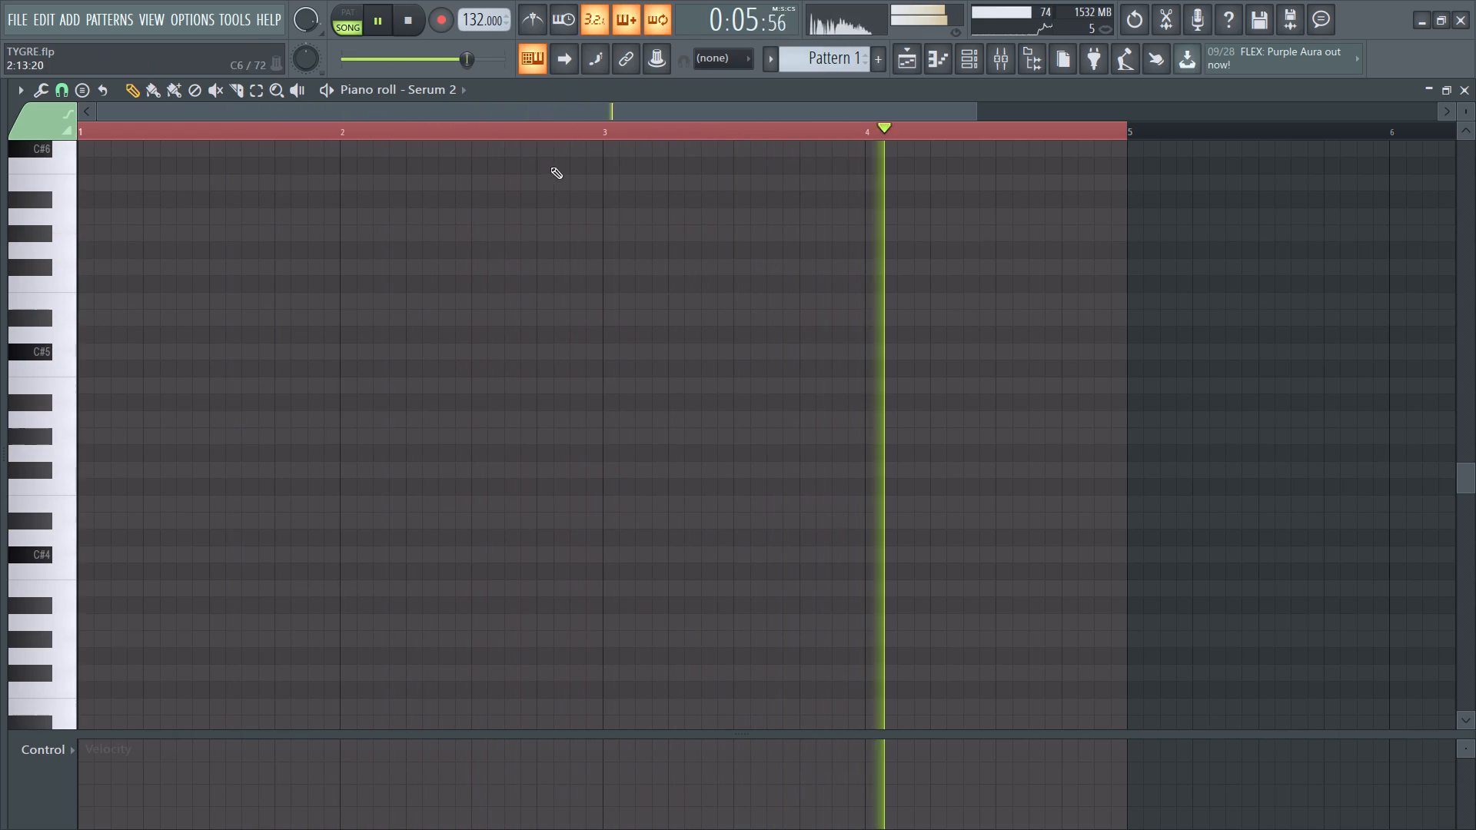
Open the playlist arrangement containing the Pattern 1 clip.
{"action": "left_click", "coordinate": [906, 69]}
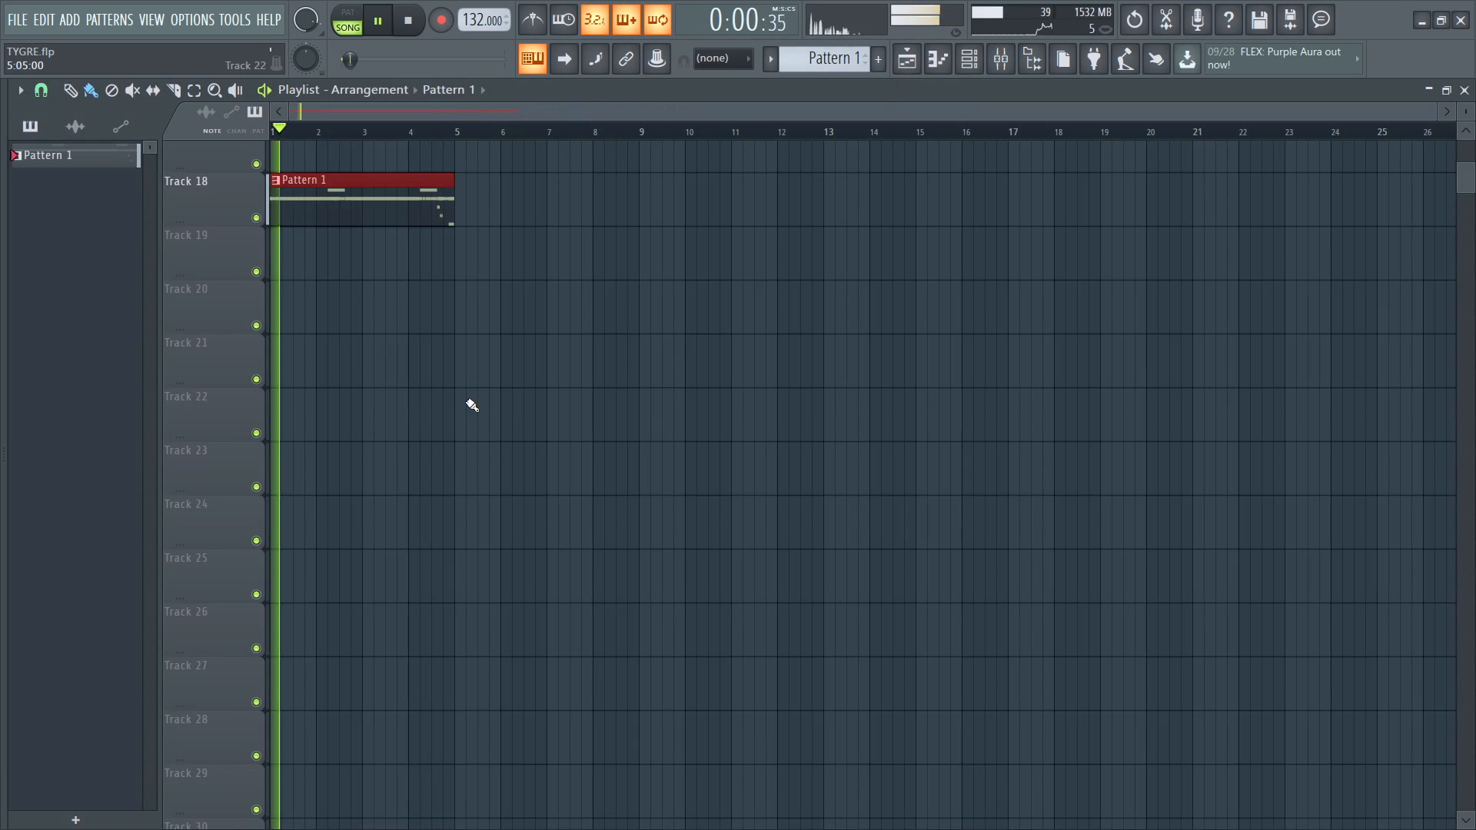
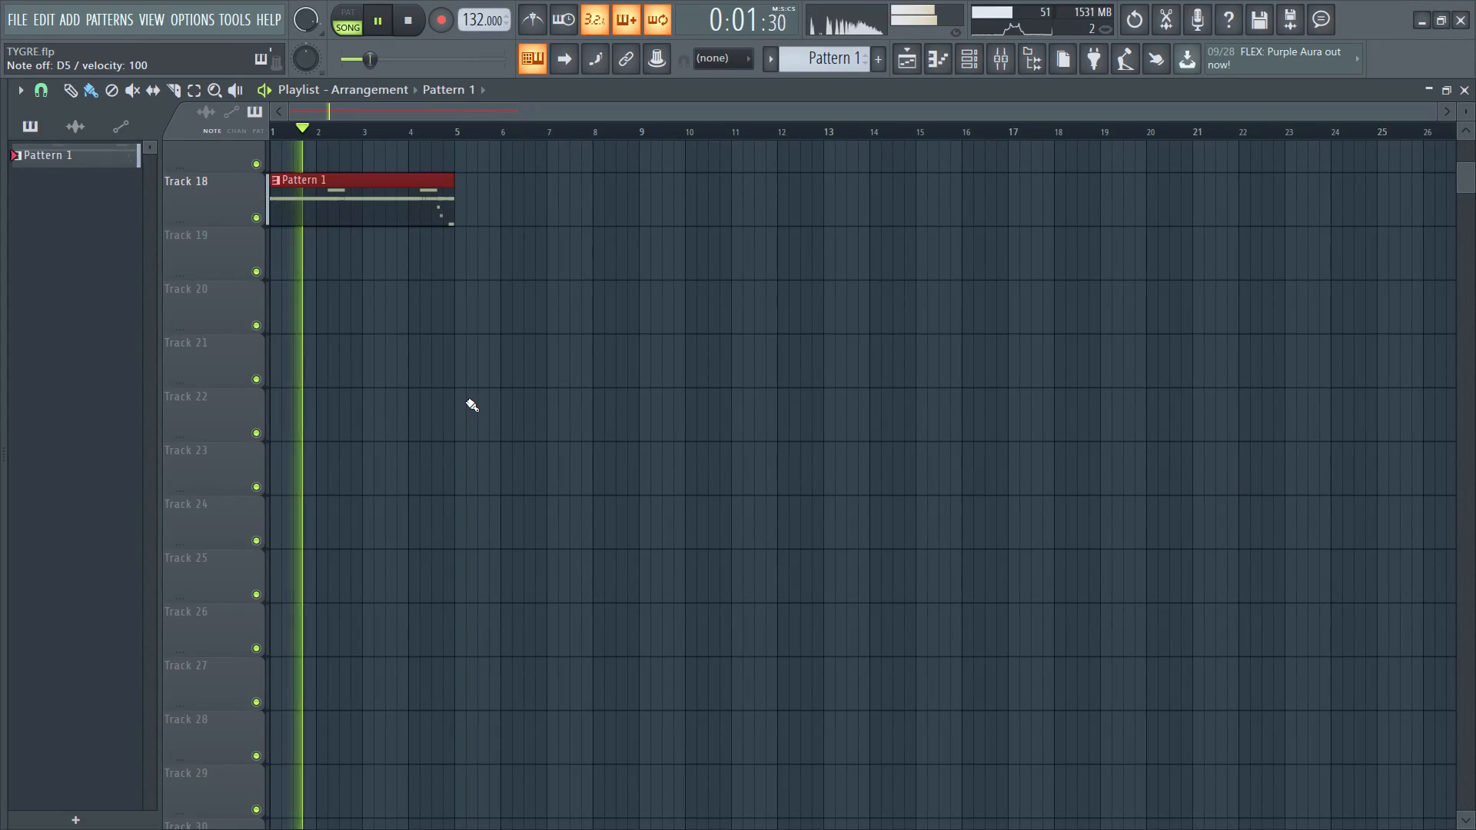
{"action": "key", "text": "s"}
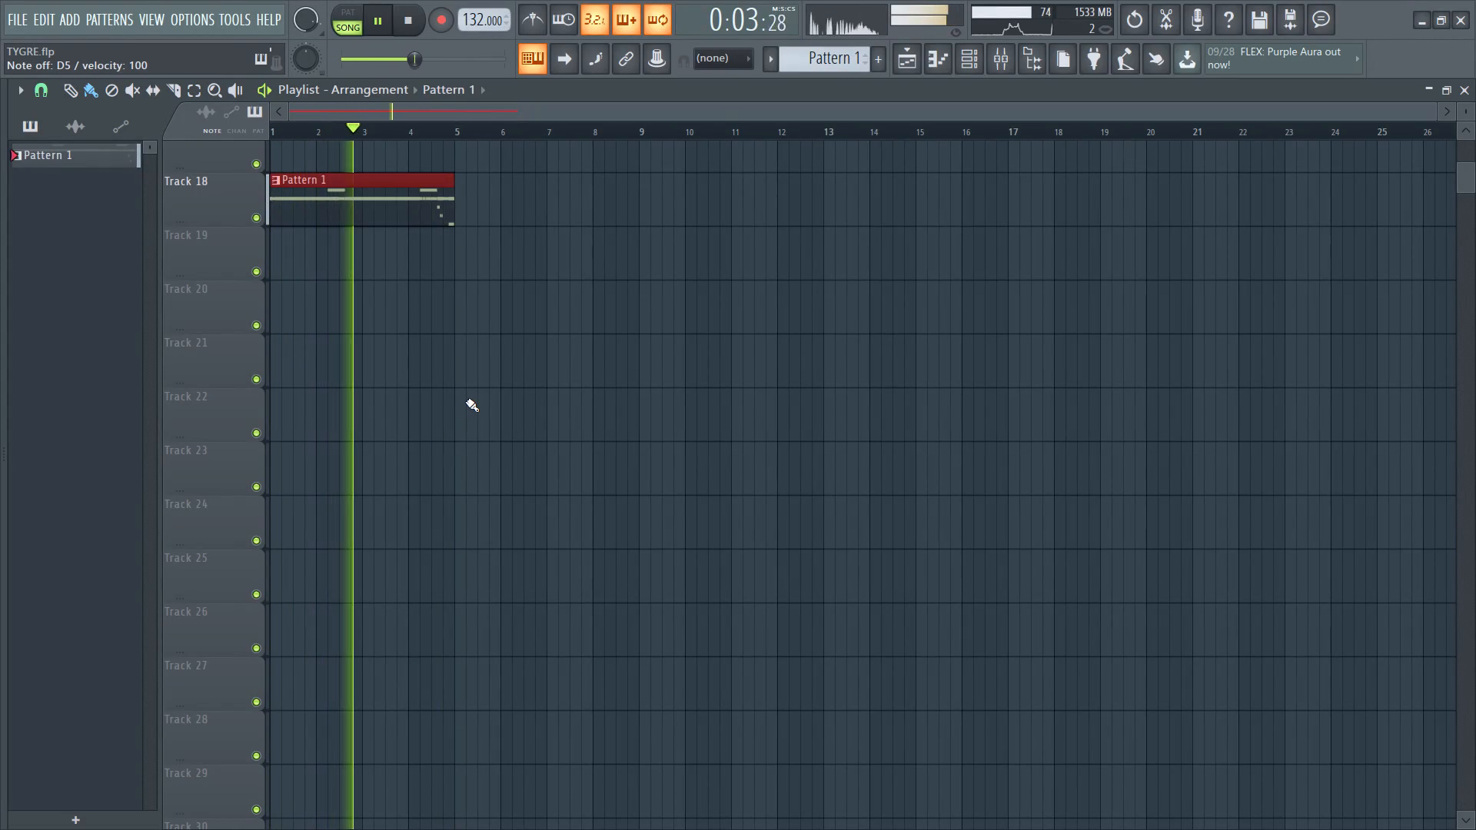
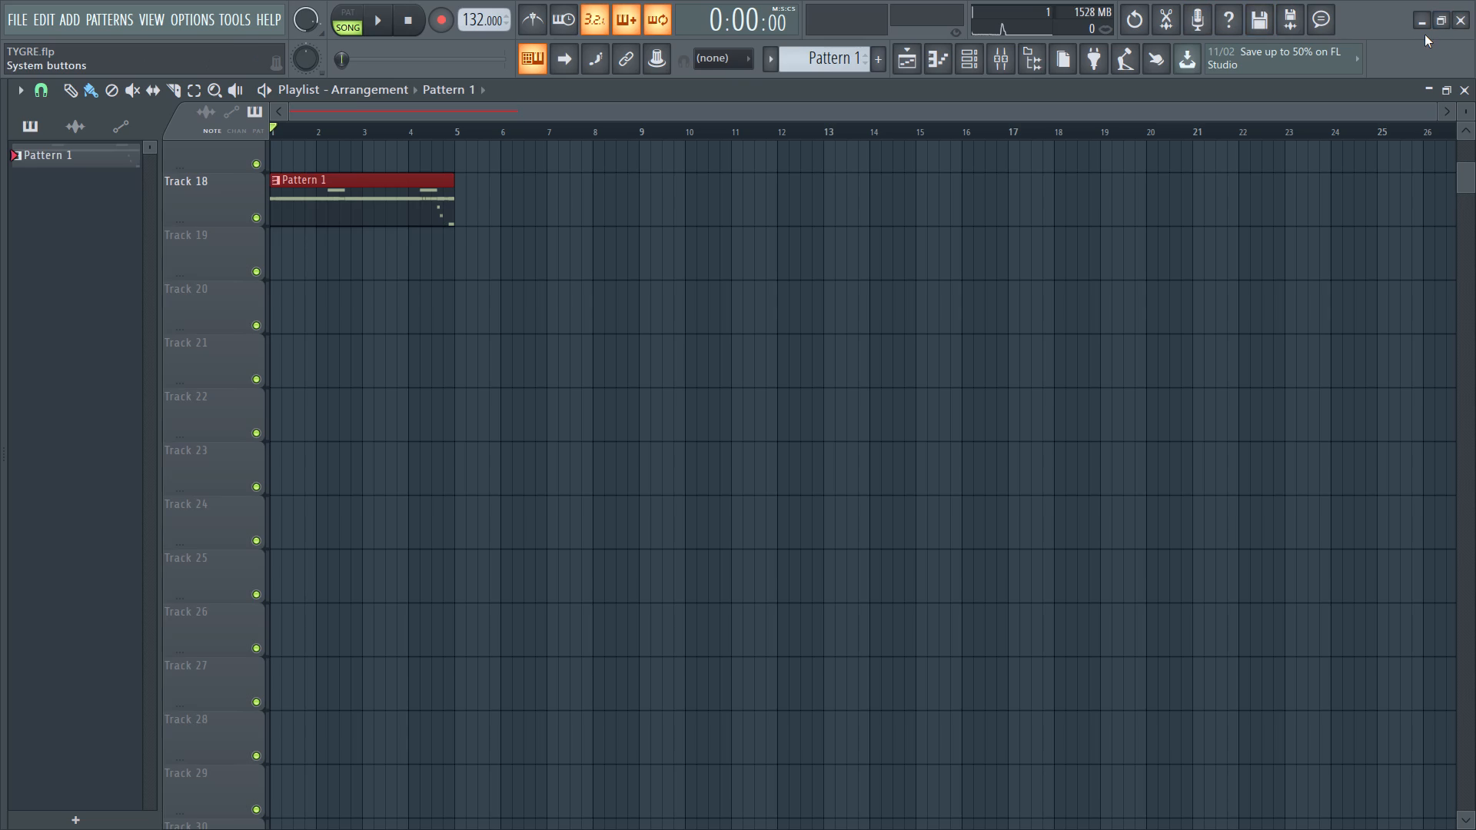
Minimize the FL Studio project and switch to the Brave browser window.
{"action": "left_click", "coordinate": [1424, 20]}
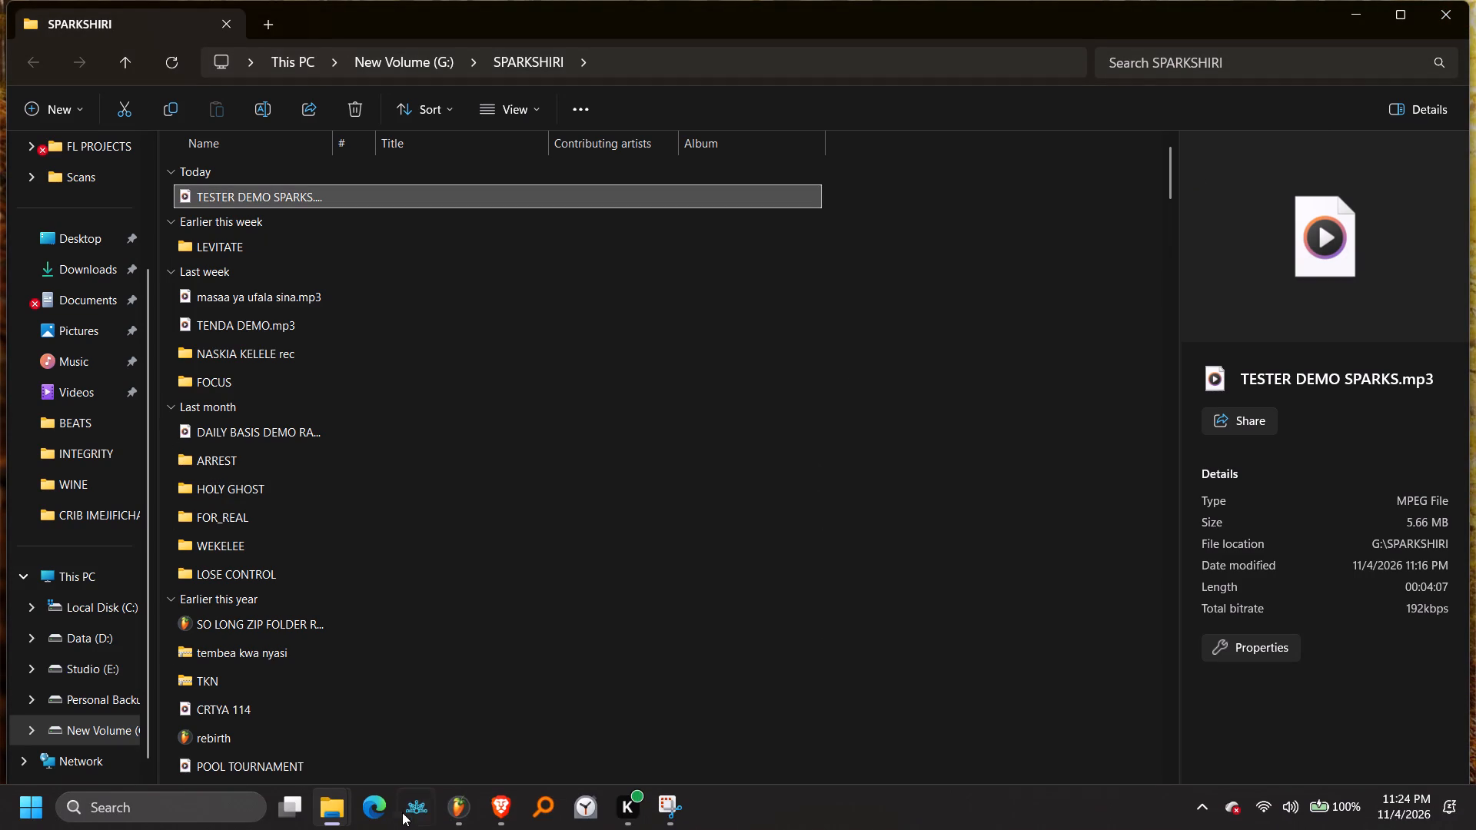
{"action": "left_click", "coordinate": [490, 807]}
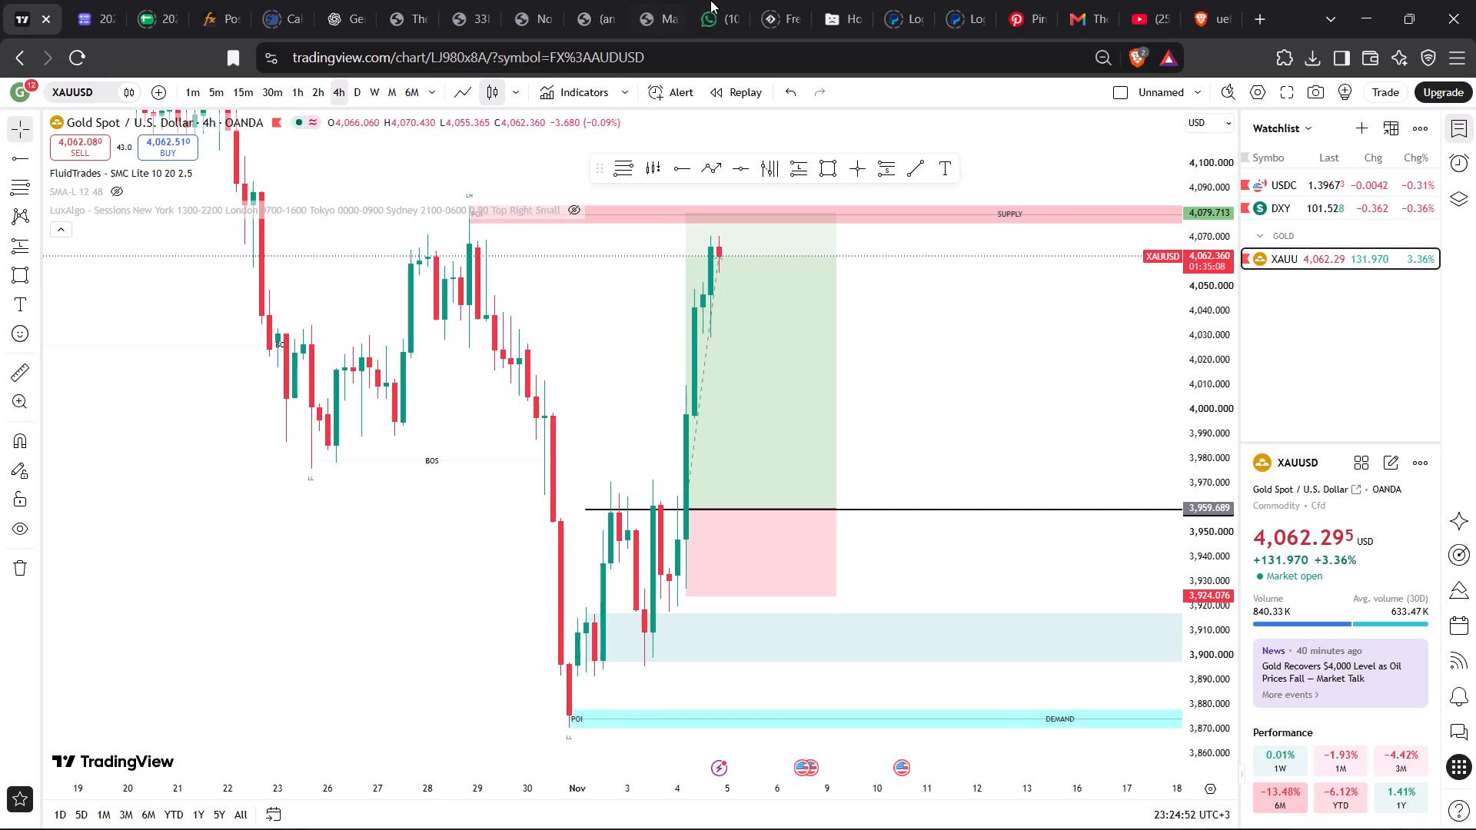